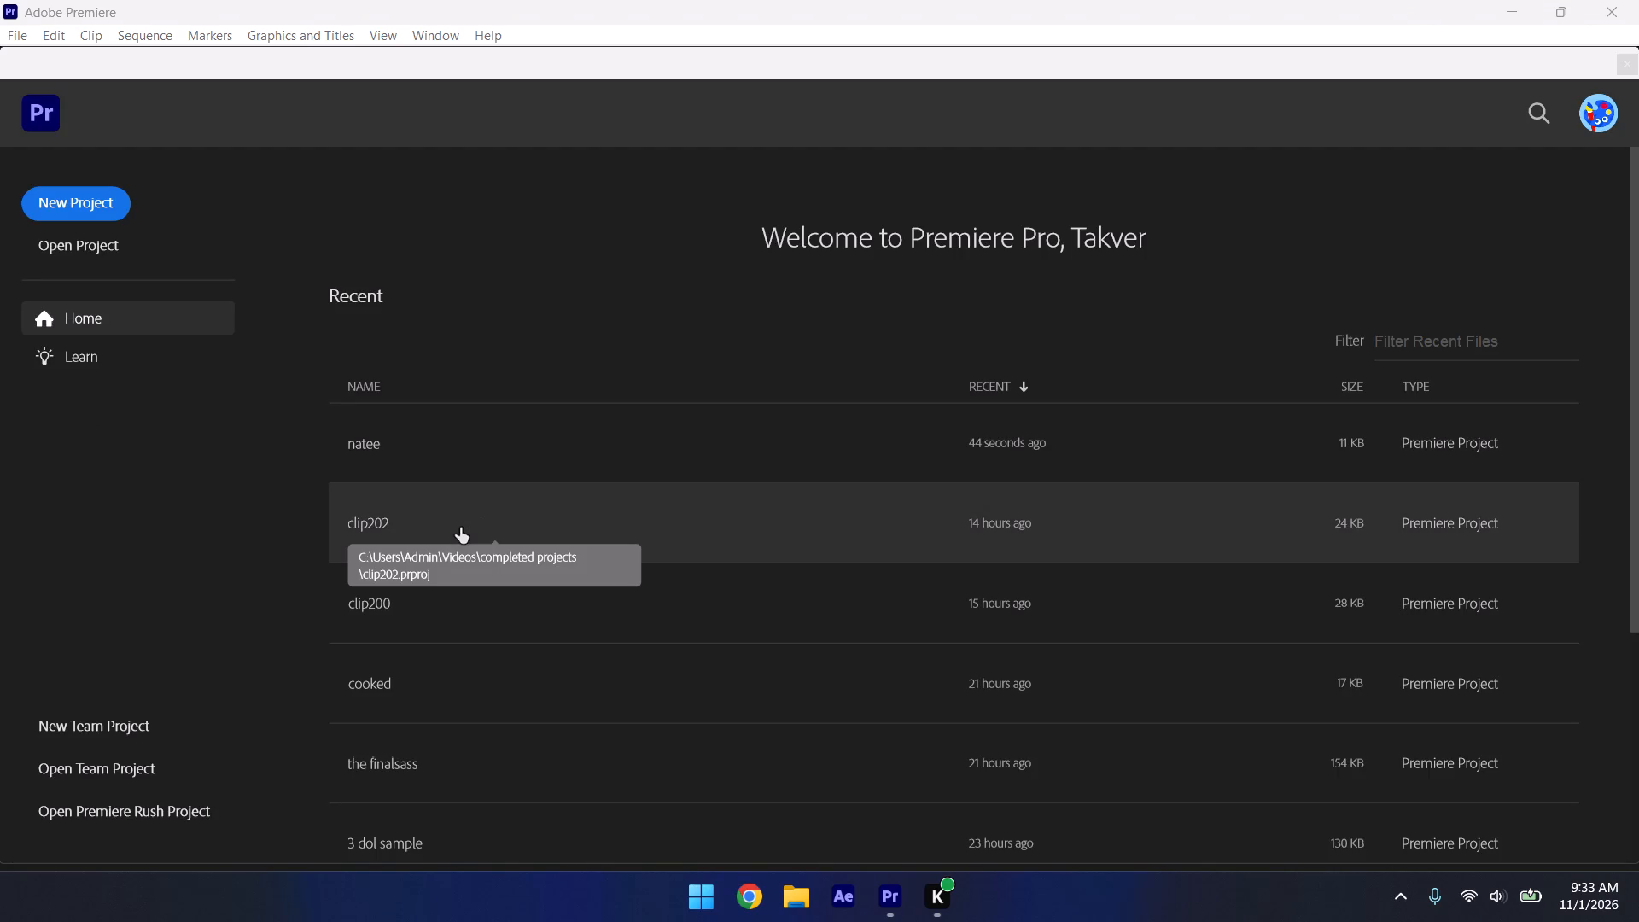
Create a new project named clipp202 in the completed projects folder, without a template.
click(72, 203)
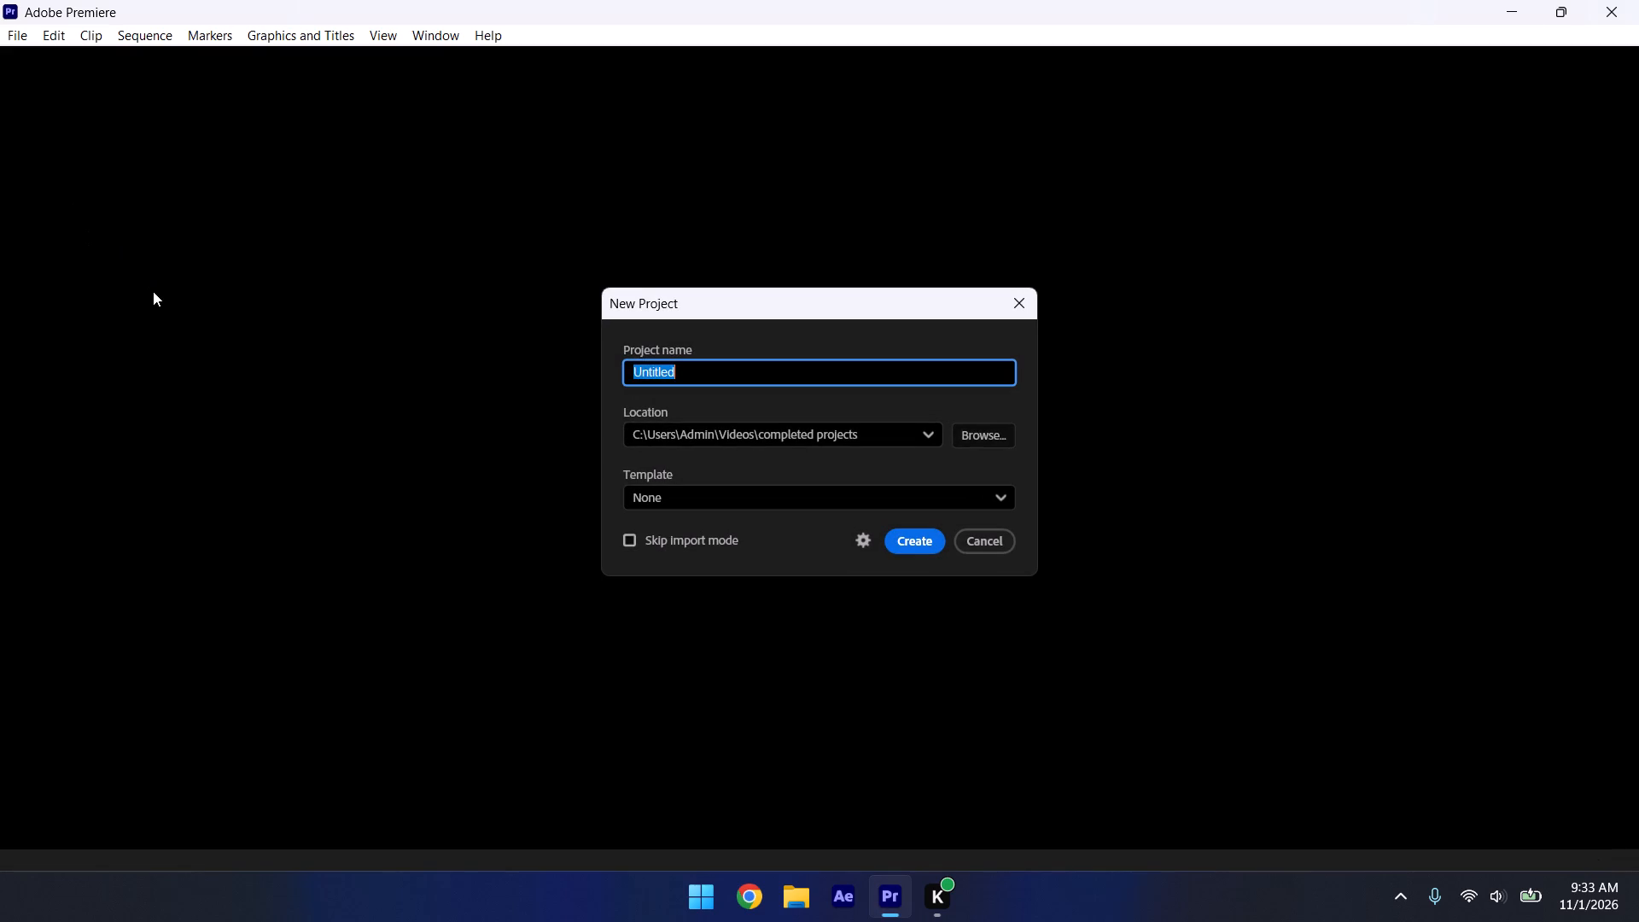
key(BackSpace)
key(BackSpace)
text(clipp202)
key(Return)
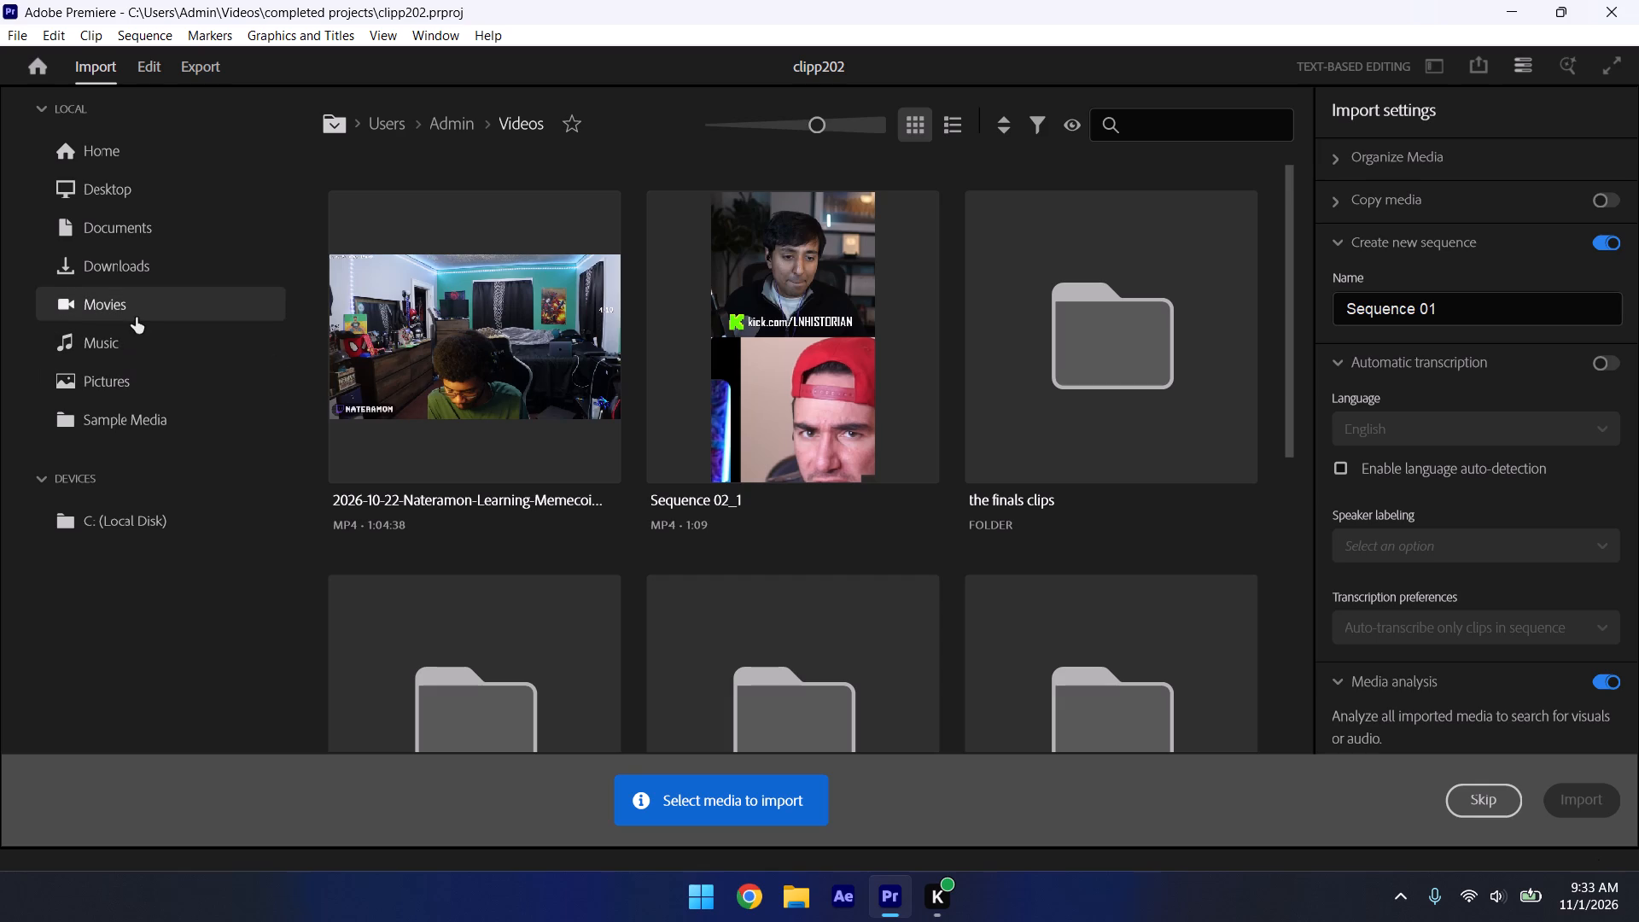
Import the clip202 video from the completed projects folder in Videos, creating a new sequence named Sequence 01.
click(136, 318)
scroll(592, 550, down, 16)
scroll(877, 624, down, 14)
double_click(742, 531)
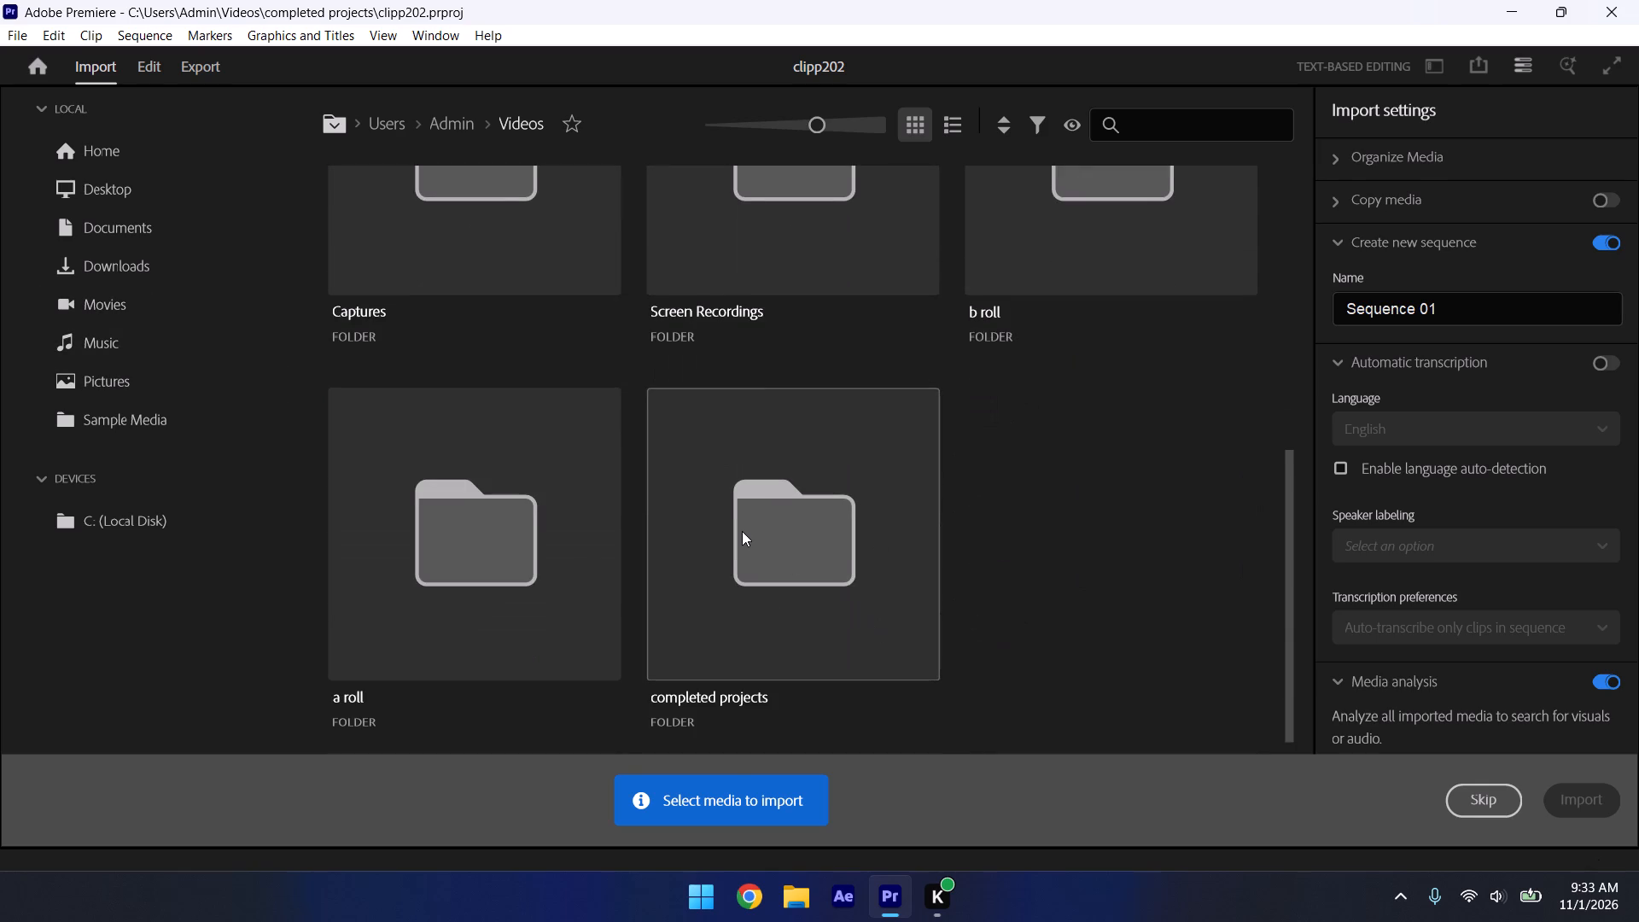
double_click(832, 522)
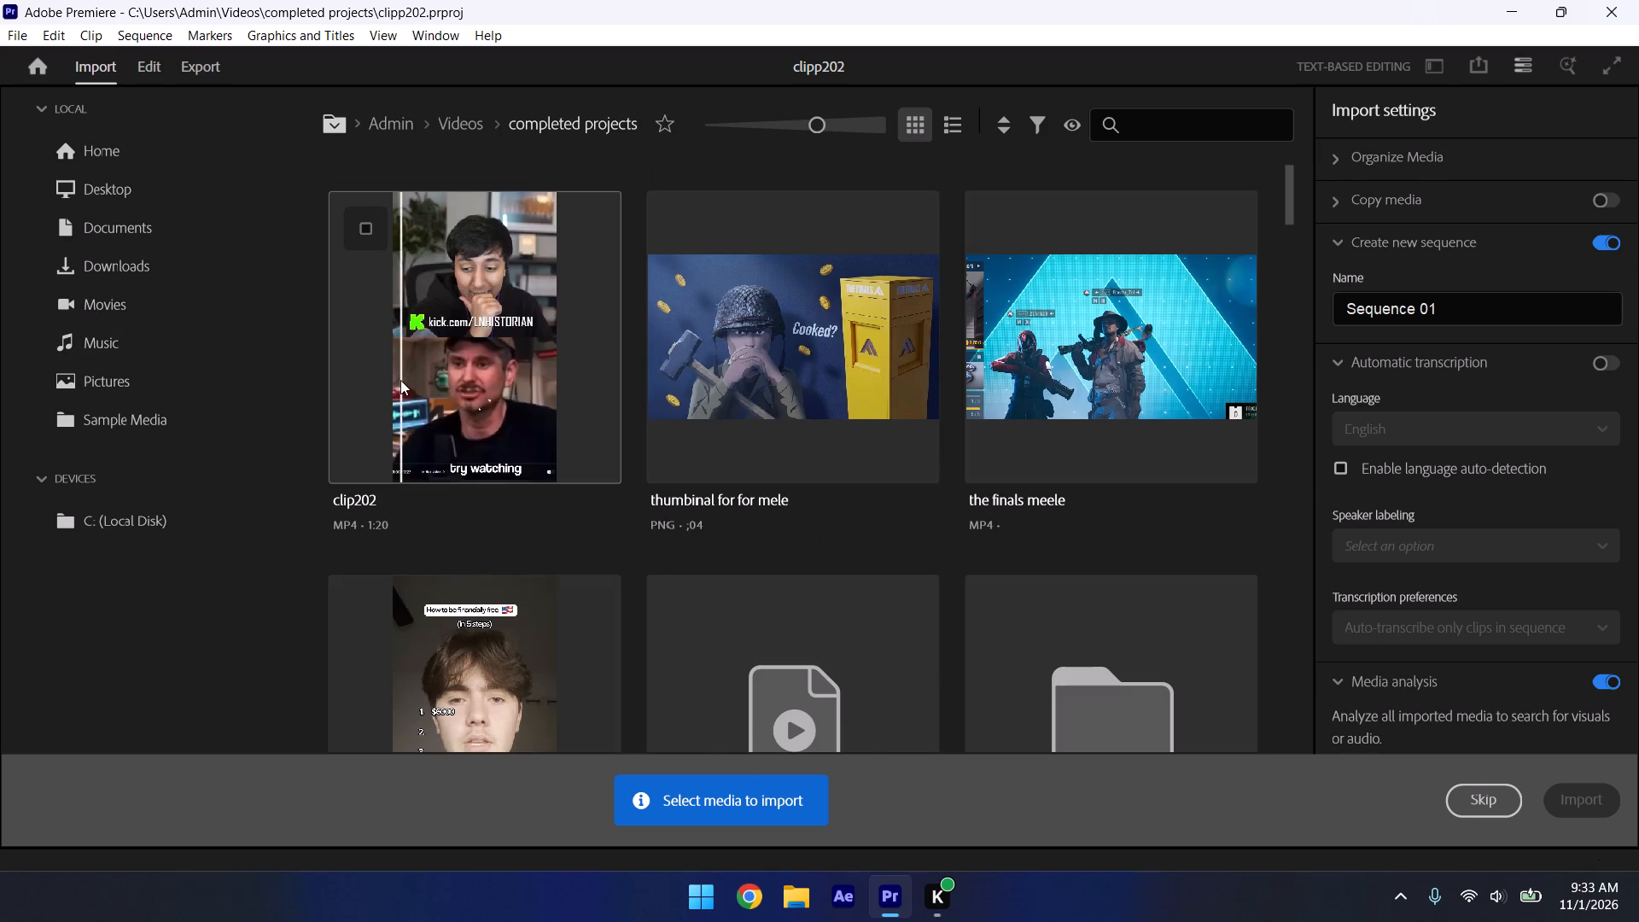
click(394, 377)
click(1578, 808)
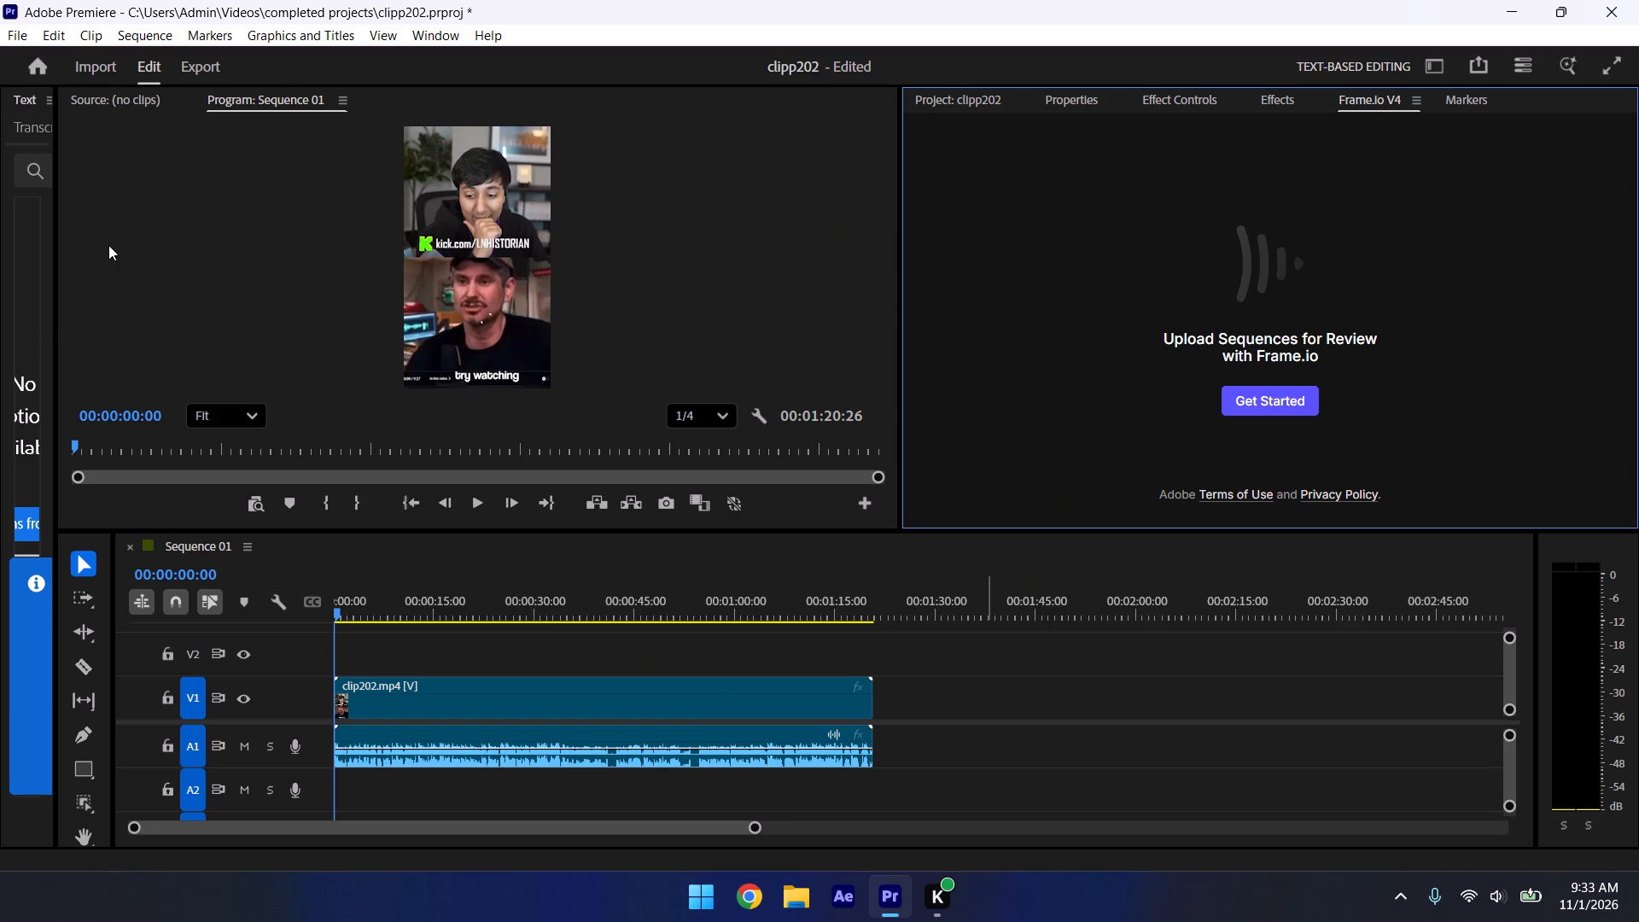
Widen the transcript area and transcribe the source clip clip202.mp4.
drag(55, 201, 348, 259)
click(57, 122)
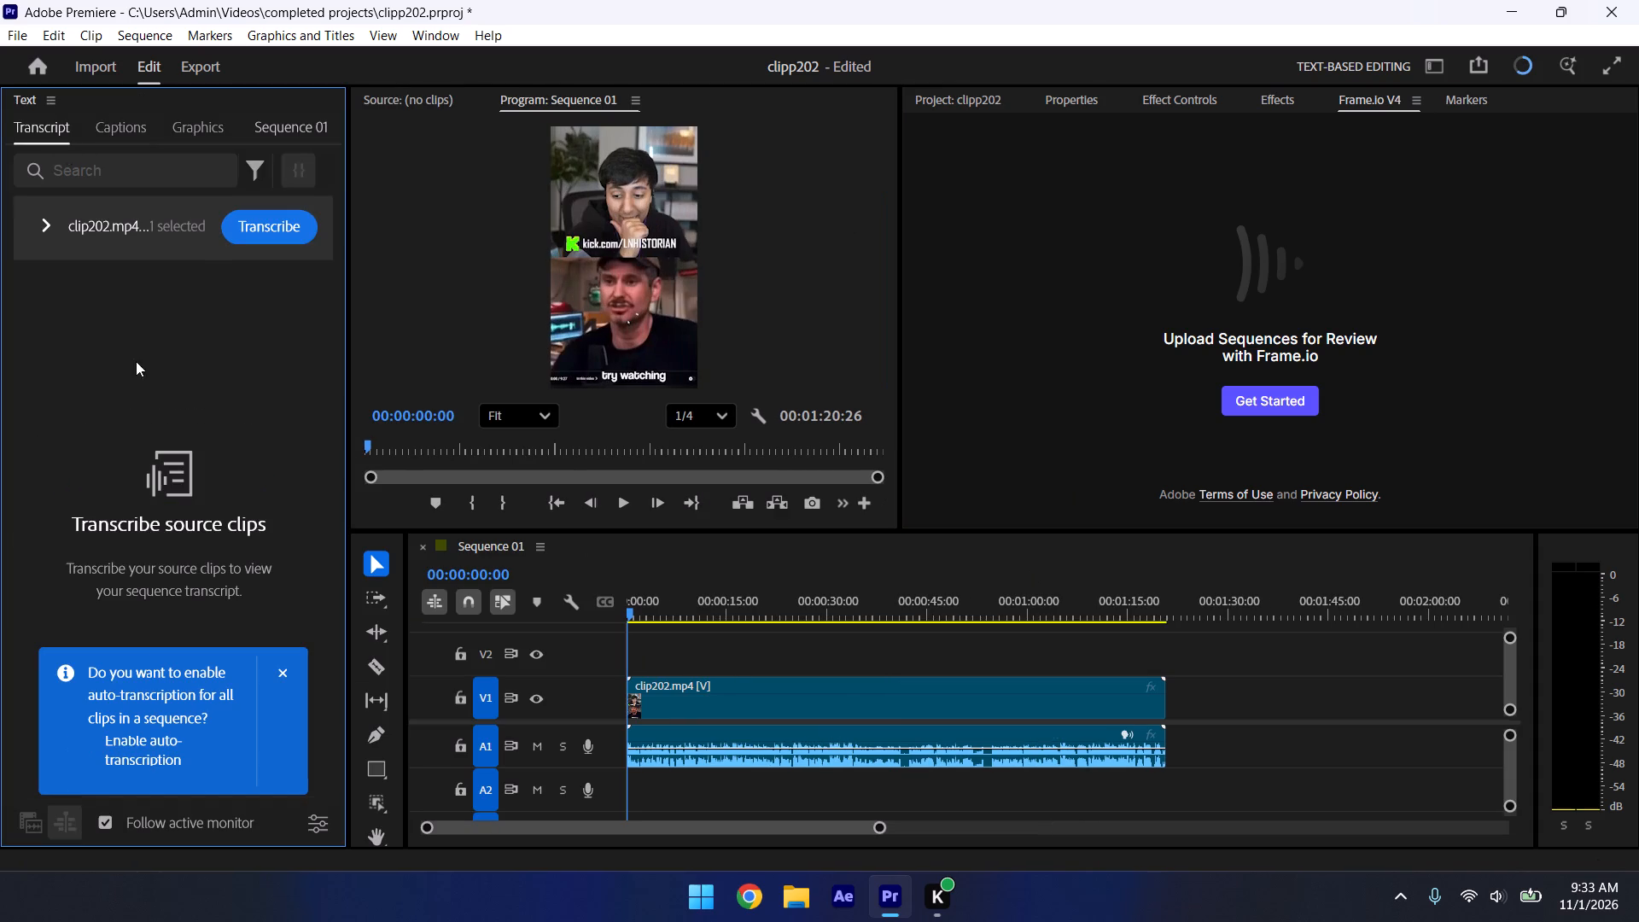
click(270, 229)
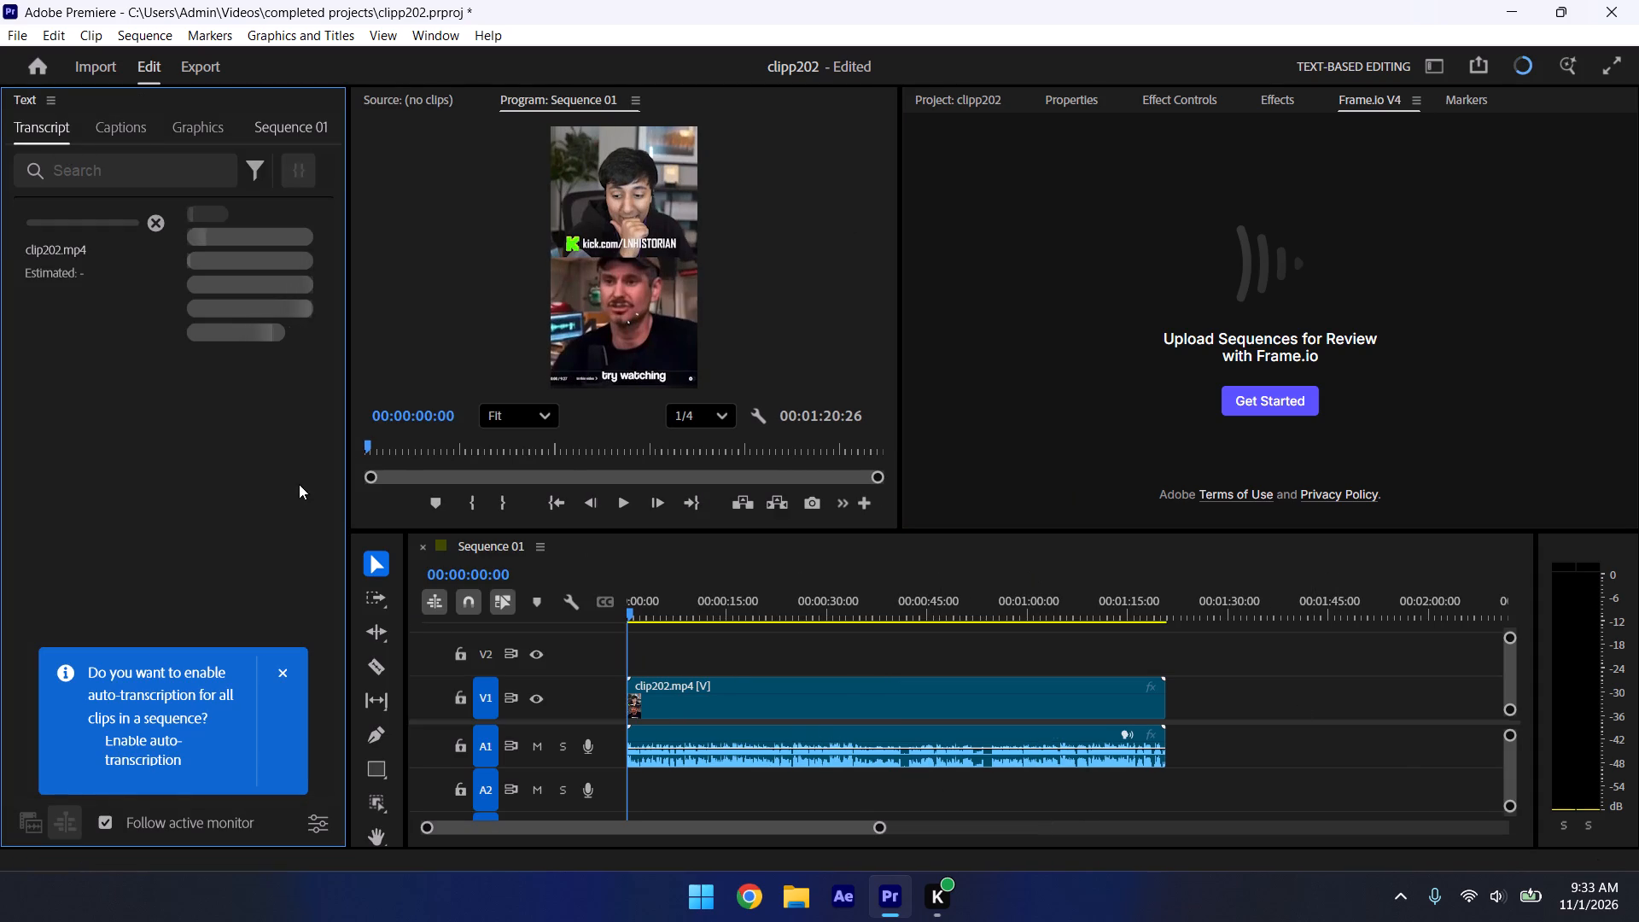
drag(879, 827, 886, 871)
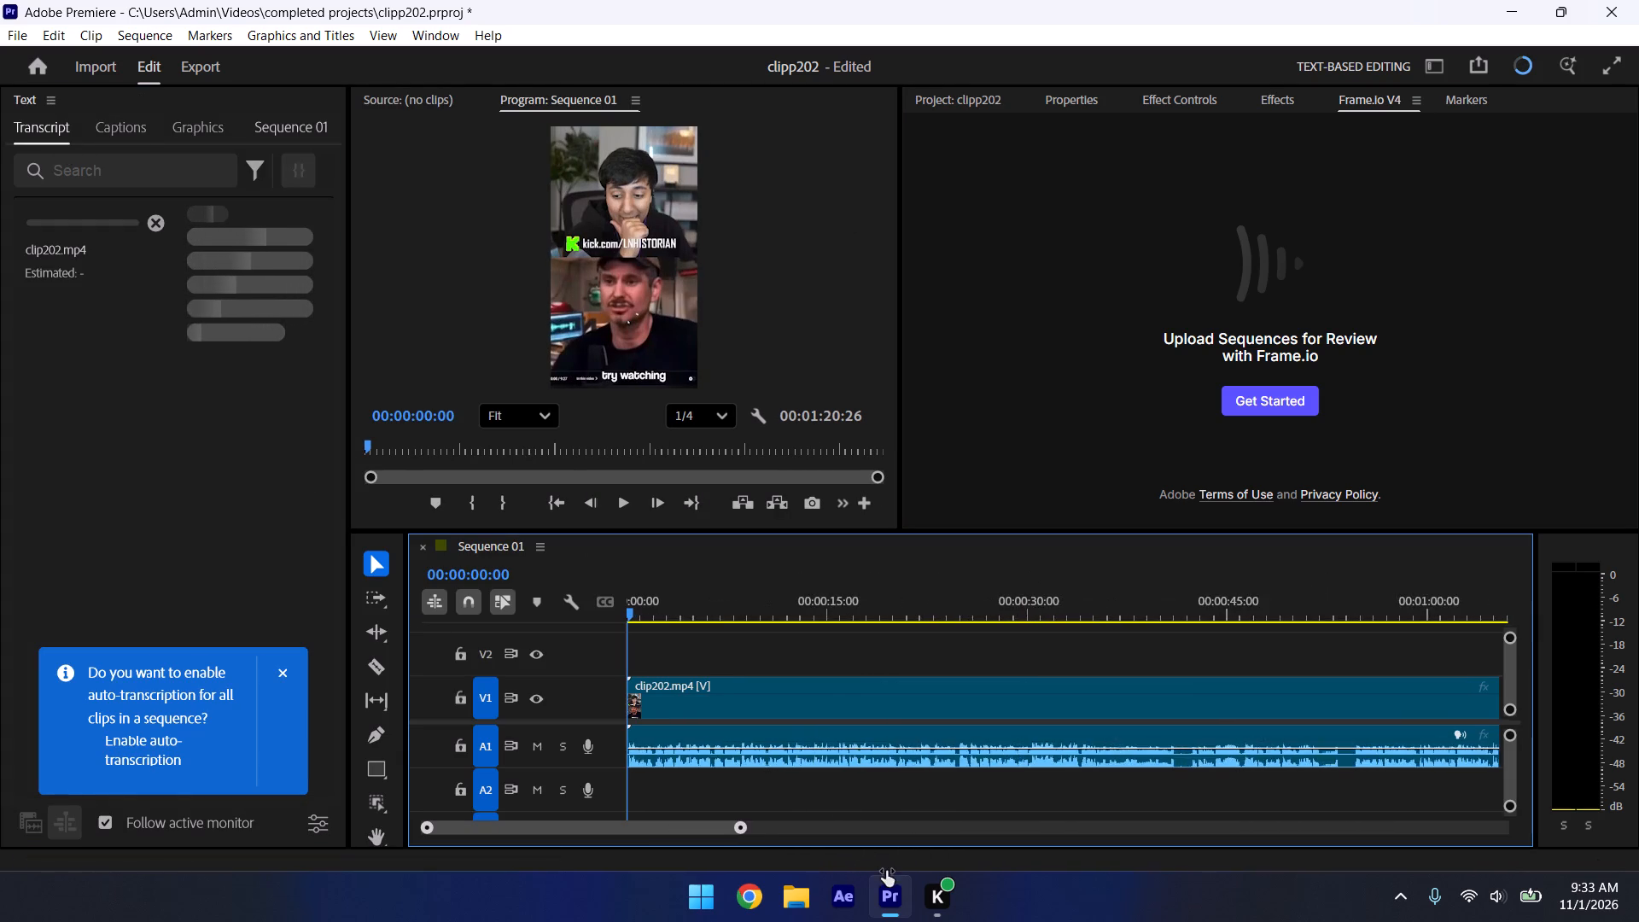
drag(886, 871, 947, 913)
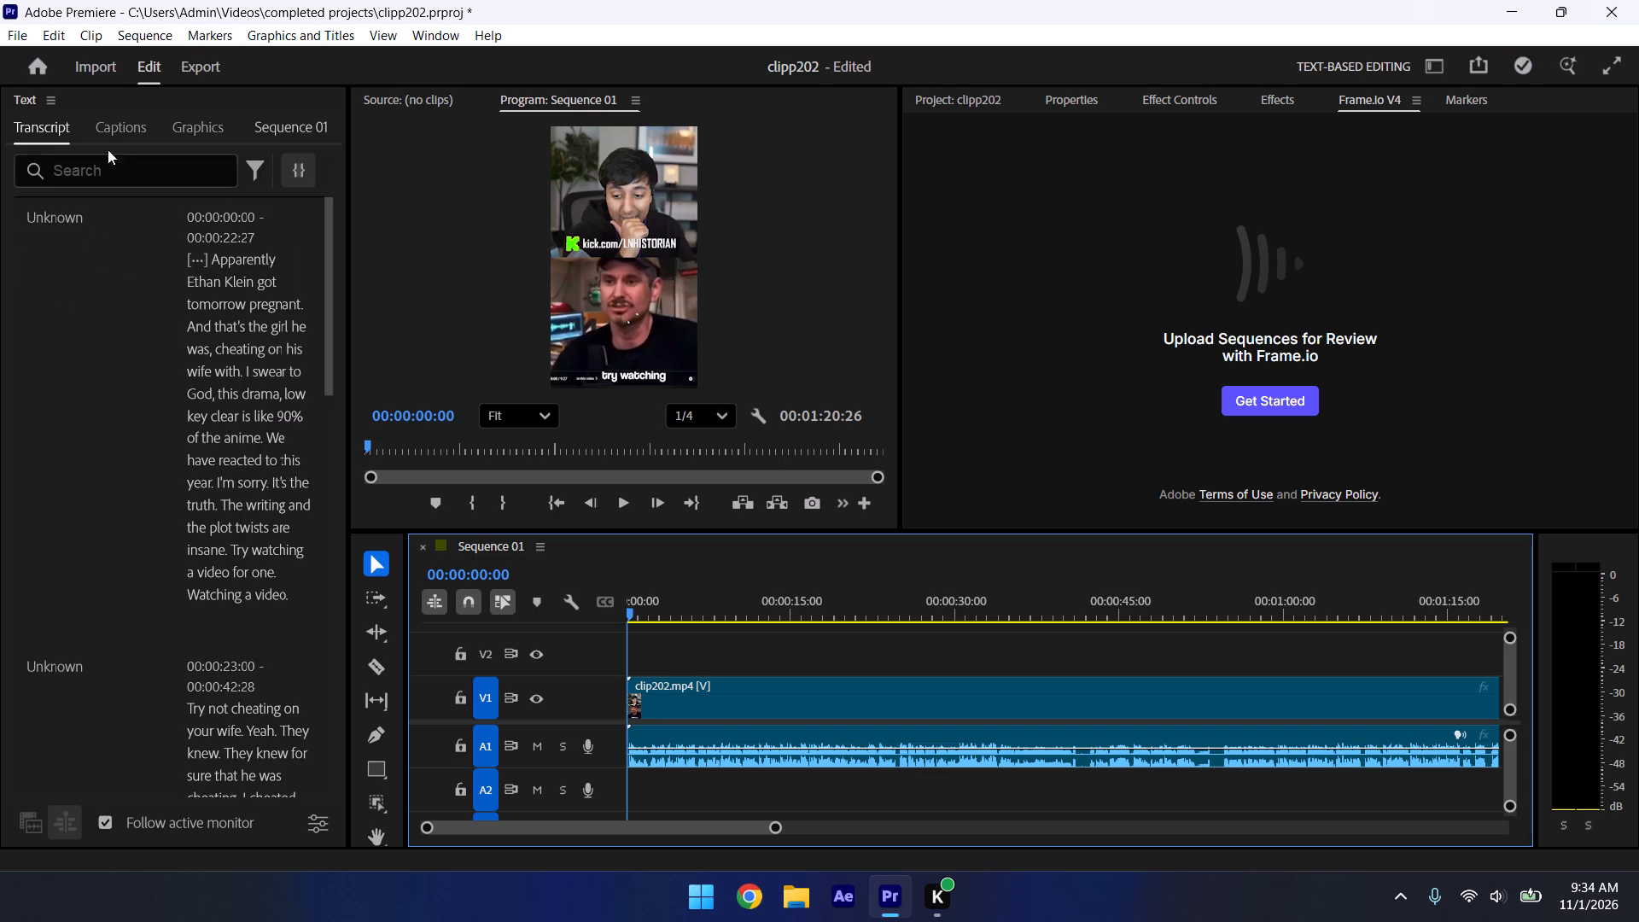
Create single-line subtitle captions from the transcript, with a 24-character maximum length and a 1.8-second minimum duration.
click(128, 120)
click(149, 501)
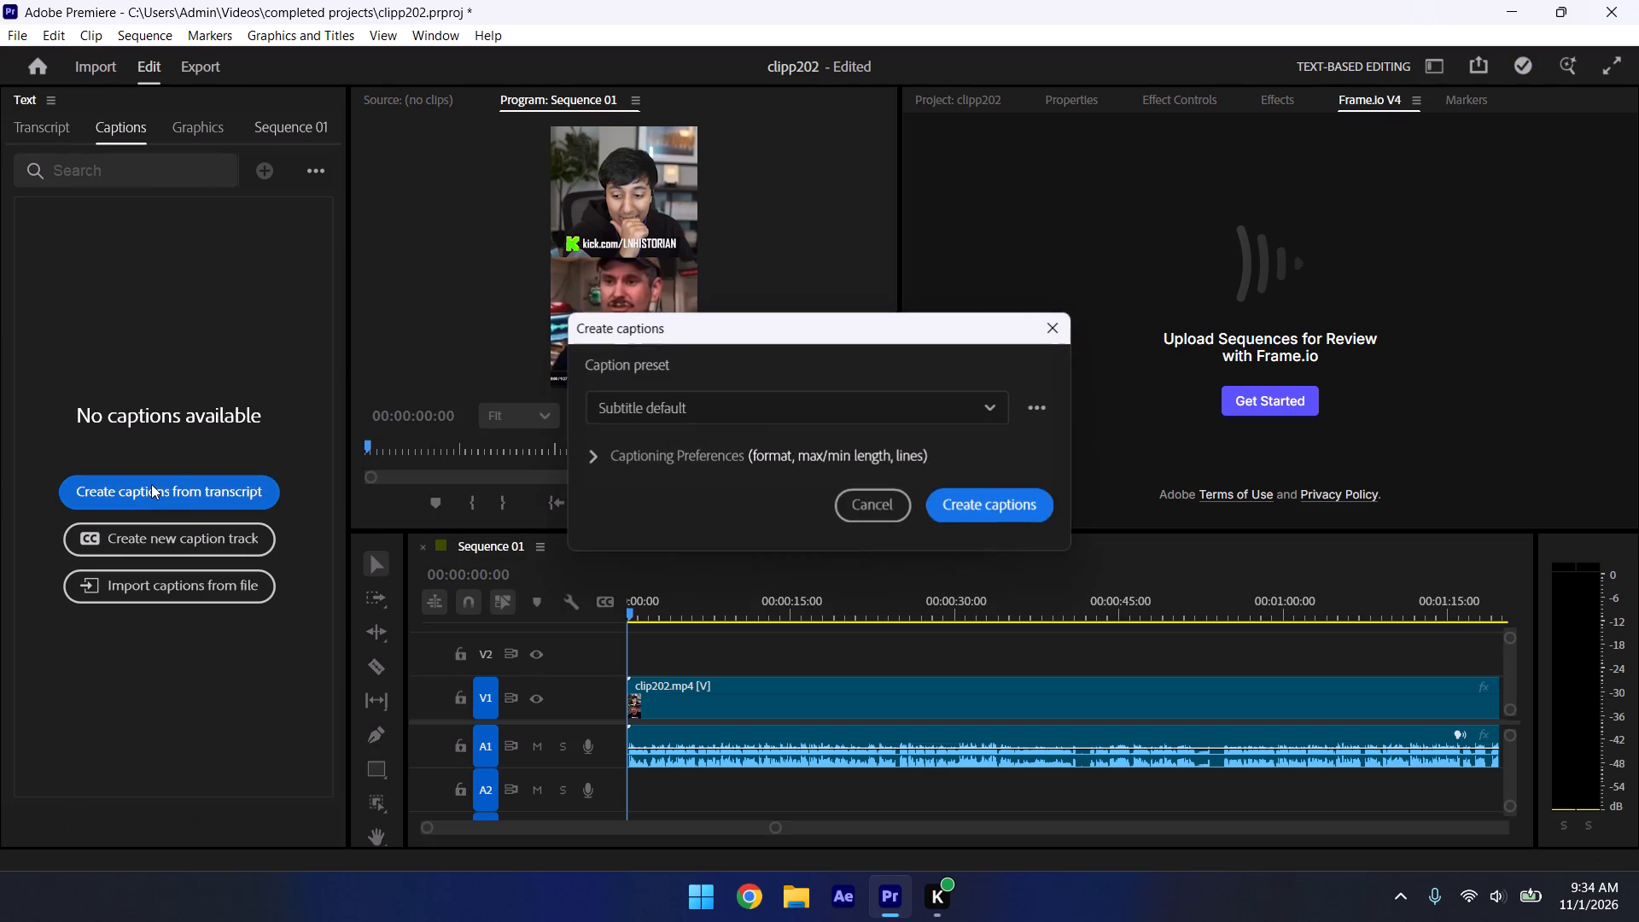
click(770, 457)
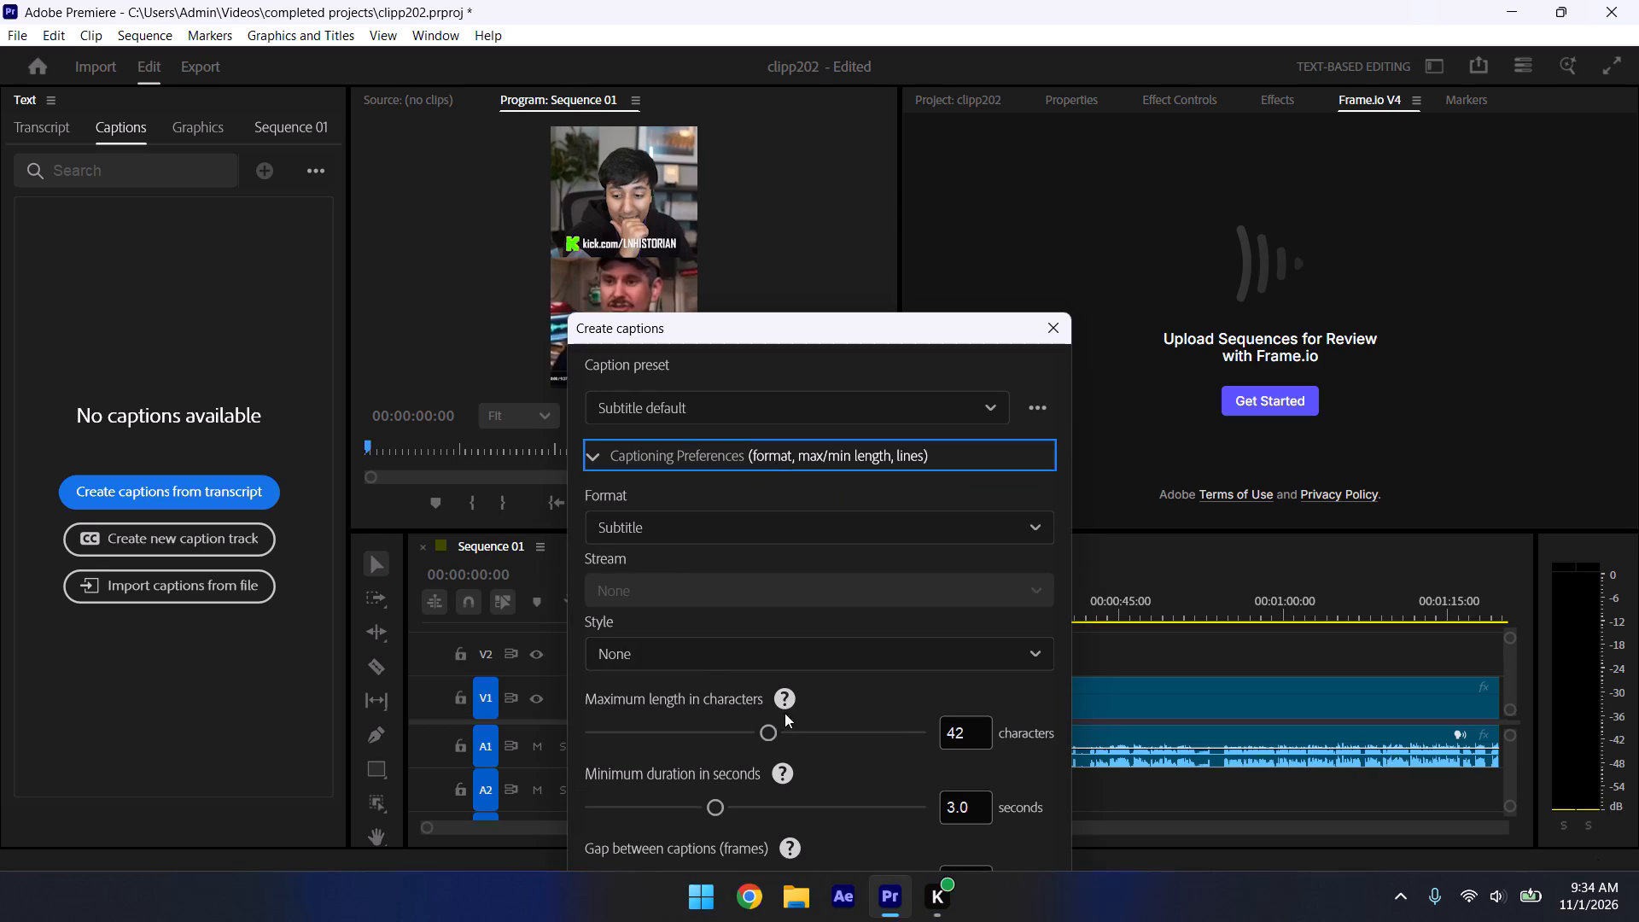
drag(766, 729, 673, 731)
drag(825, 327, 861, 128)
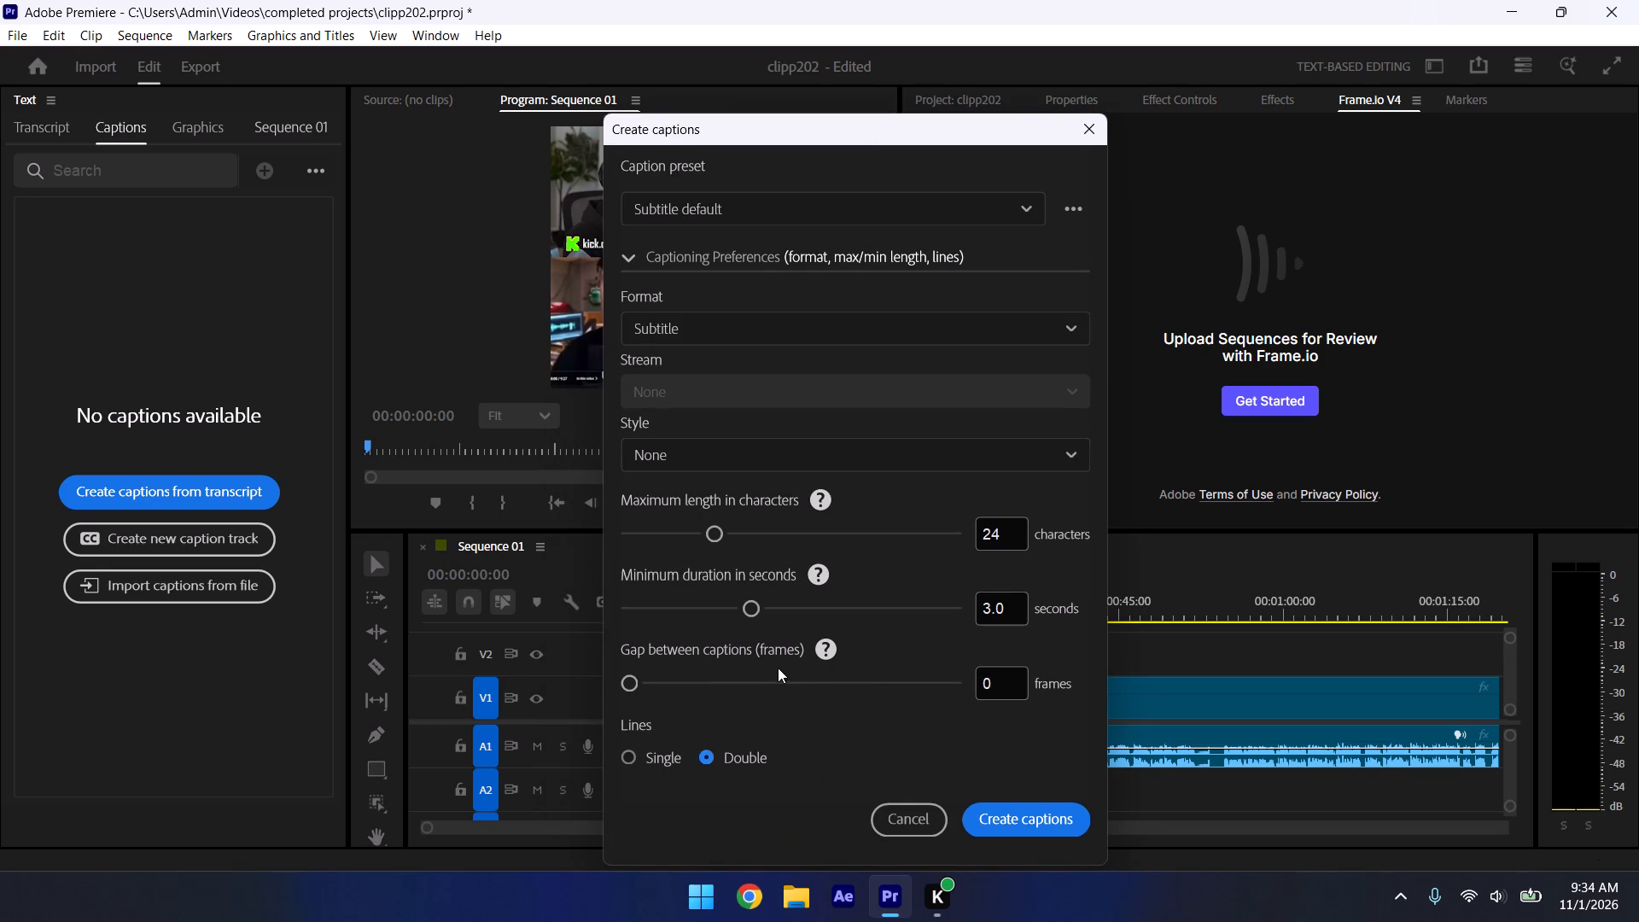
drag(760, 607, 674, 587)
drag(674, 587, 666, 583)
click(621, 753)
click(1040, 819)
Play short passages of the sequence from about 40, 30 and 12 seconds to check the generated captions.
drag(780, 824, 1210, 878)
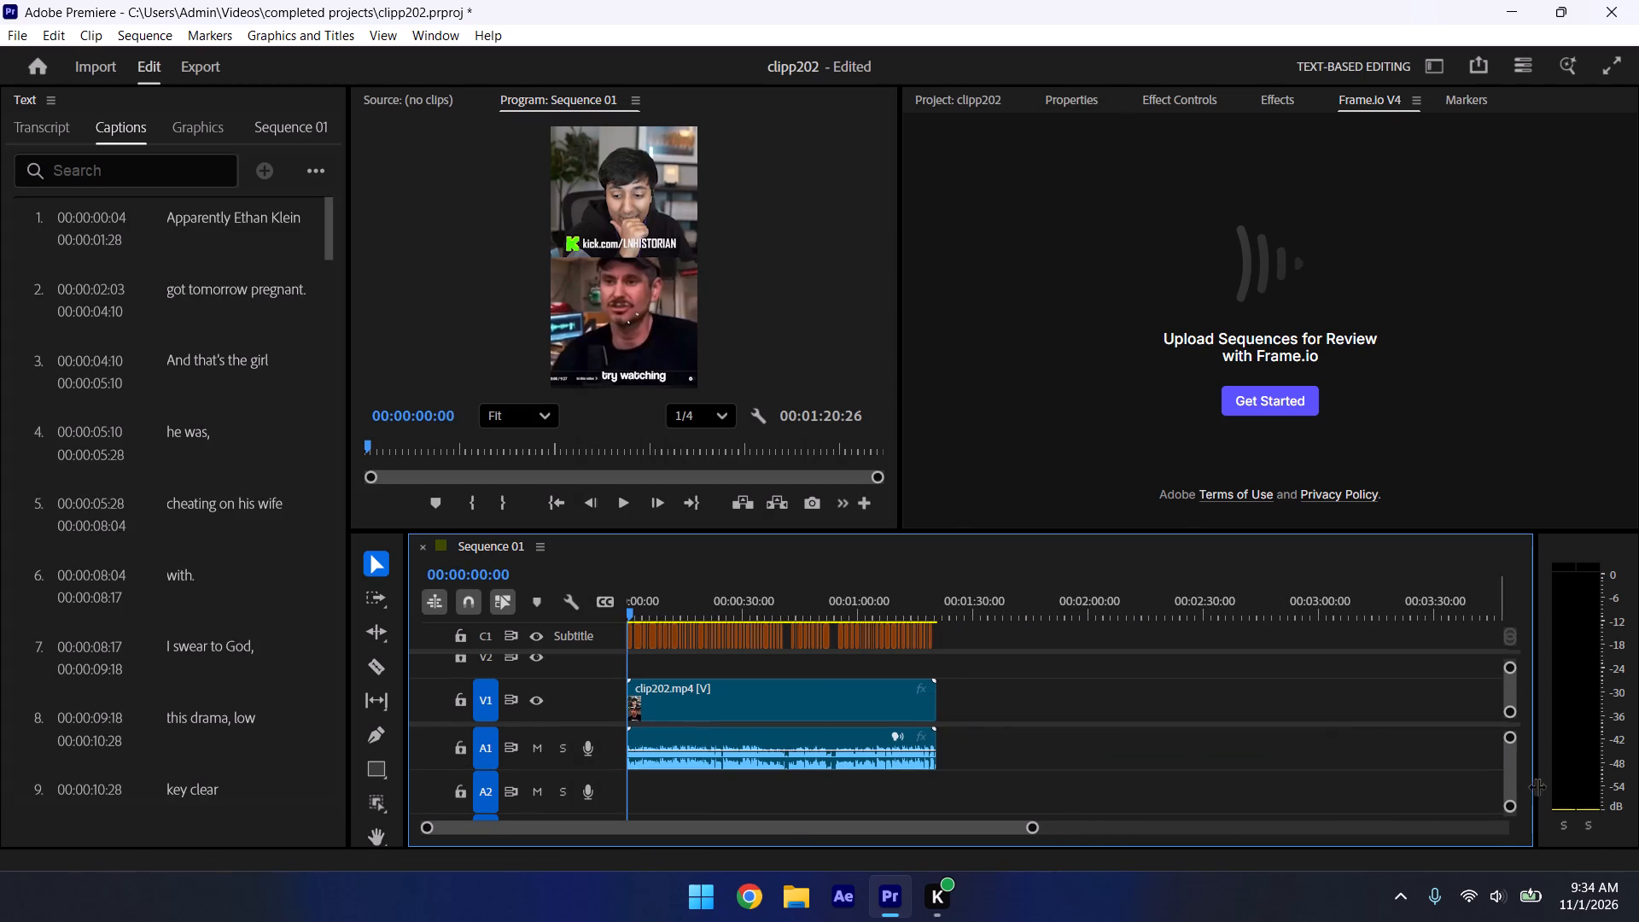
drag(1030, 824, 928, 815)
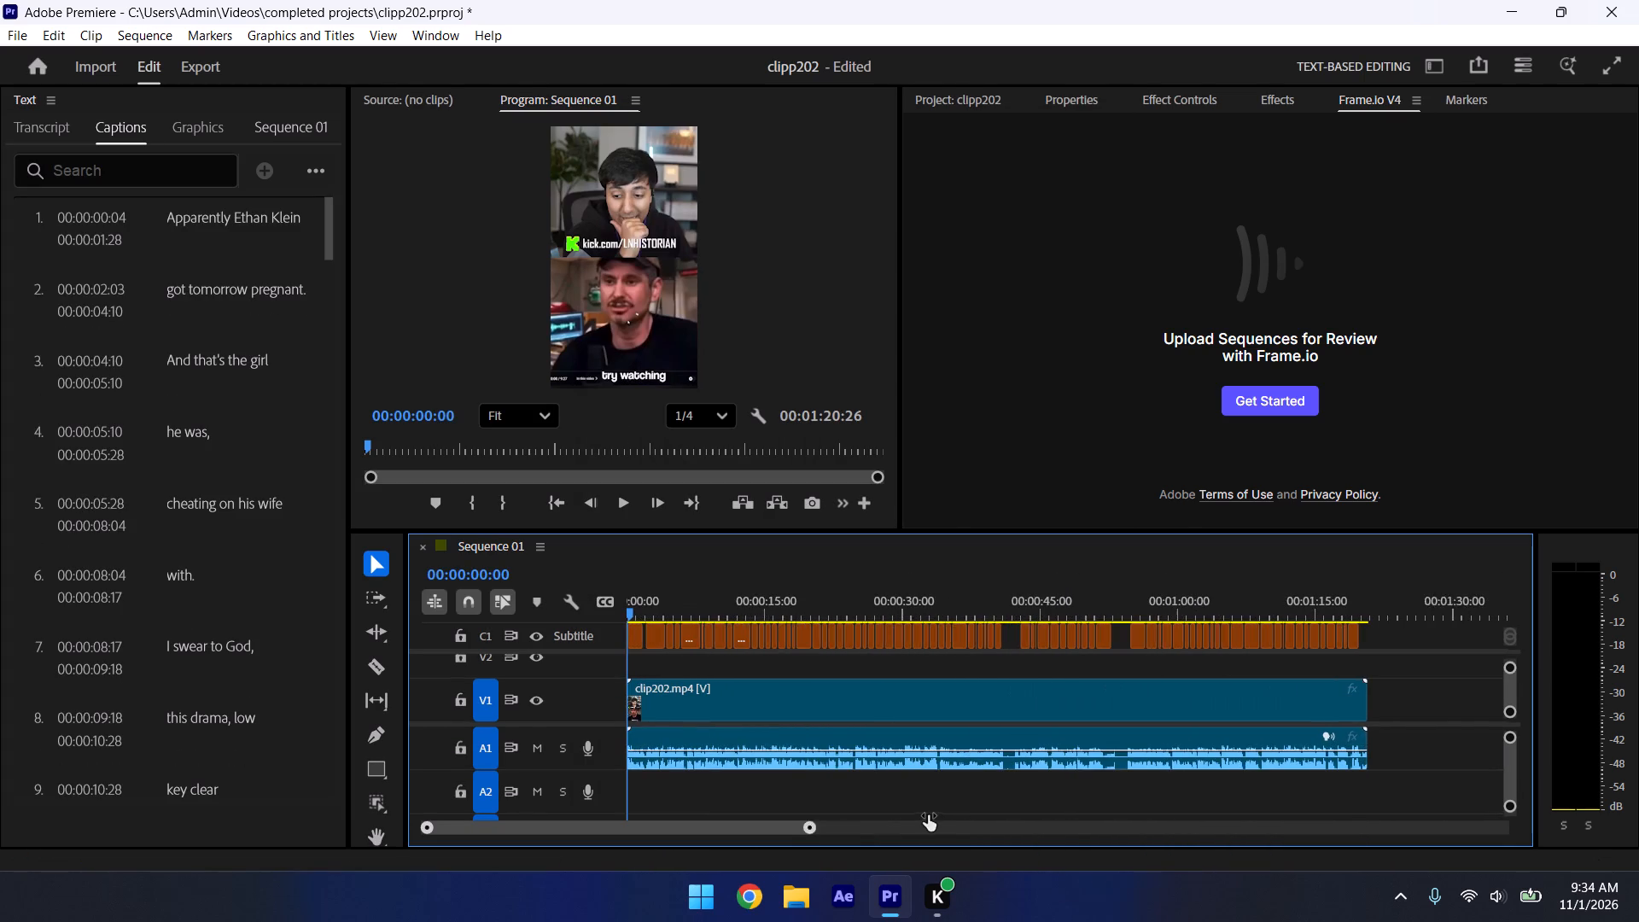
drag(928, 815, 930, 814)
click(1008, 589)
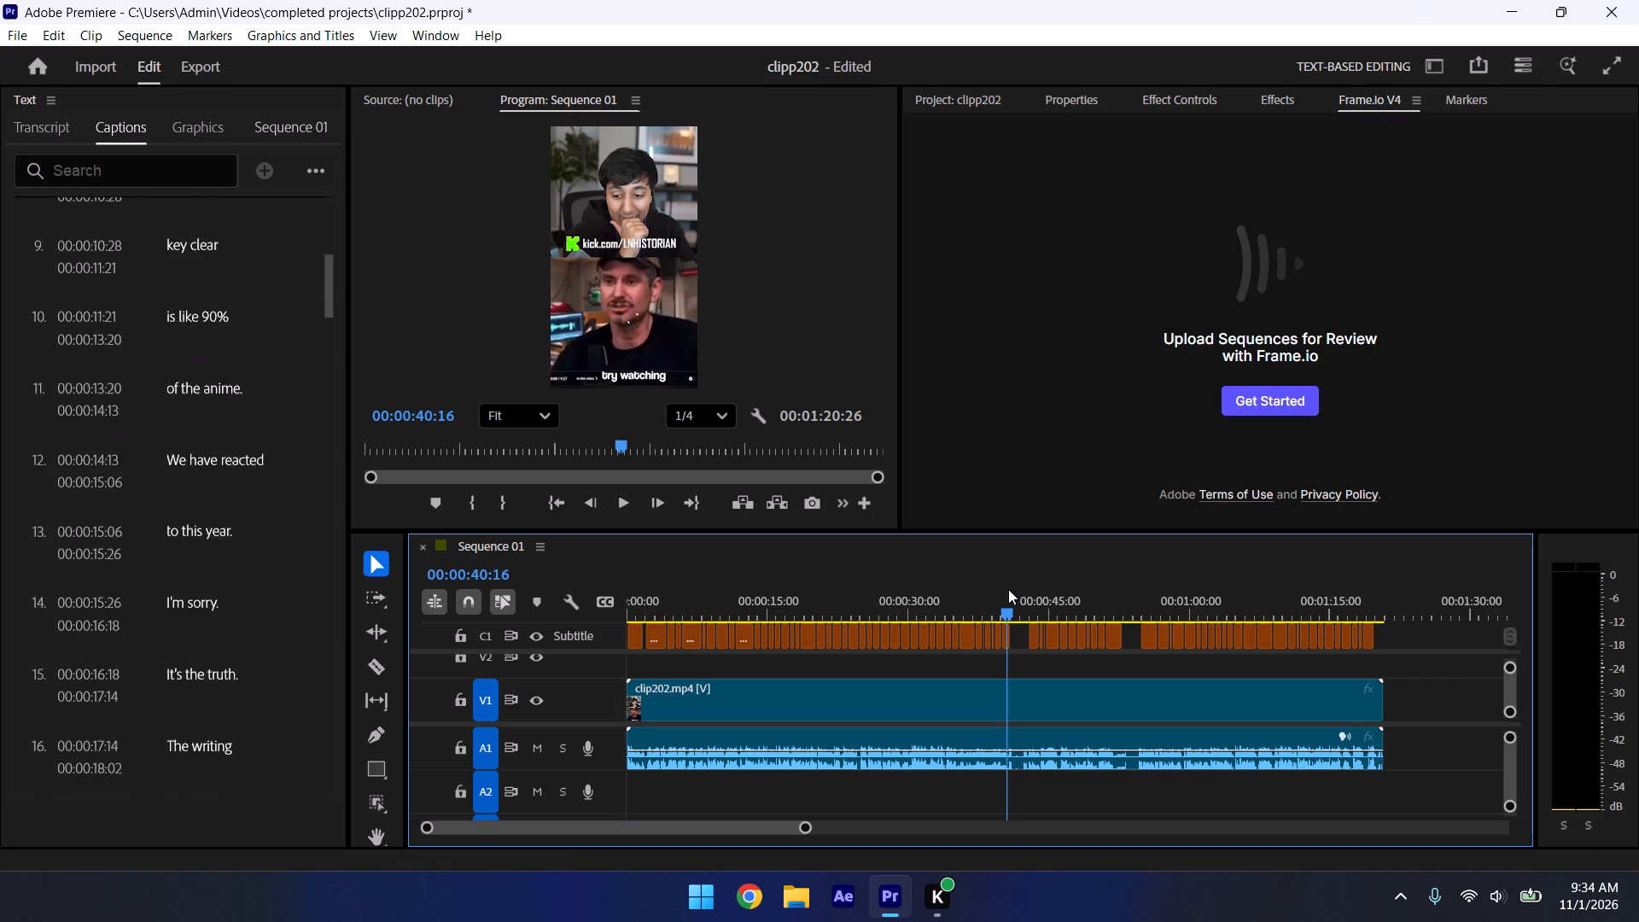
key(space)
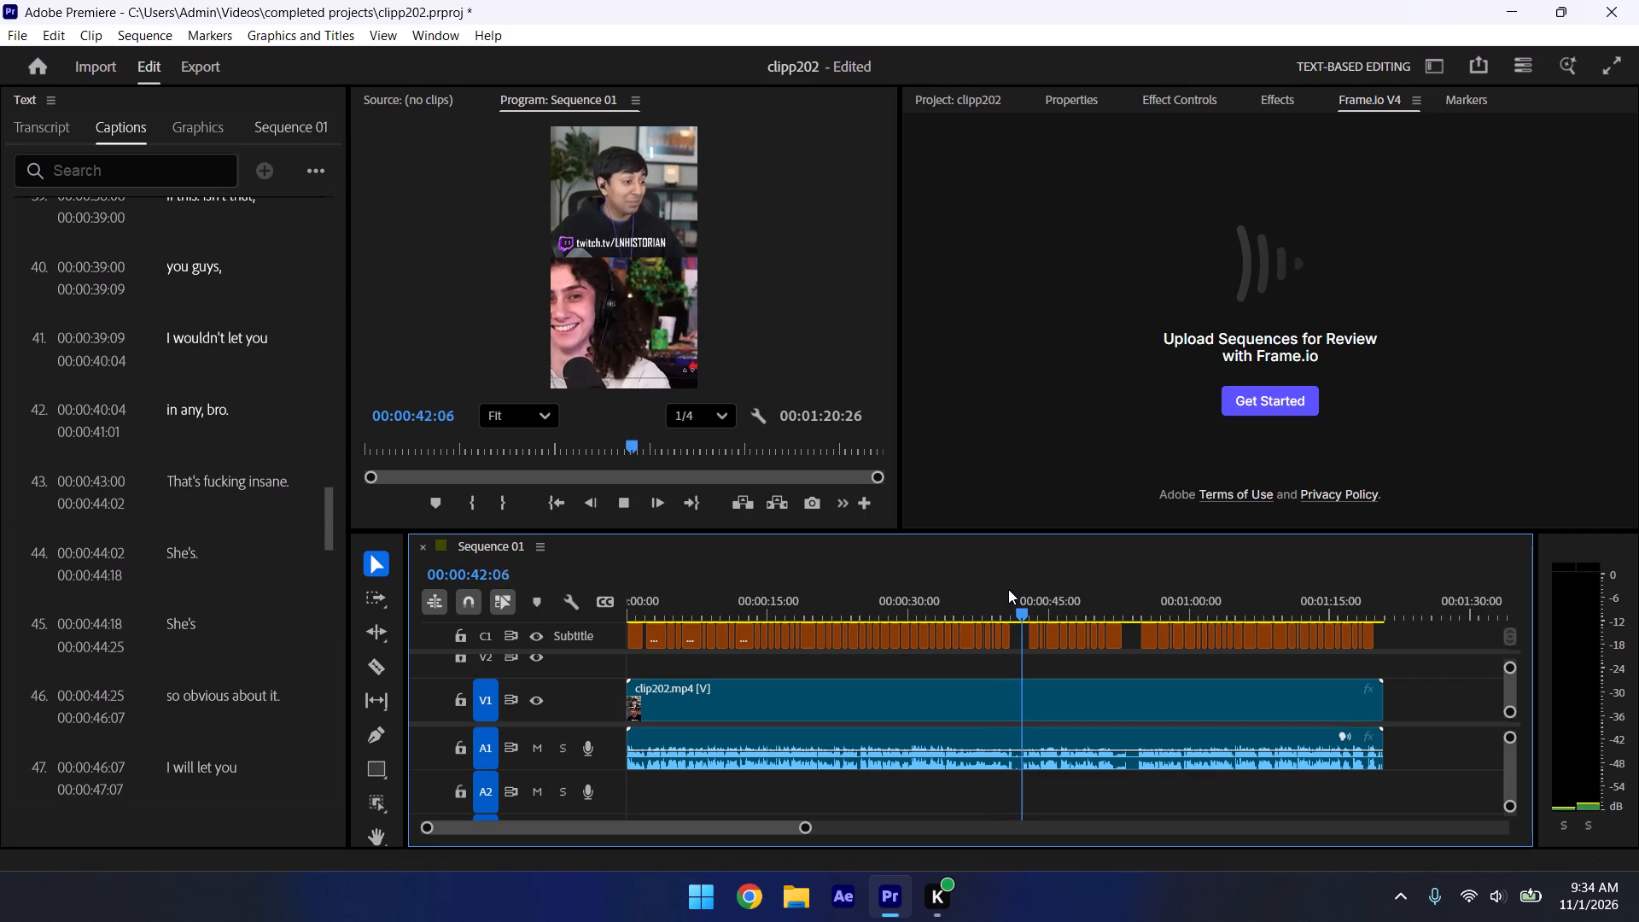
key(space)
click(909, 615)
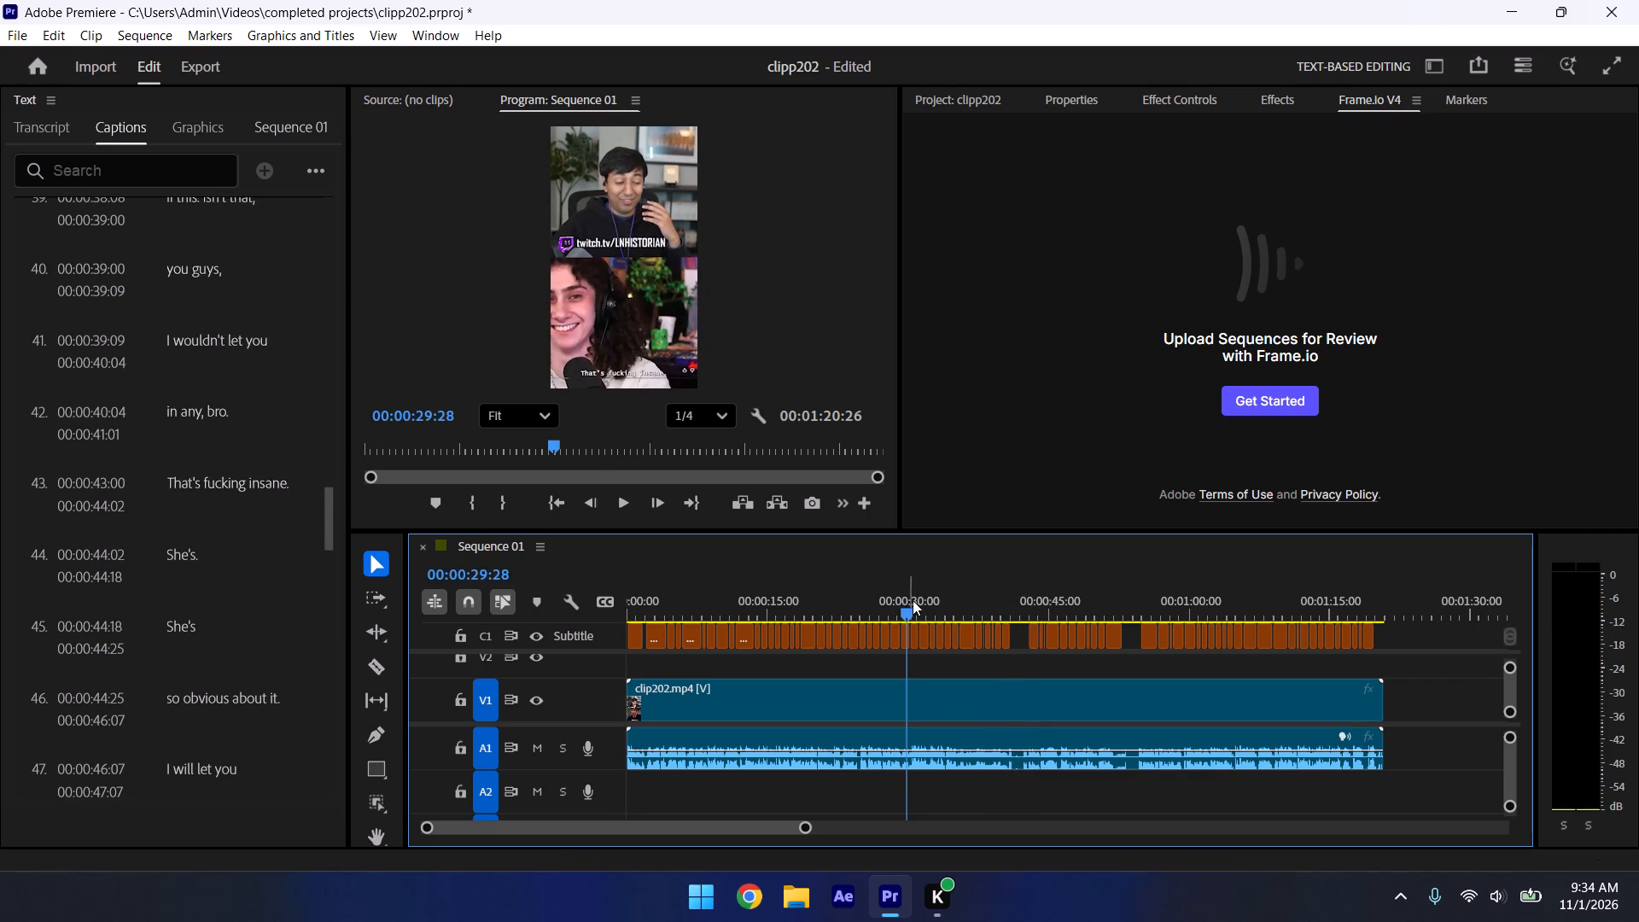
key(space)
key(space)
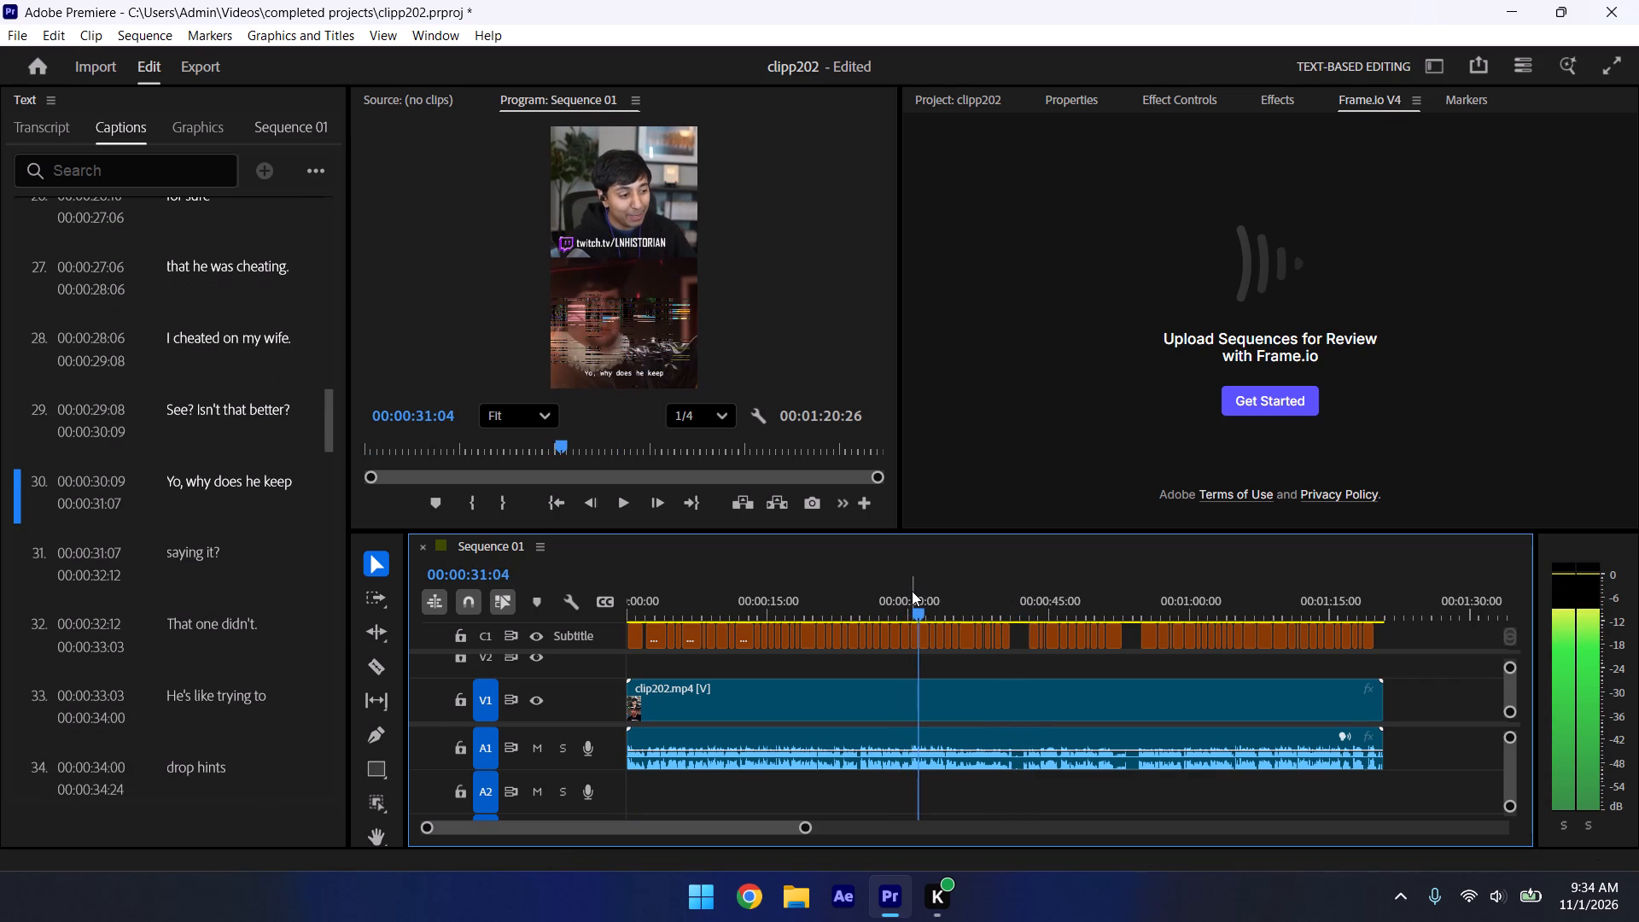
click(738, 595)
key(space)
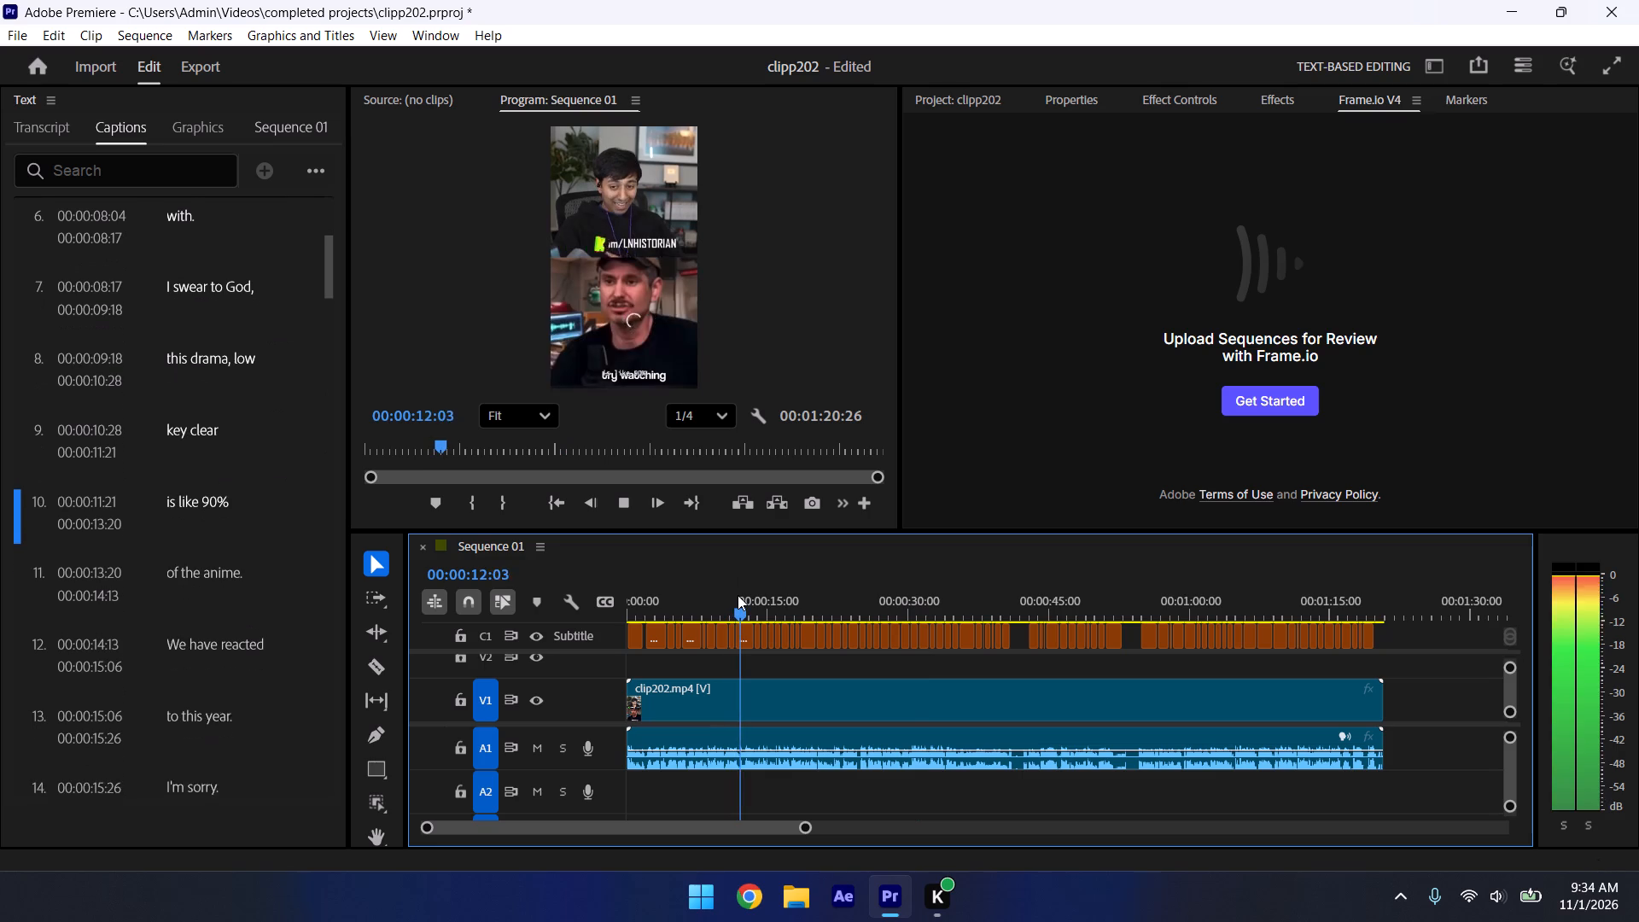
key(space)
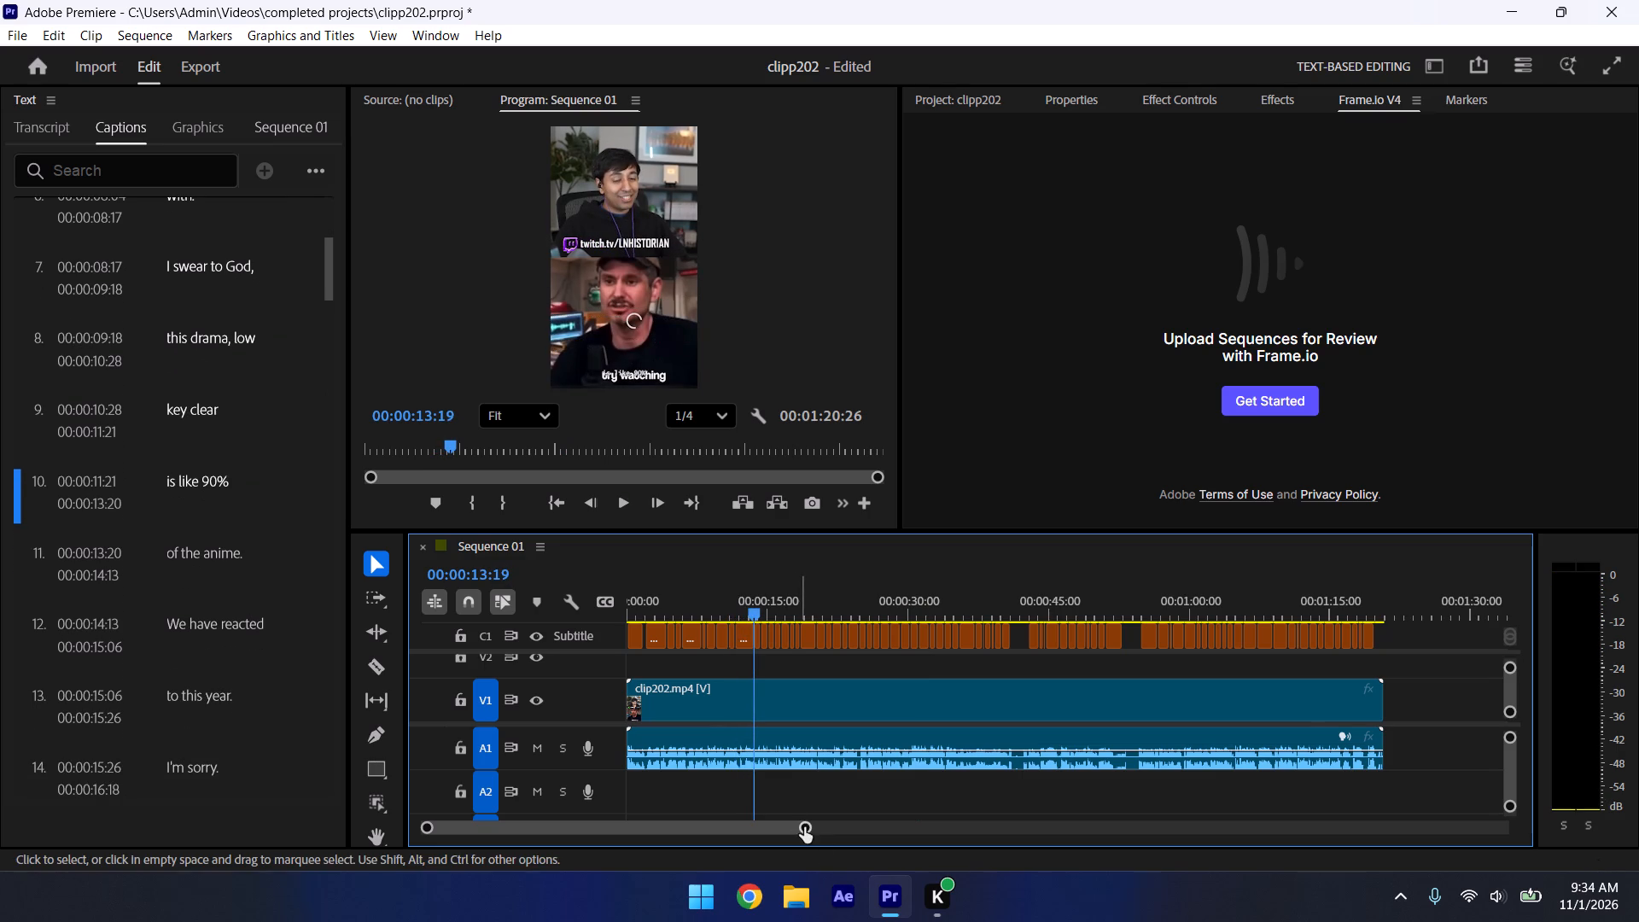
Examine the individual caption segments around 11 seconds and play that passage to check their timing.
drag(804, 827, 720, 861)
click(827, 611)
click(772, 621)
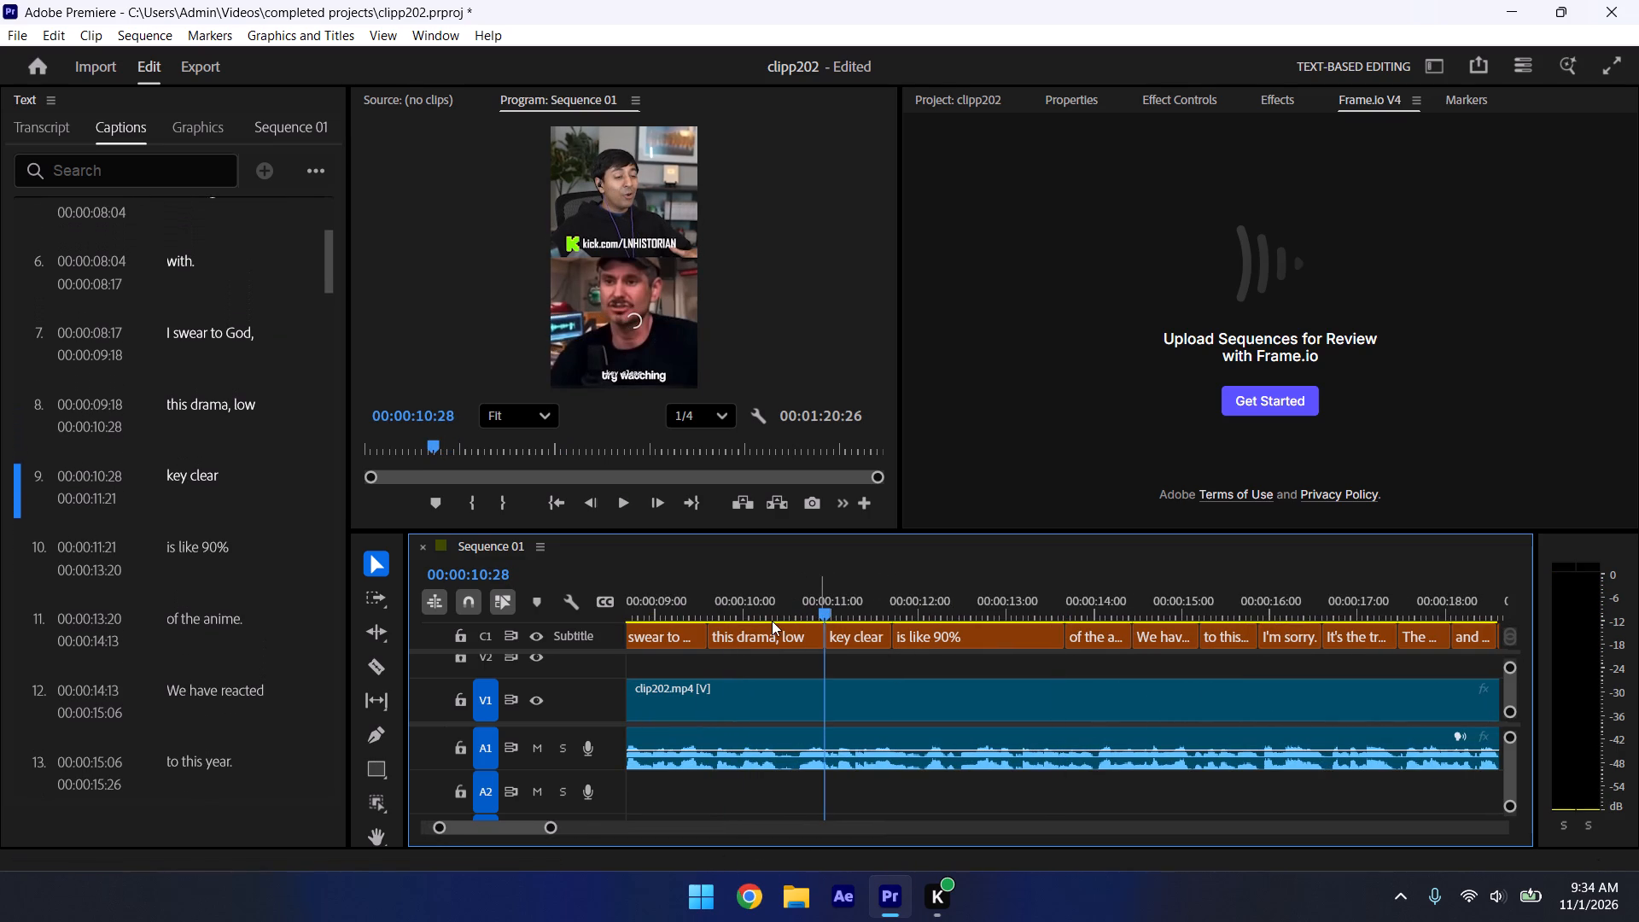
click(763, 570)
click(766, 585)
drag(761, 608, 803, 621)
key(space)
key(space)
Close the program, saving the changes to the clipp202 project.
click(1638, 0)
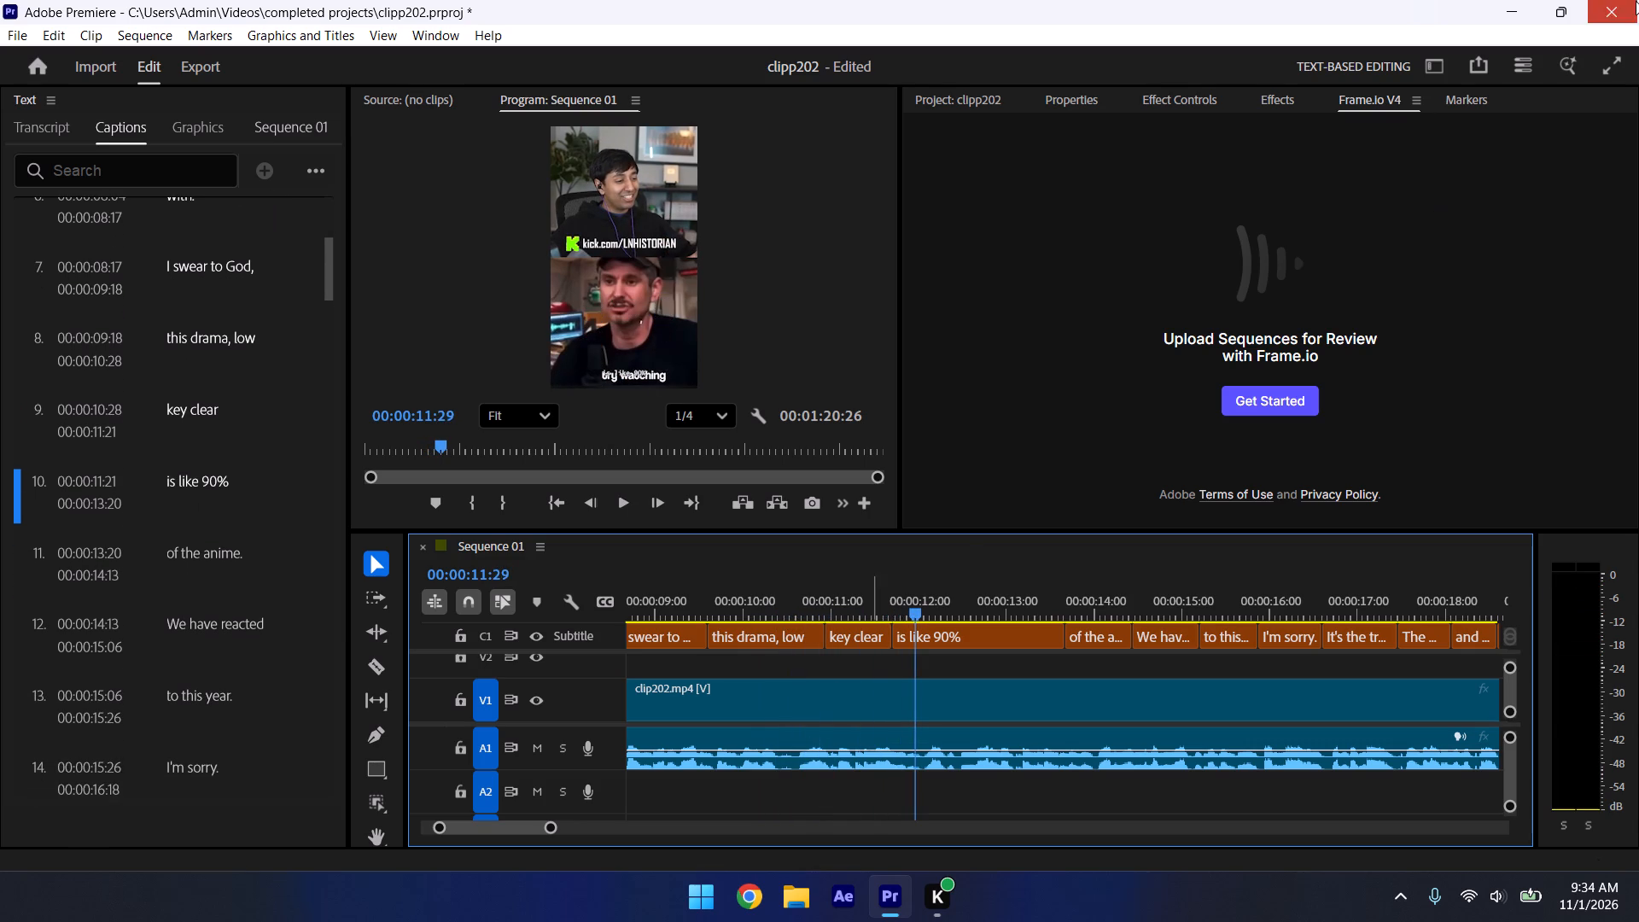
click(787, 512)
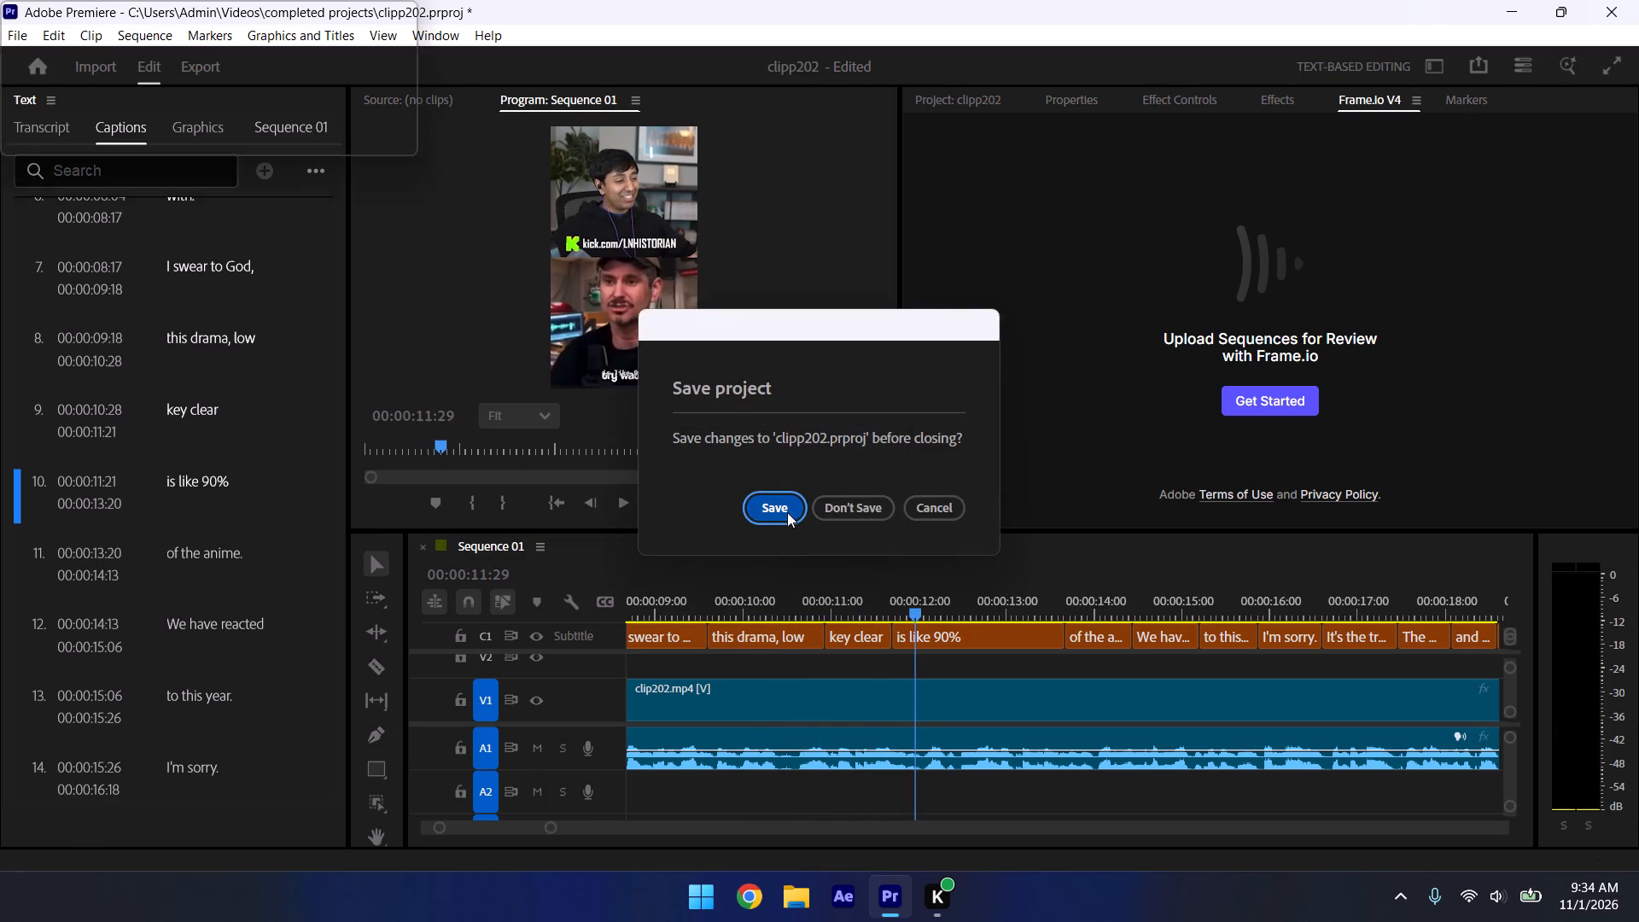
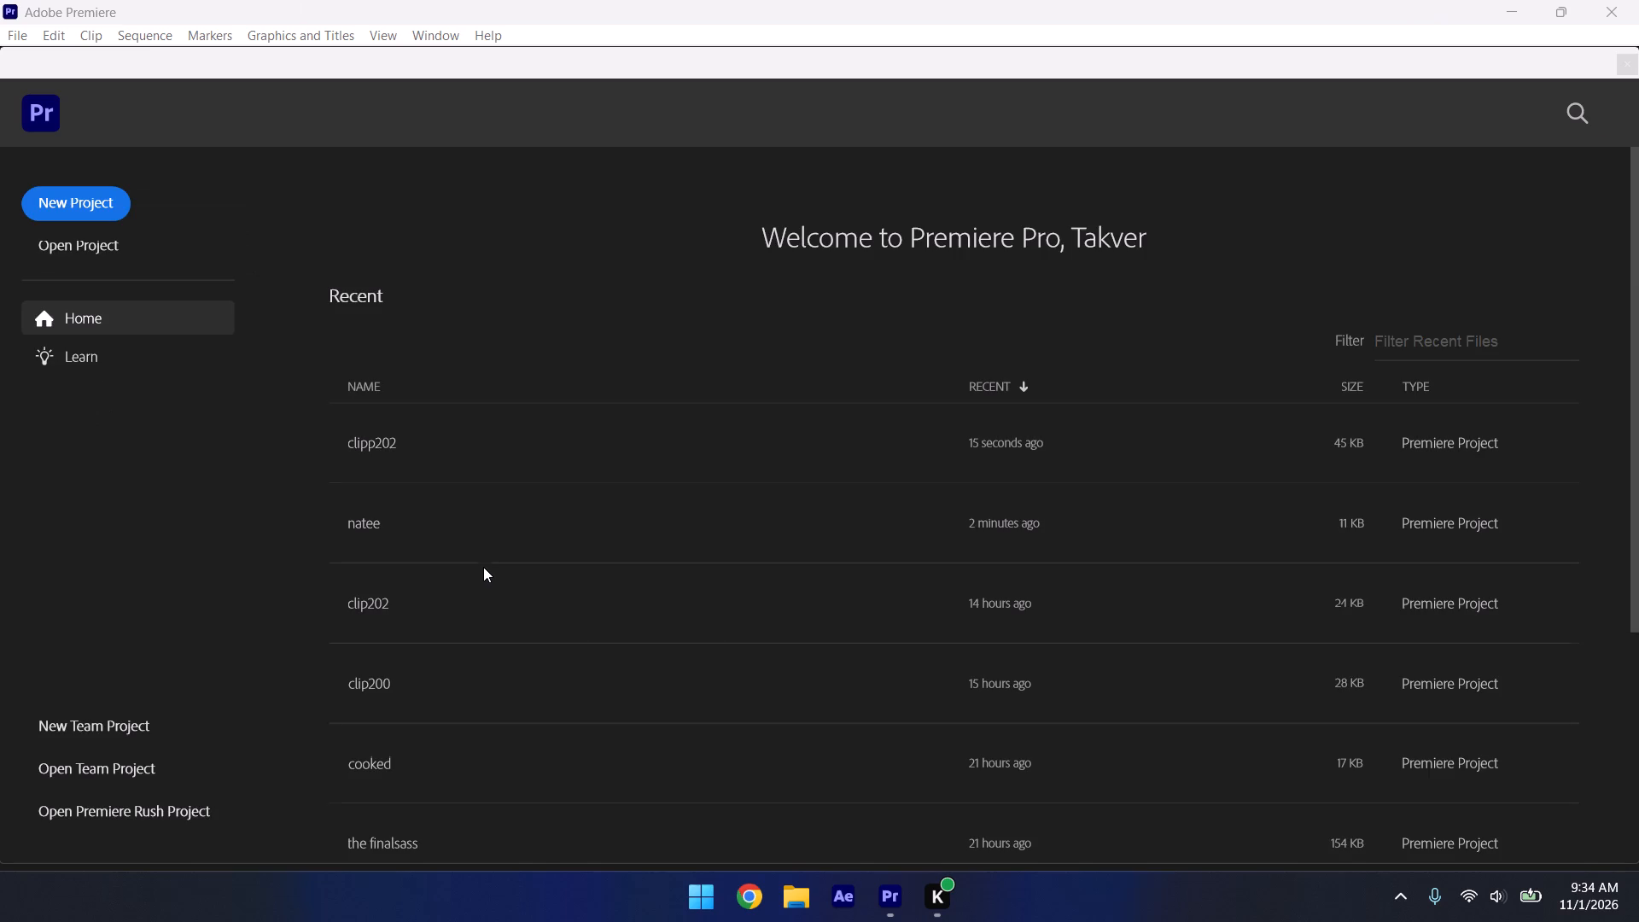
Open the recent clipp202 project.
click(380, 444)
click(380, 444)
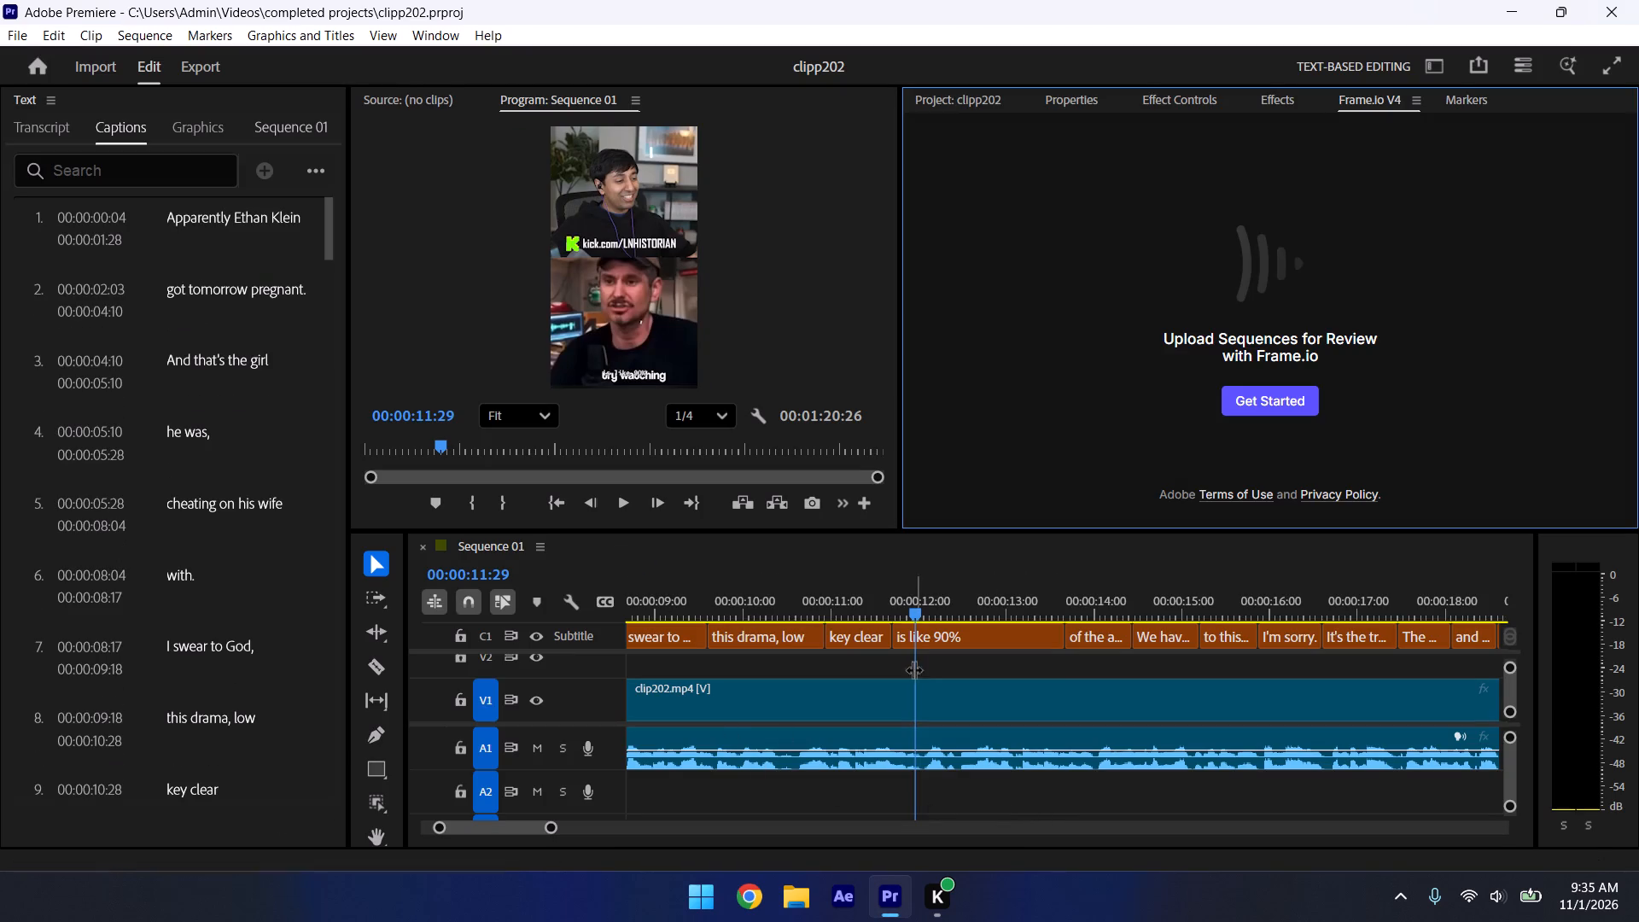
Play short passages of the sequence from about 12 seconds and about 3 seconds to check the video.
key(space)
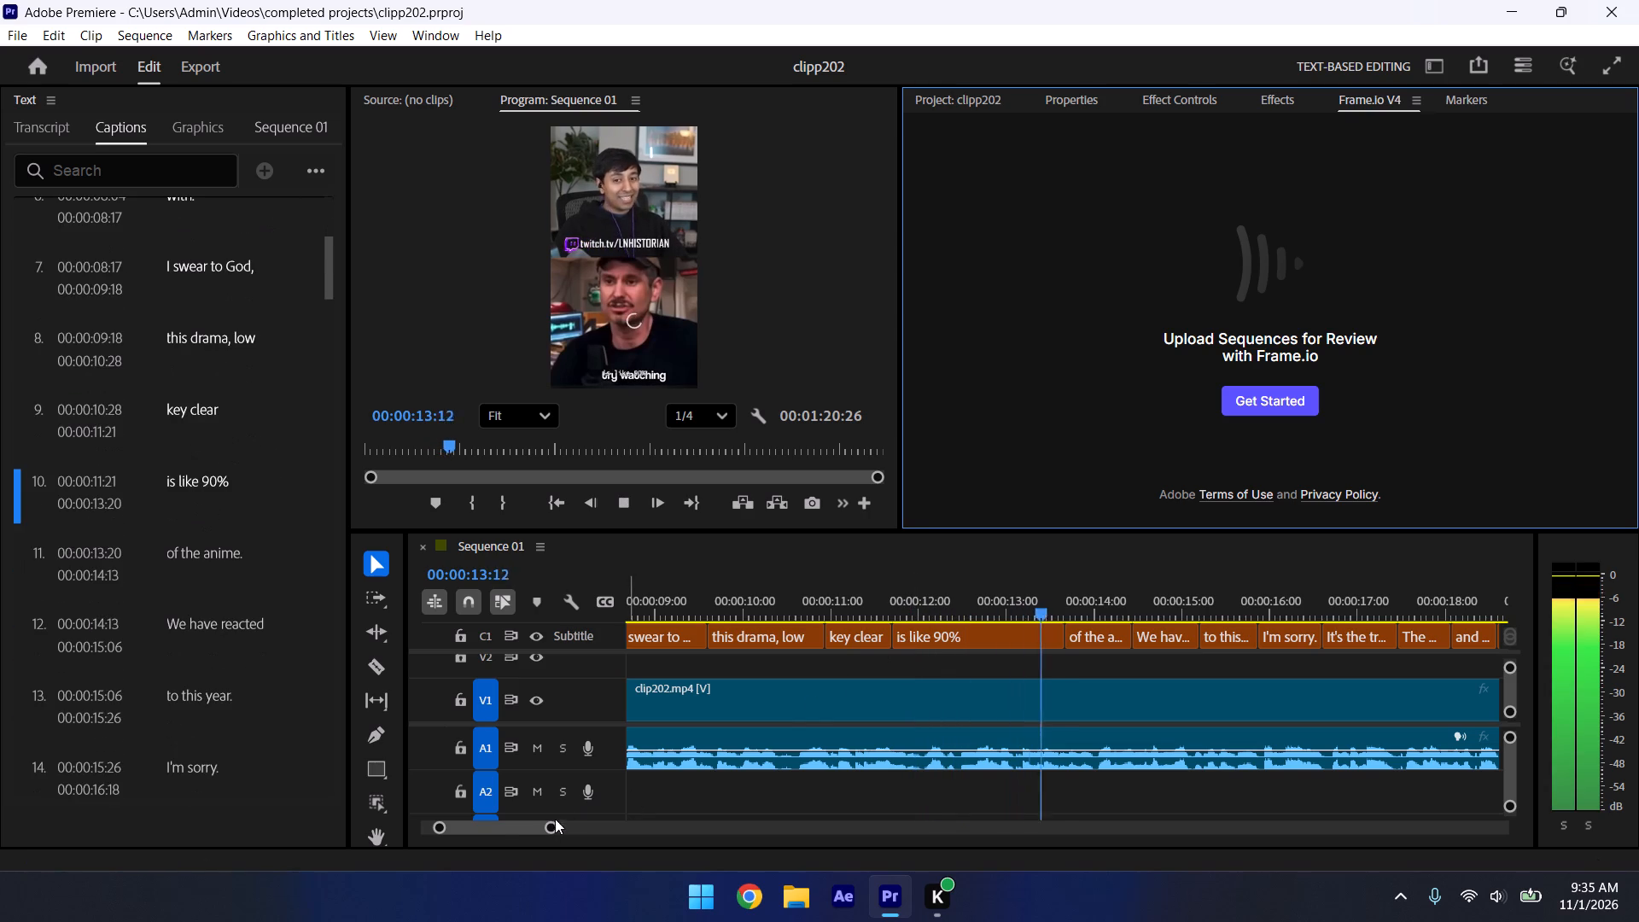
drag(555, 822, 820, 882)
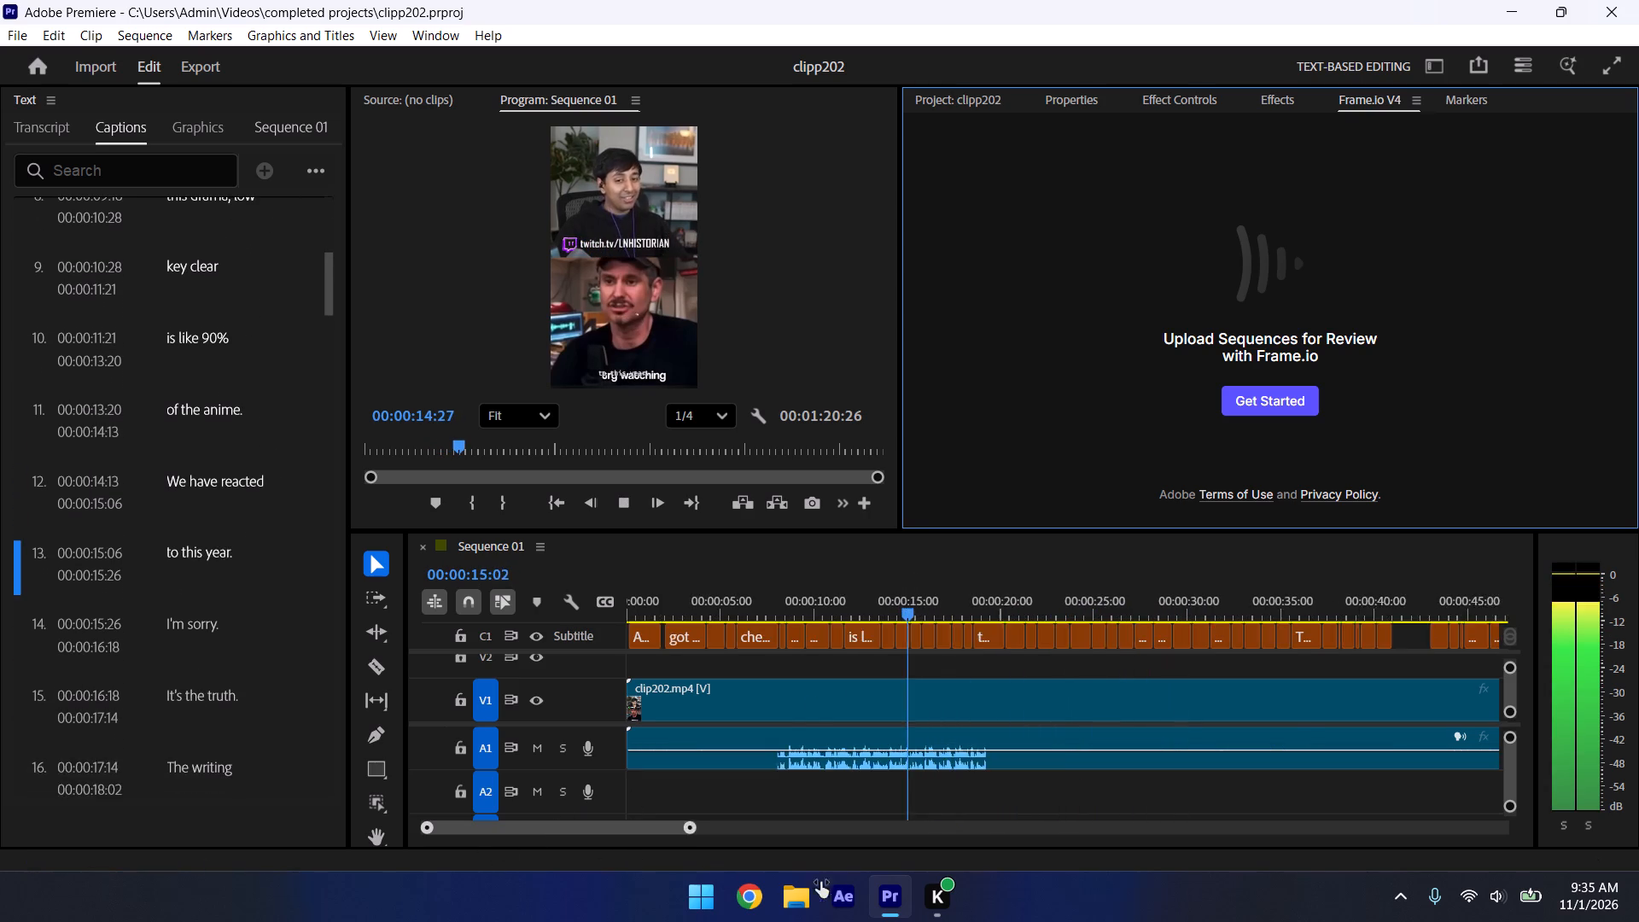
drag(820, 882, 786, 876)
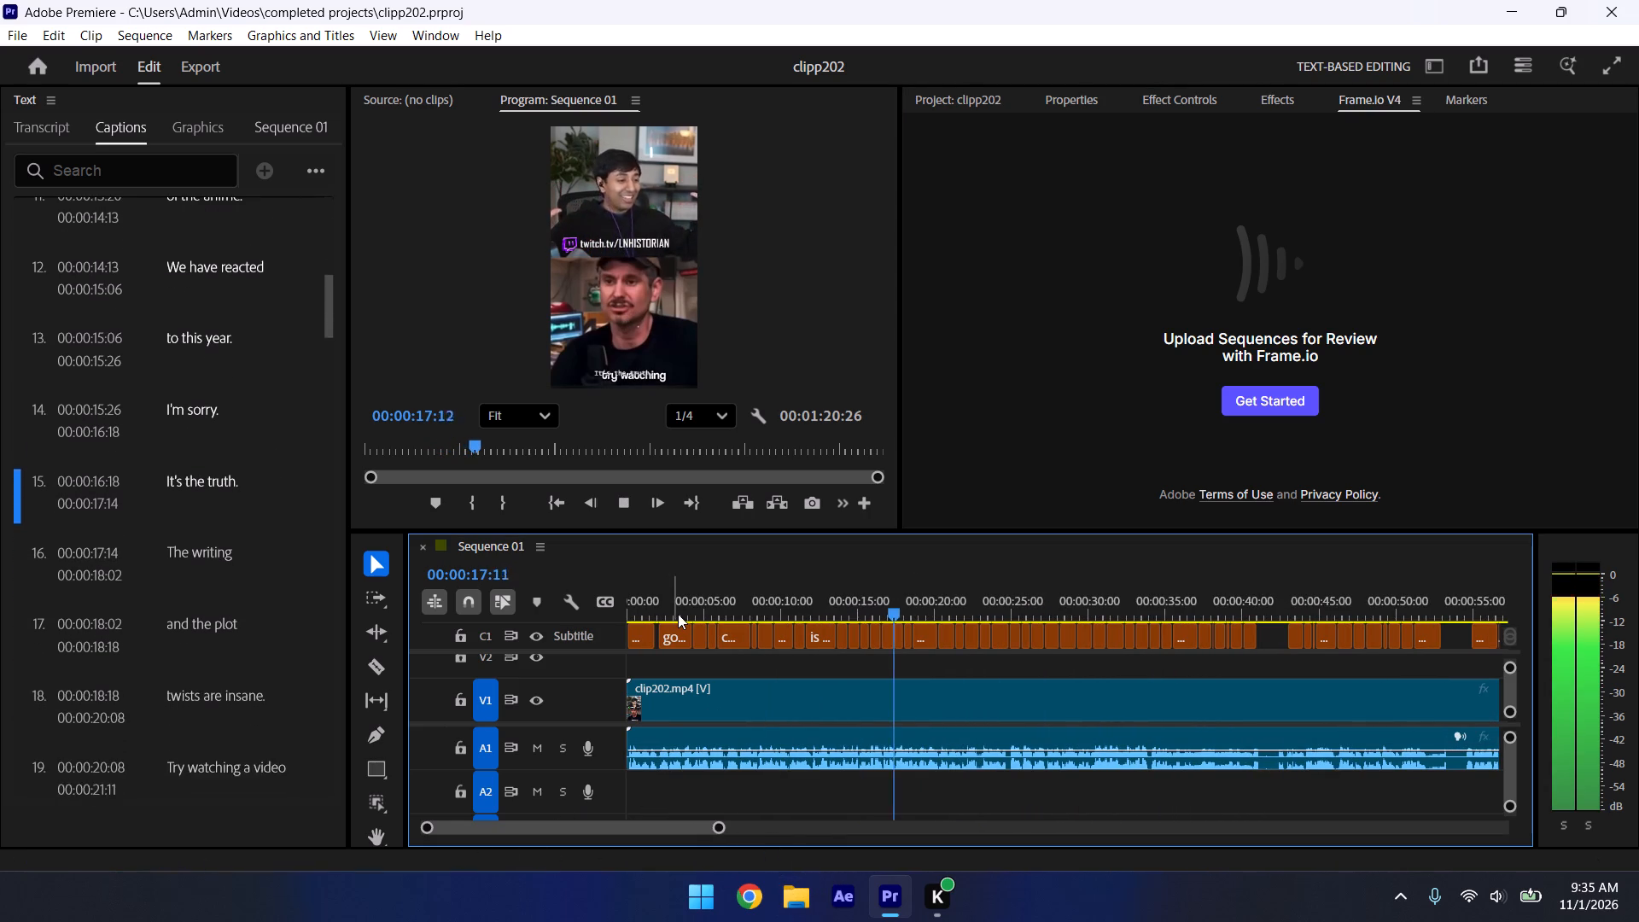
click(678, 613)
key(space)
key(space)
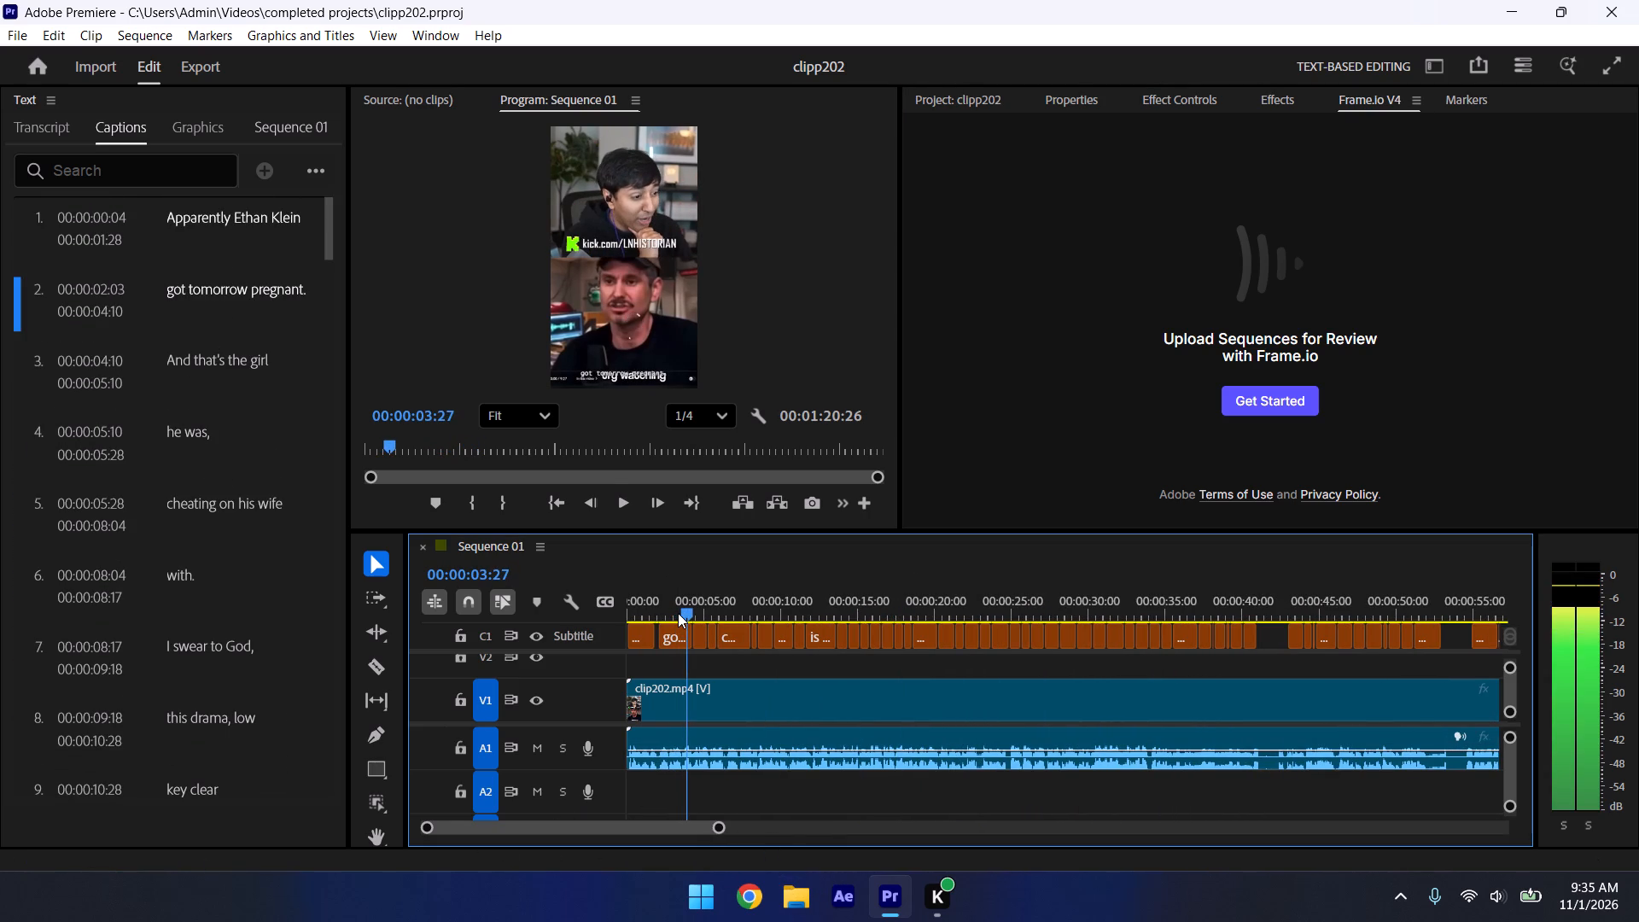
click(670, 599)
key(space)
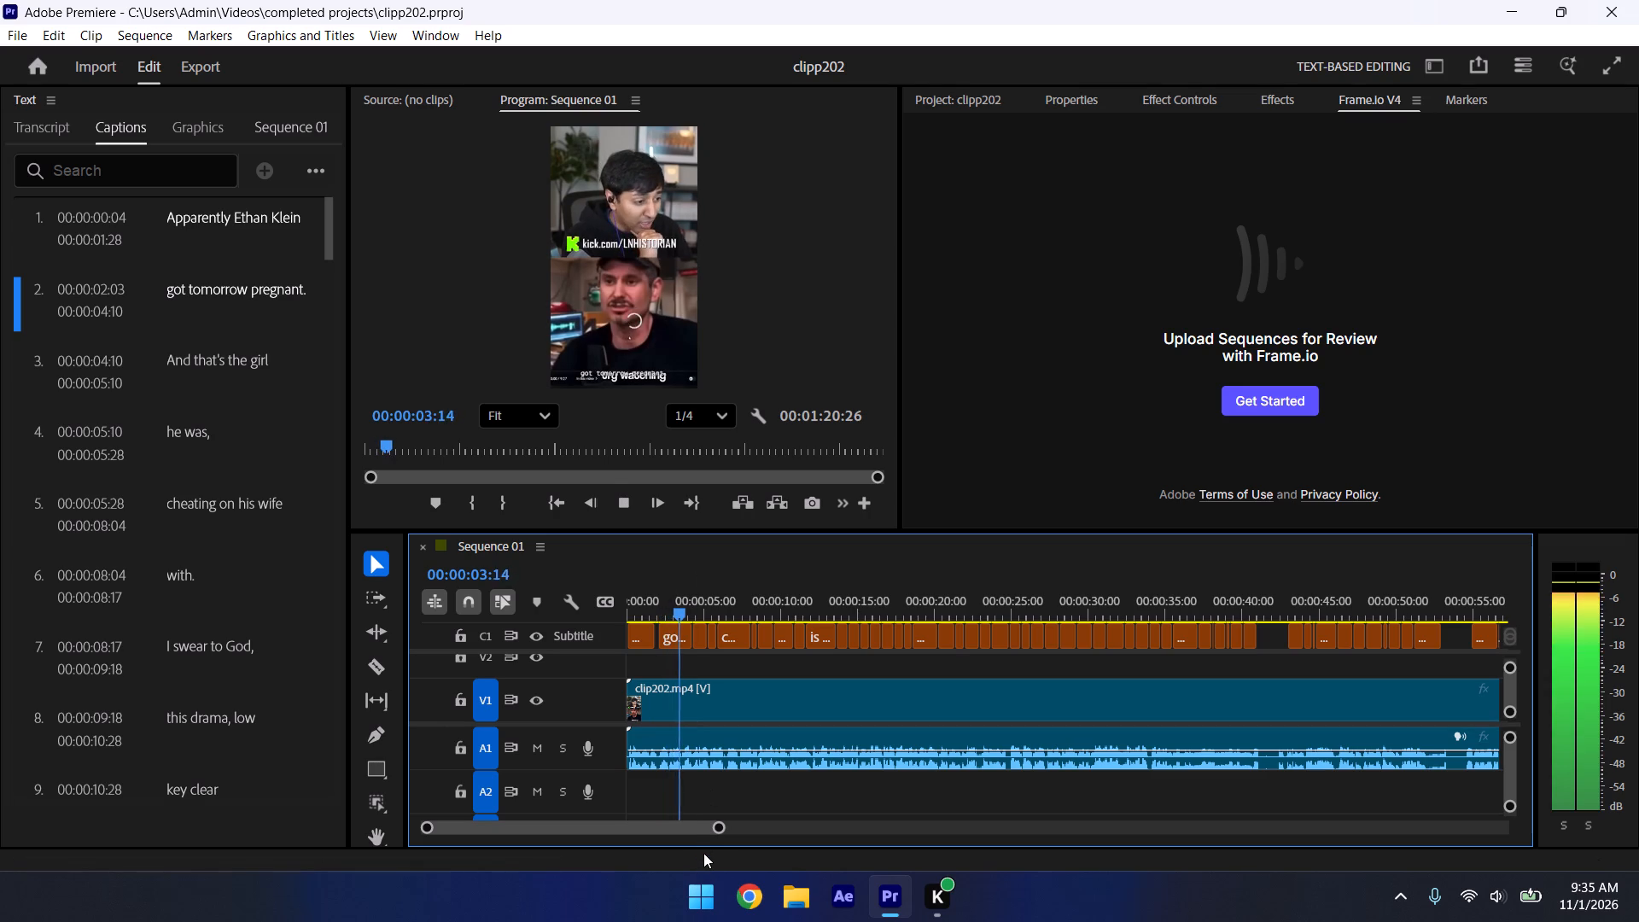
key(space)
Examine the video frame by frame between about 00:00:03:18 and 00:00:03:08 to locate the glitched frame.
drag(720, 826, 671, 824)
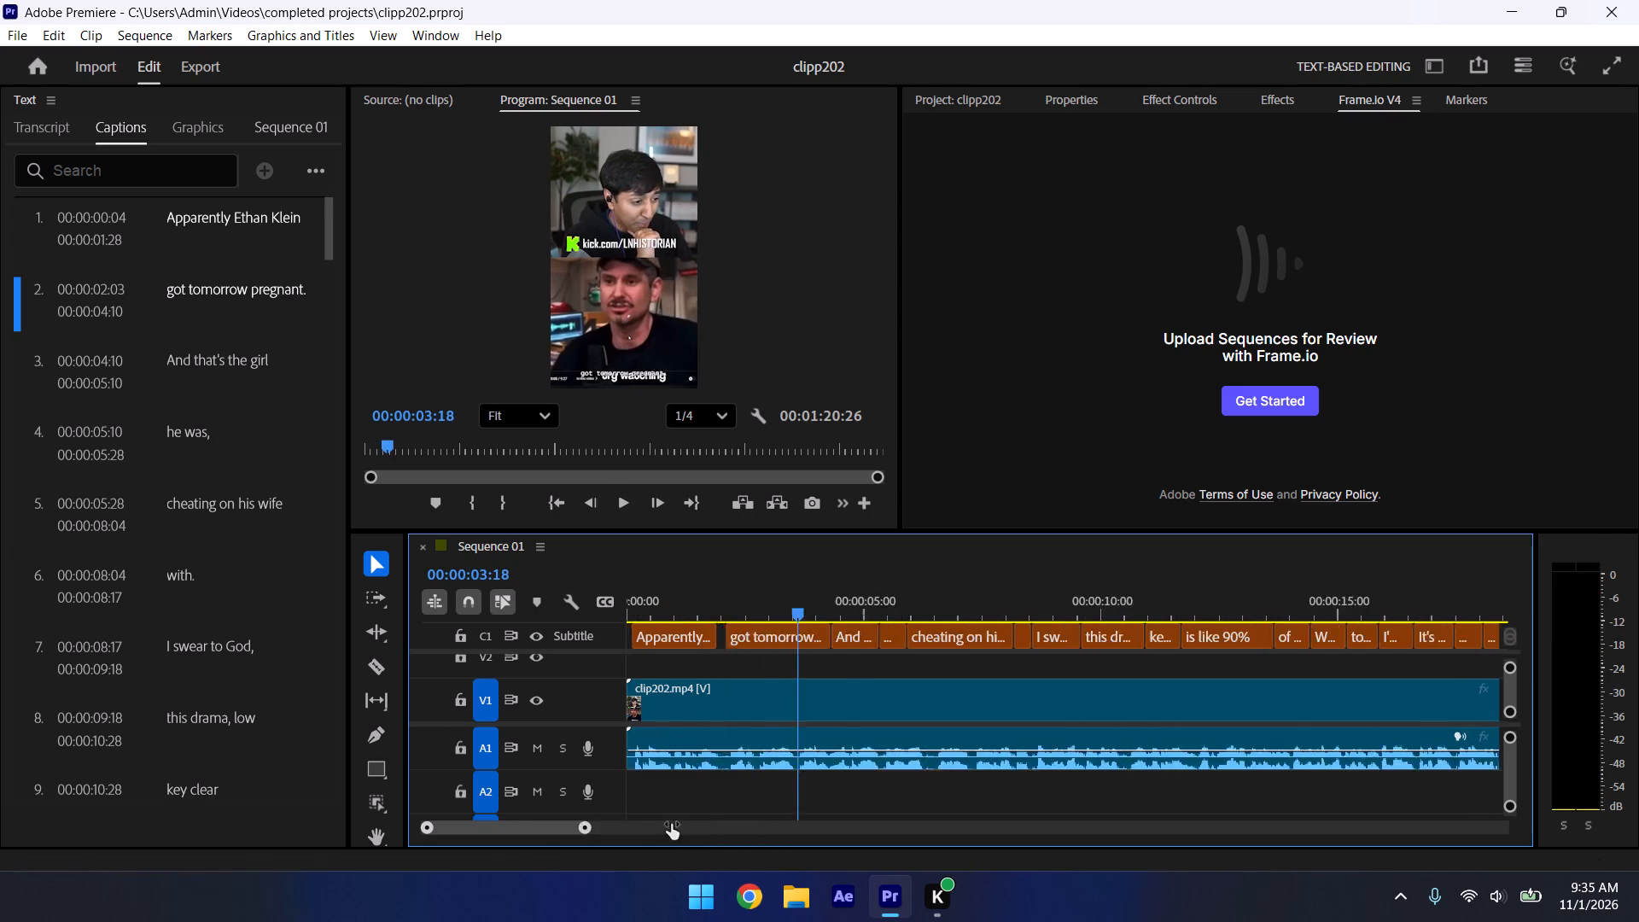
drag(671, 824, 643, 814)
key(Left)
key(Left)
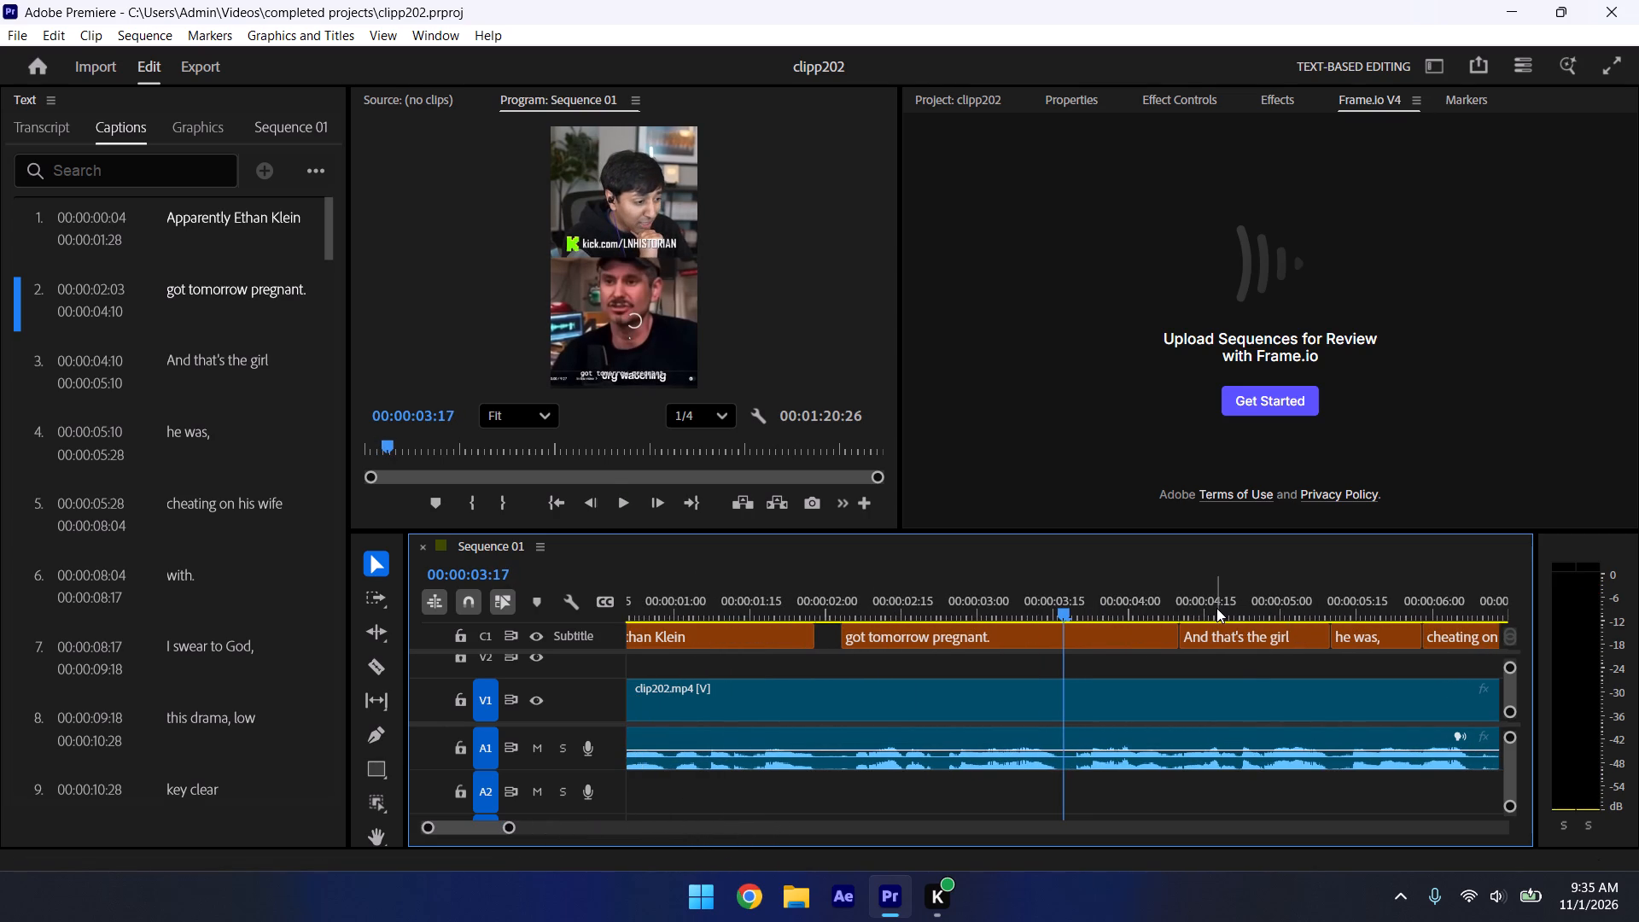
key(Left)
key(Left)
key(Left)
key(Left)
key(Left)
key(Left)
key(Left)
key(Left)
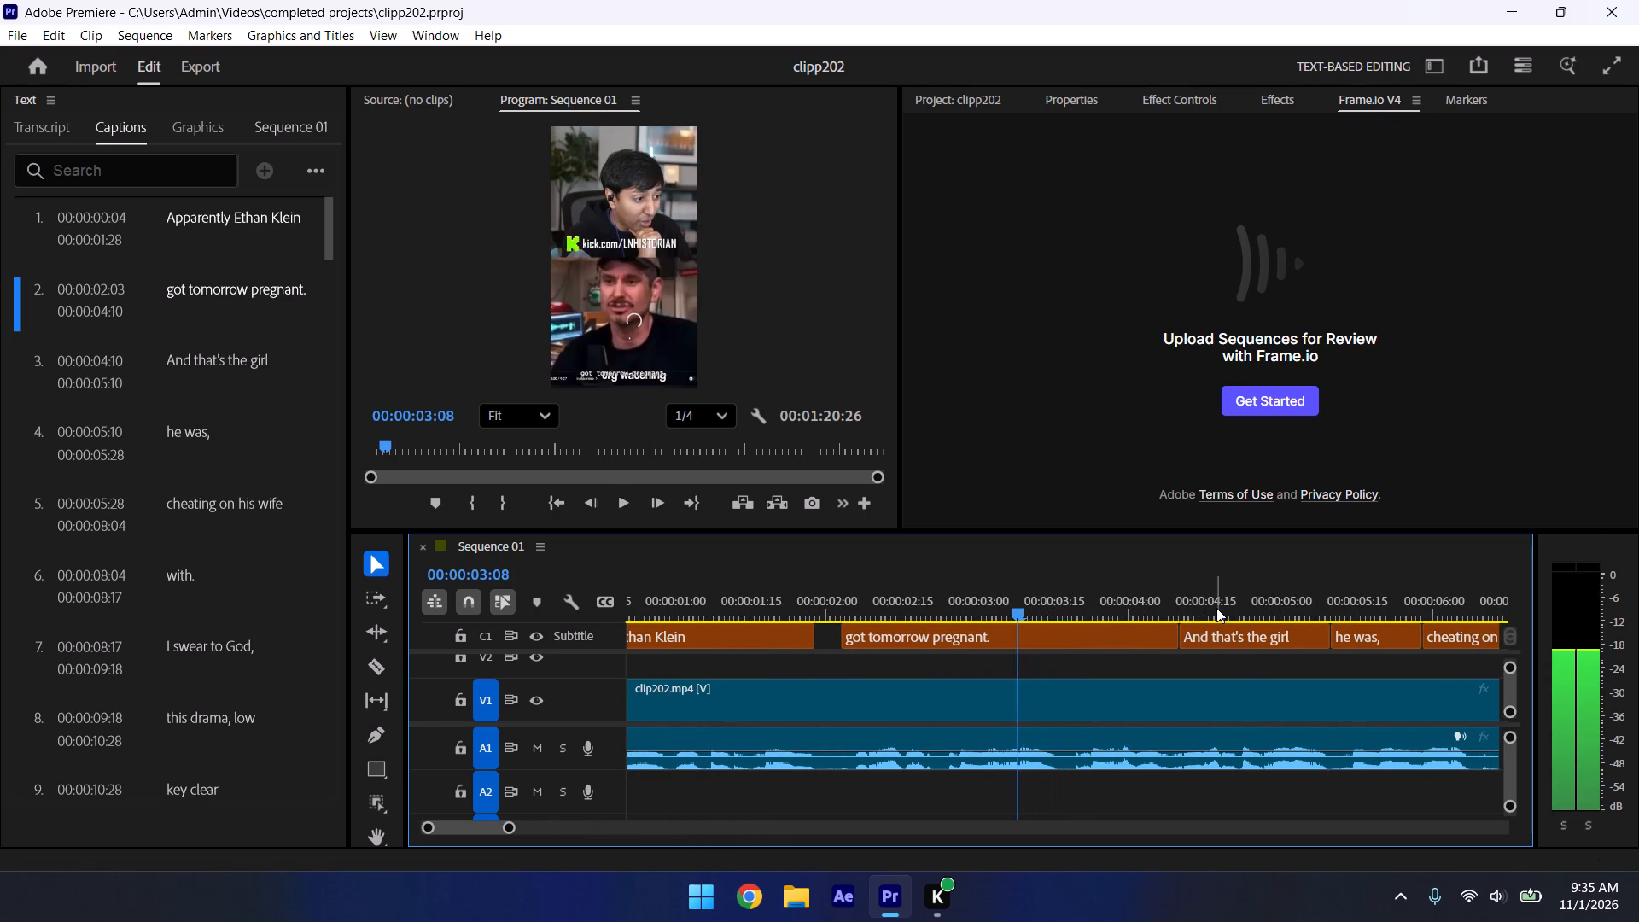
key(Right)
key(Left)
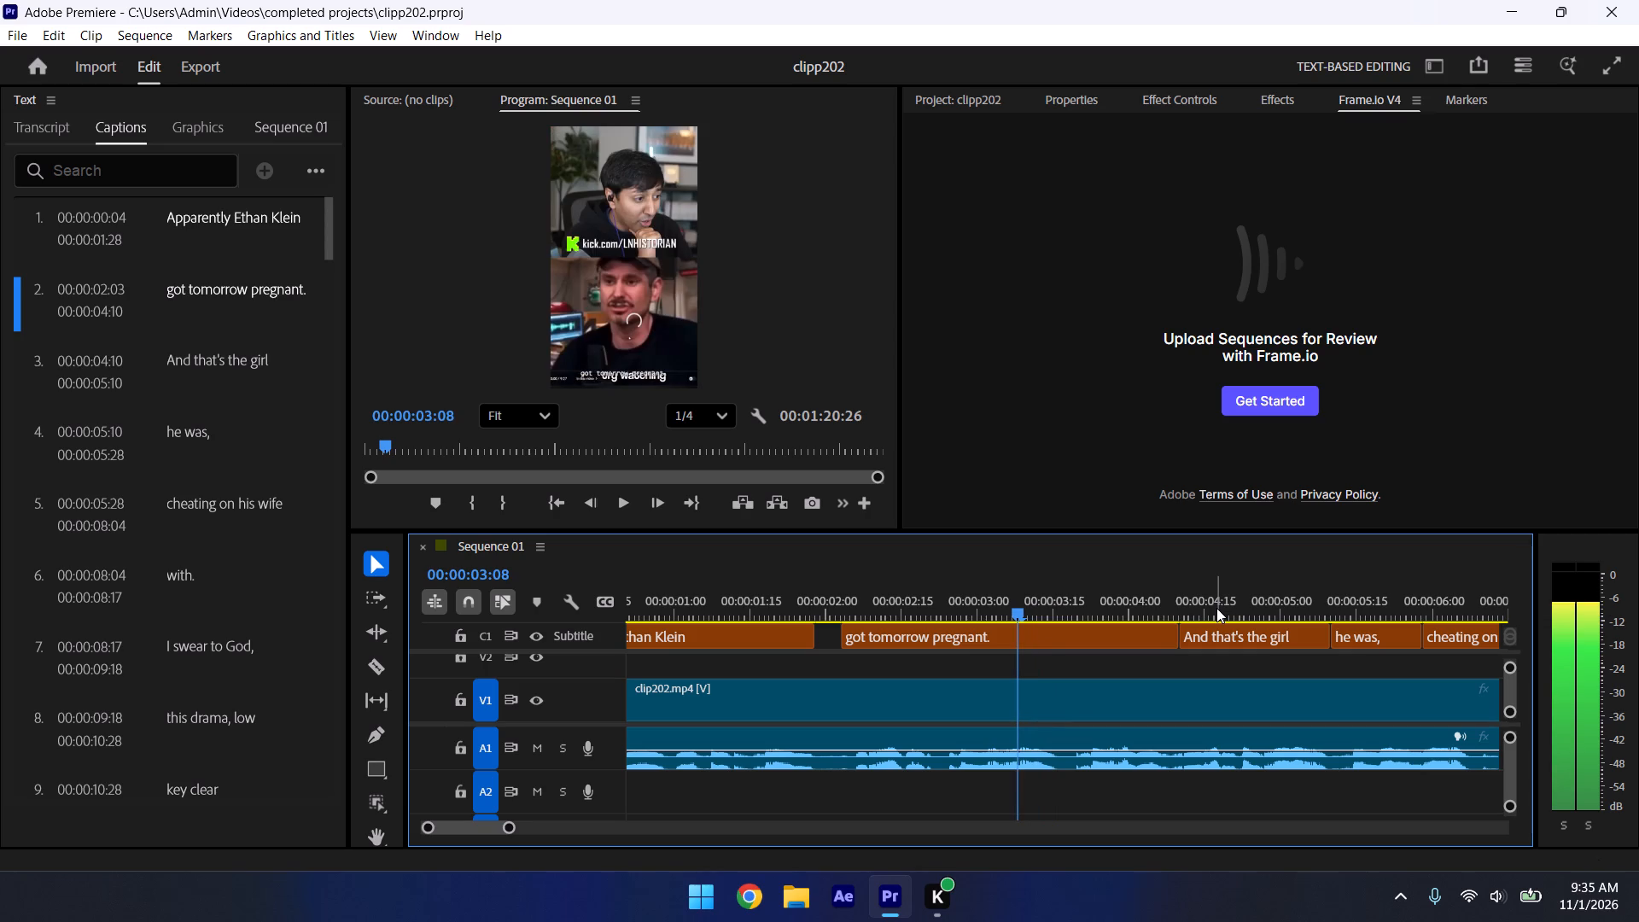
Unlink the video of the clip202.mp4 clip in the timeline from its audio.
drag(510, 832, 457, 808)
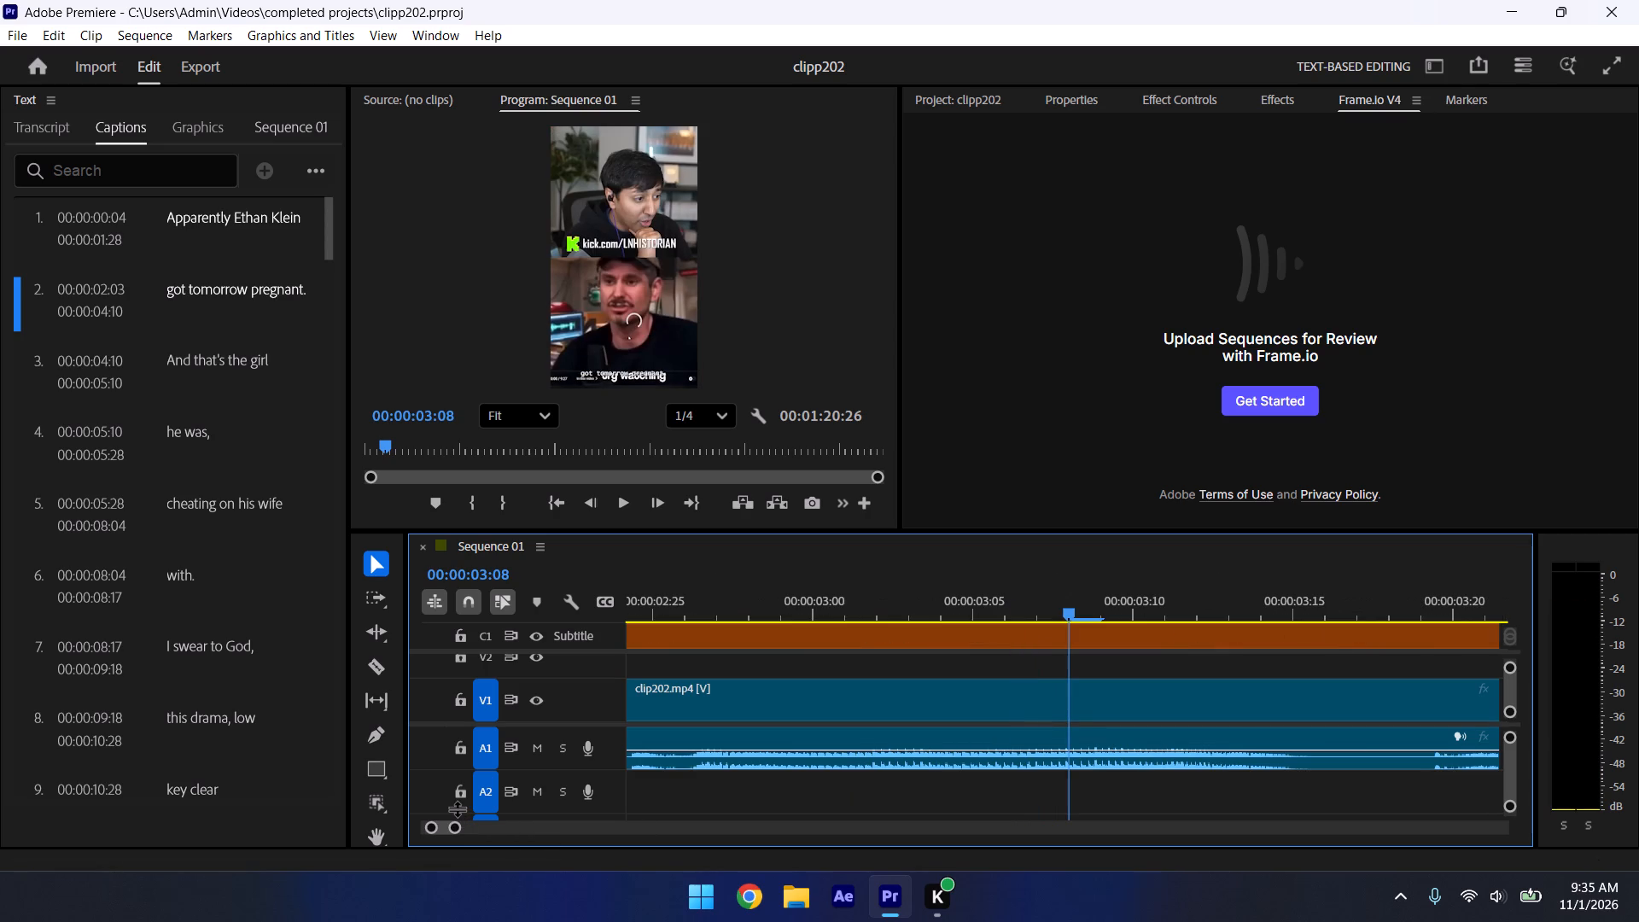
click(969, 719)
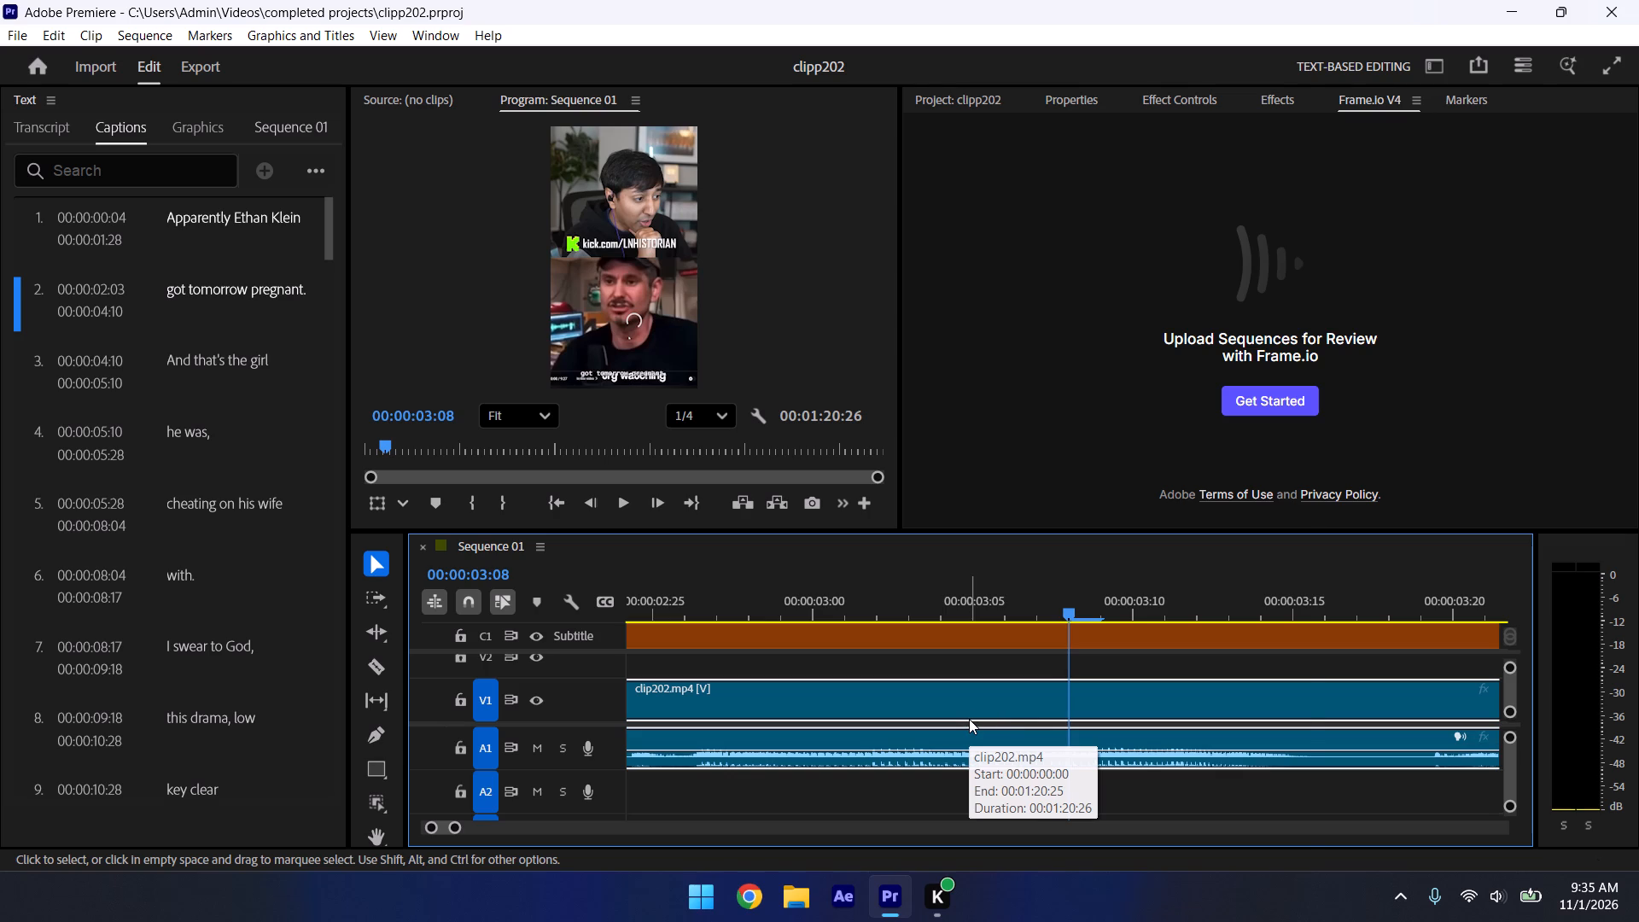
right_click(990, 703)
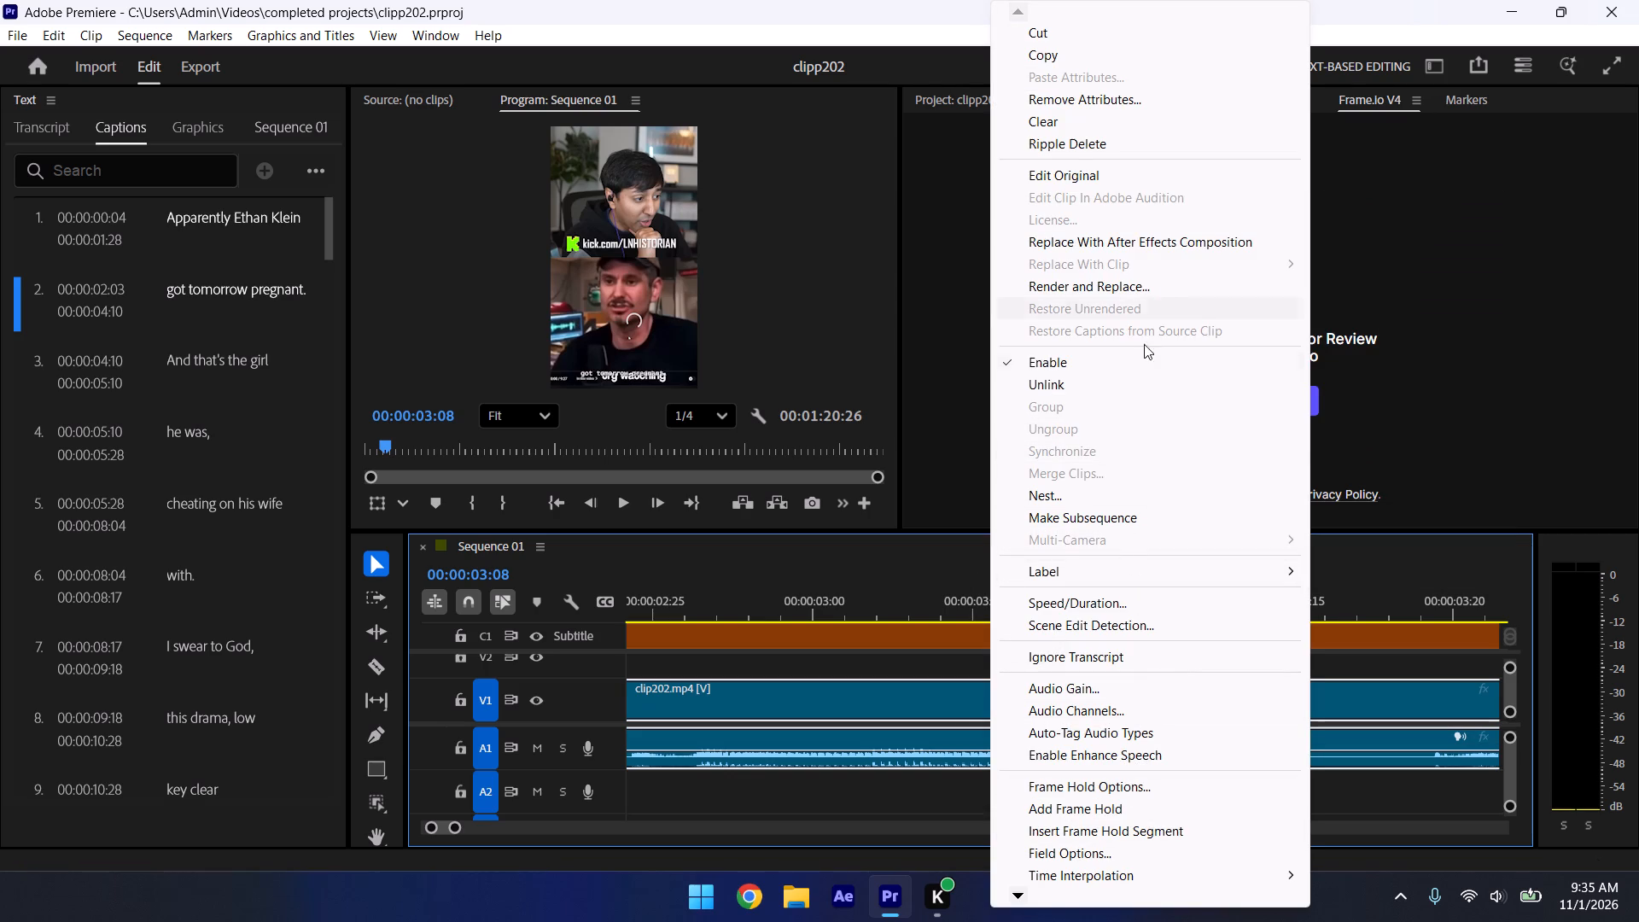
click(1118, 376)
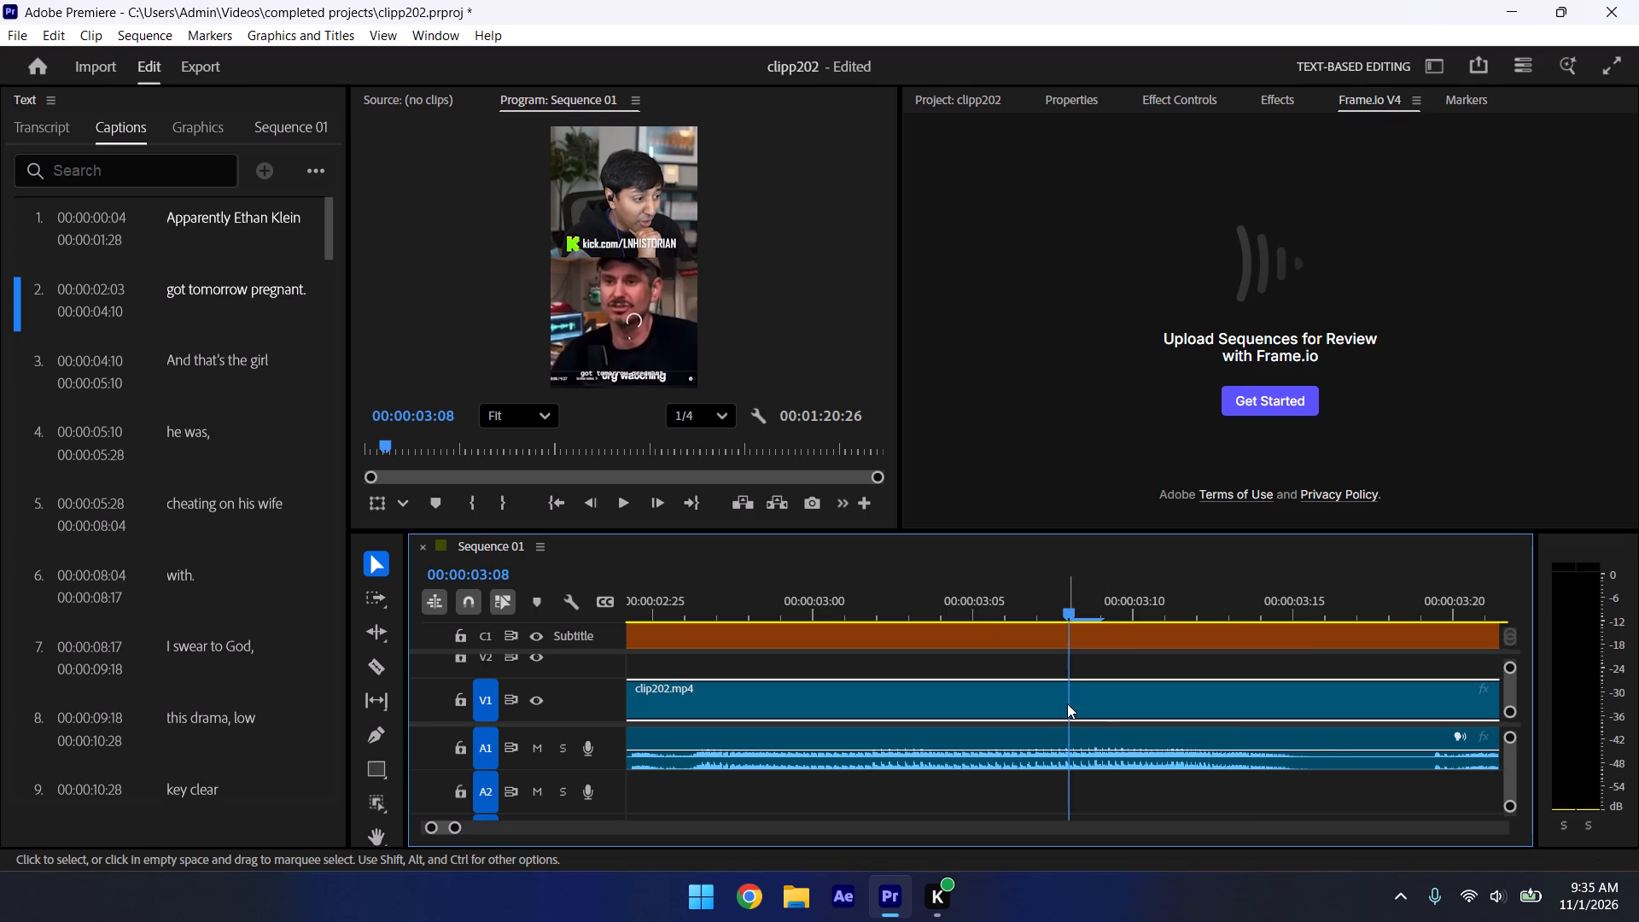
Split the V1 video at 00:00:03:08 and 00:00:03:10 and delete the glitched two-frame piece between the cuts, leaving a gap.
key(Right)
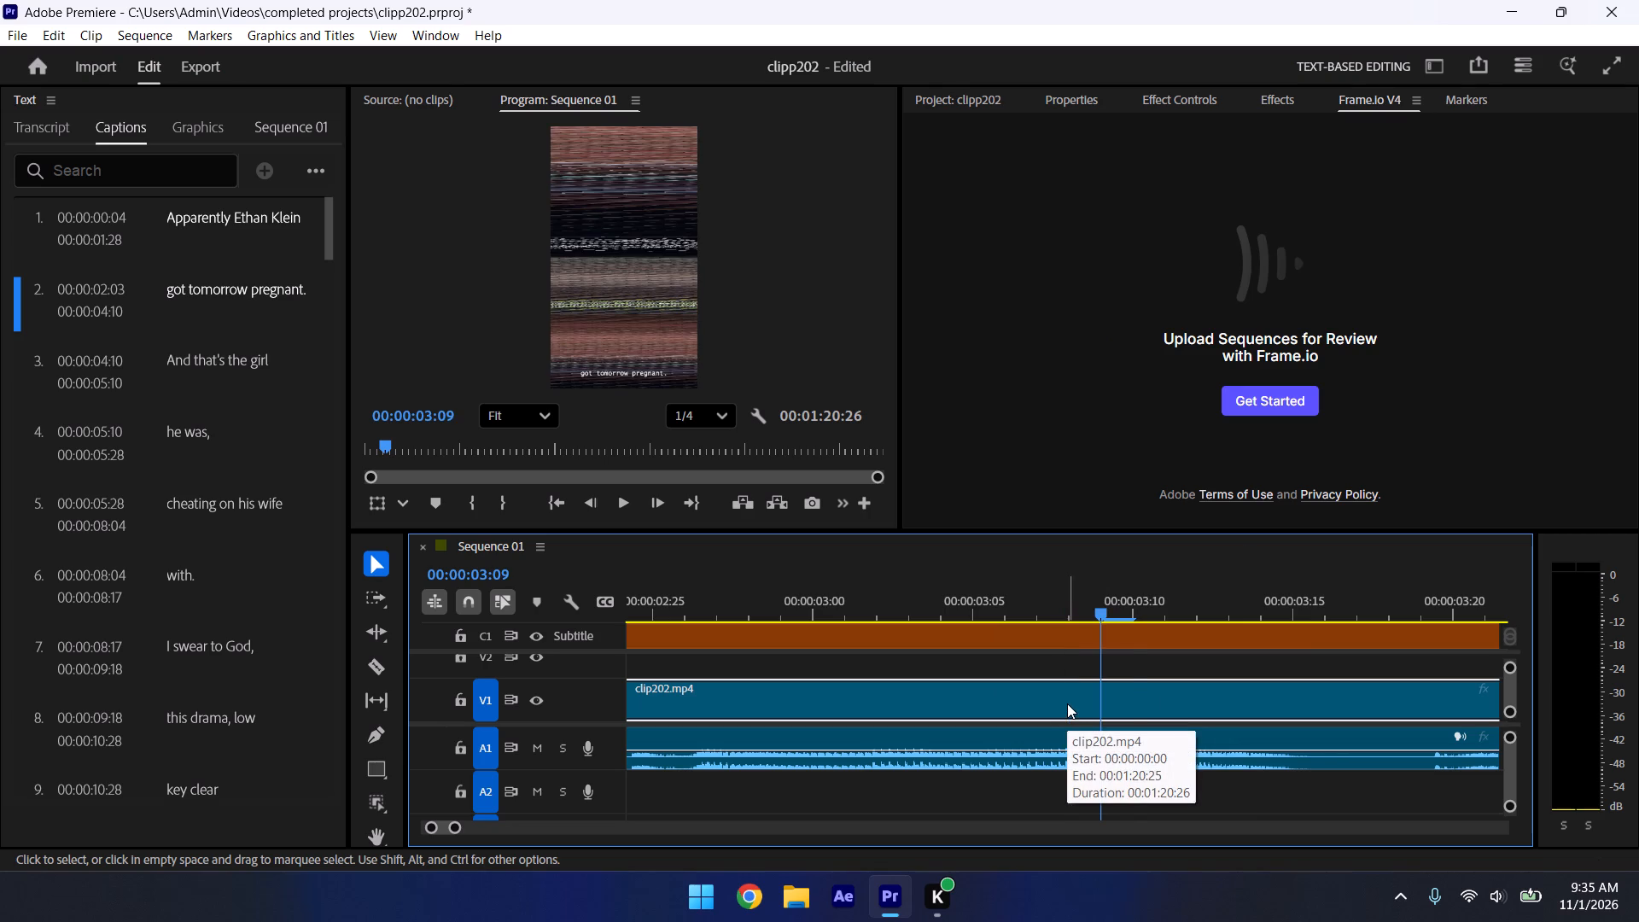
key(Right)
key(Left)
key(Left)
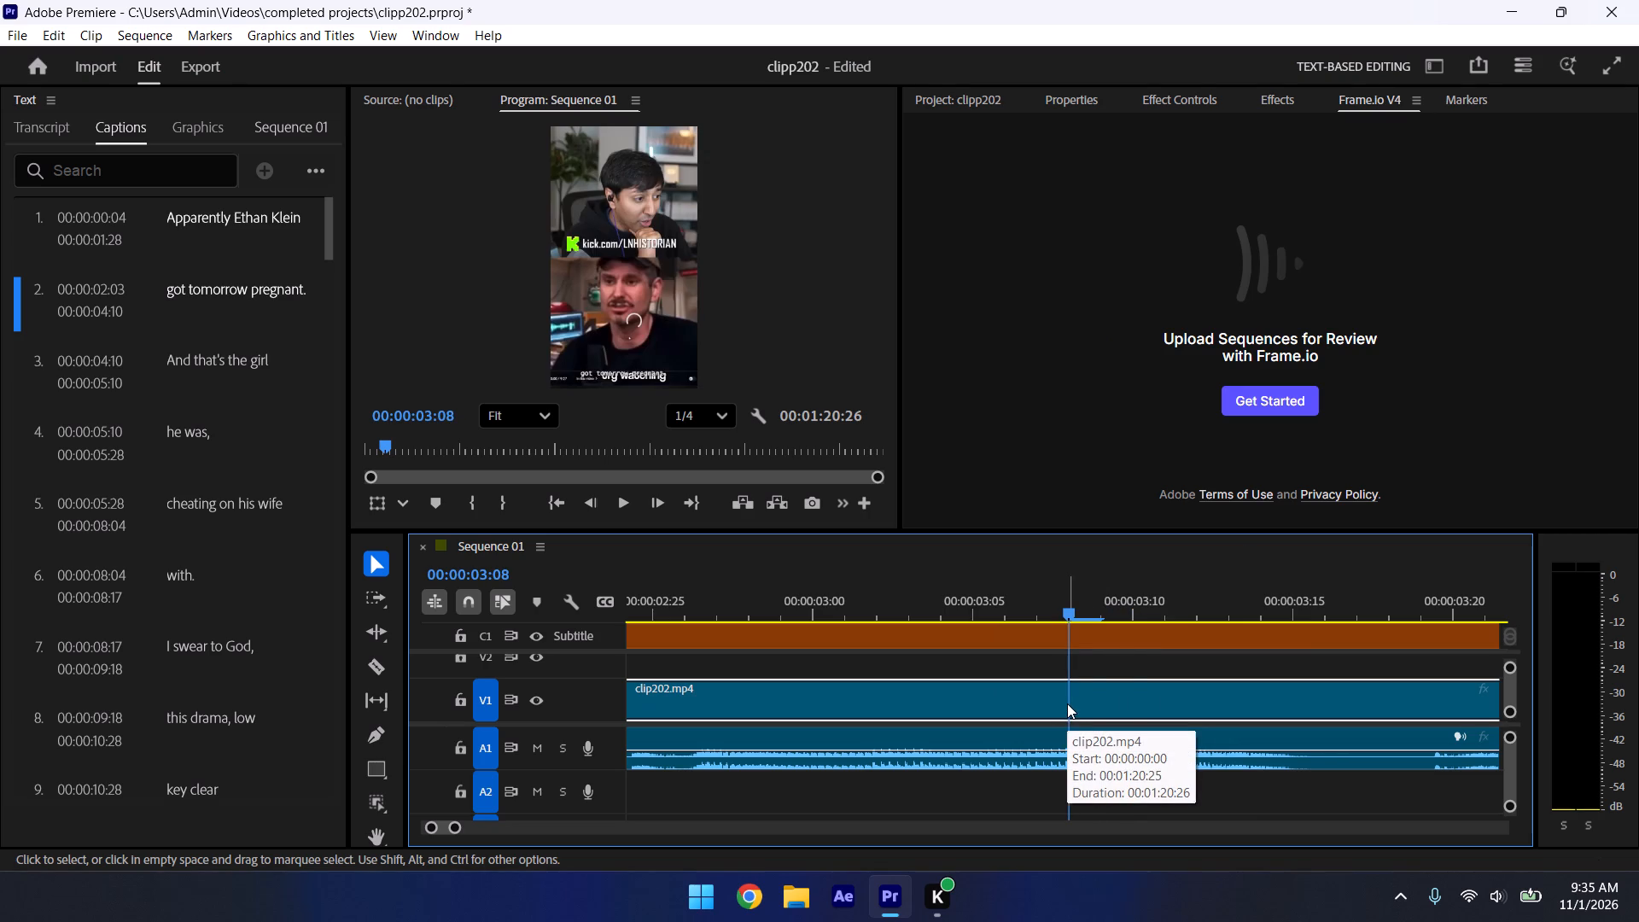
key(ctrl+k)
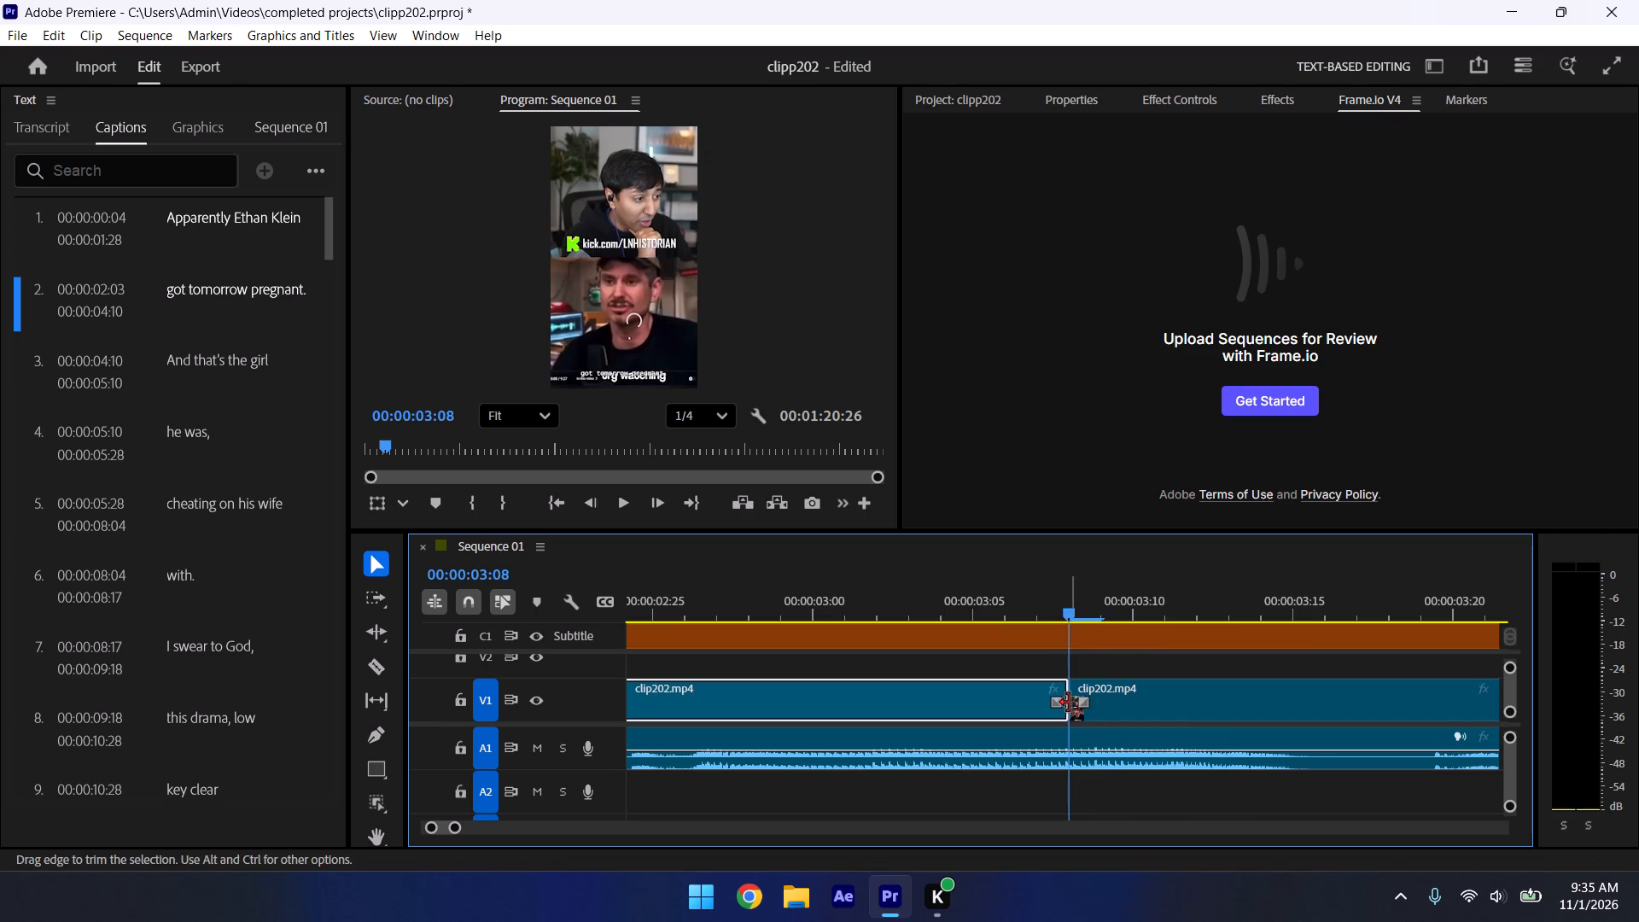
click(1087, 693)
key(space)
key(space)
click(1111, 604)
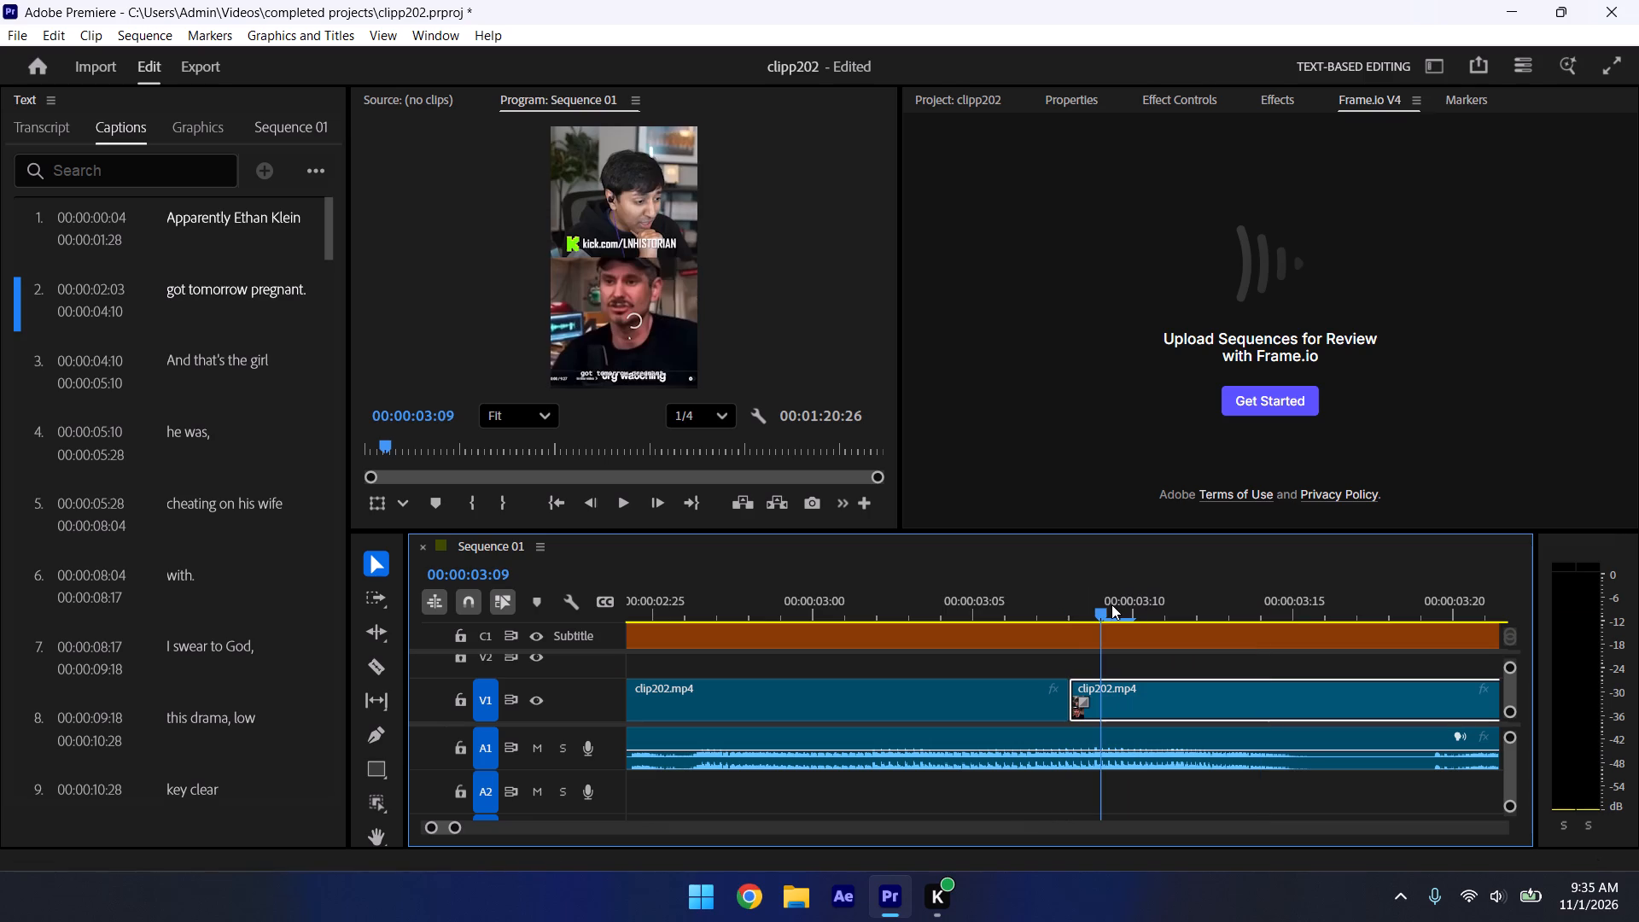
key(Left)
key(Right)
key(Right)
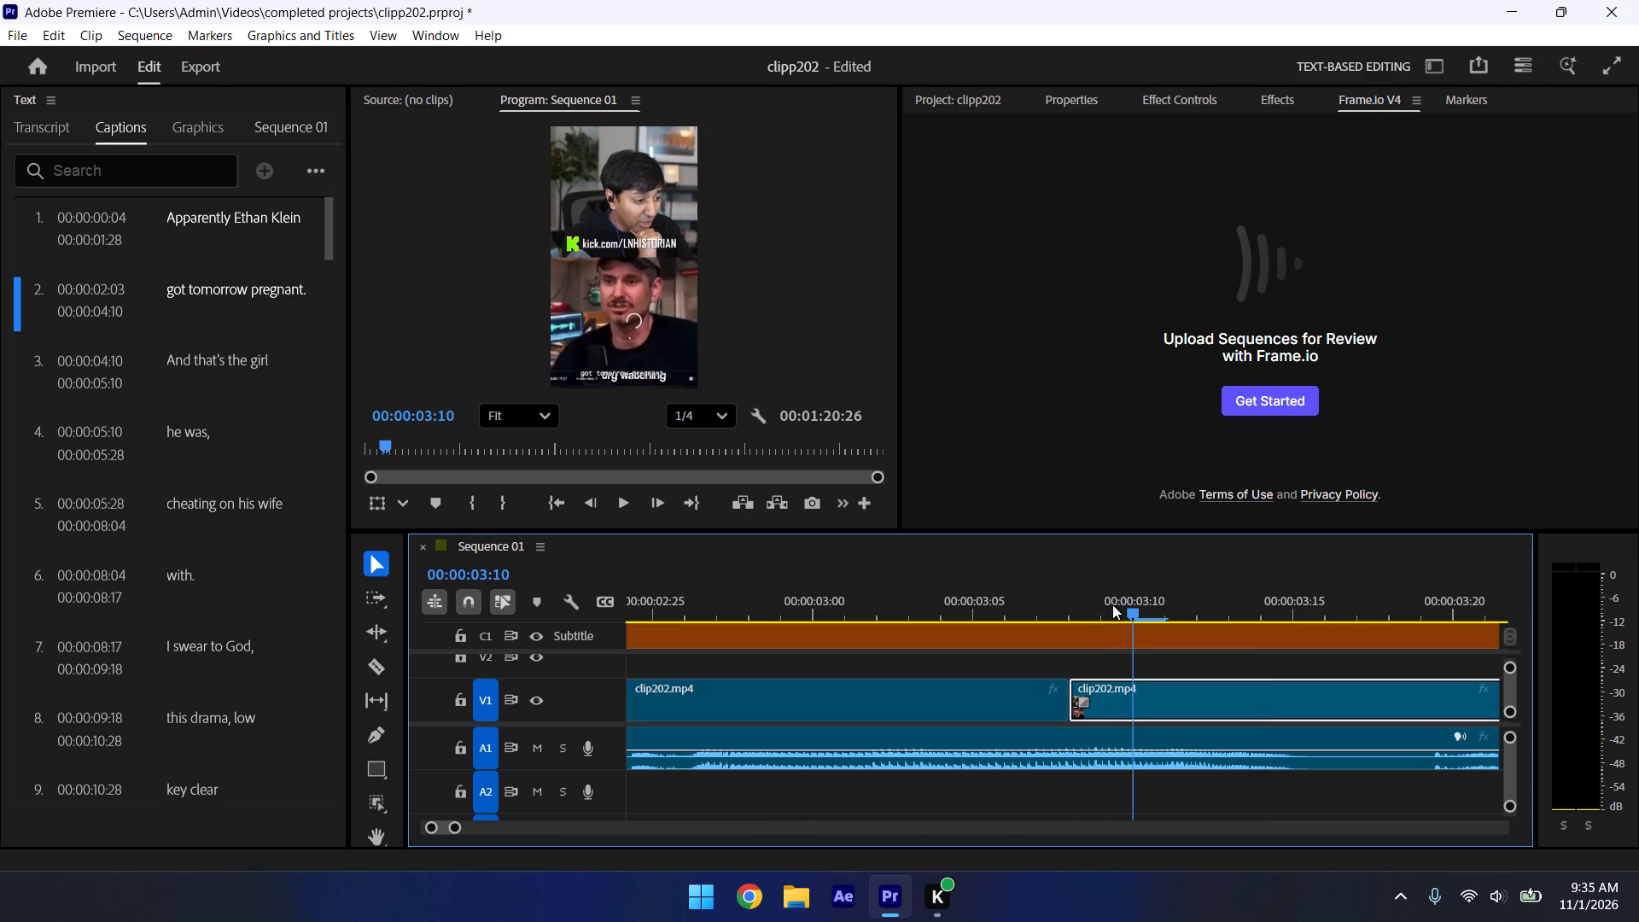
key(ctrl+k)
key(Delete)
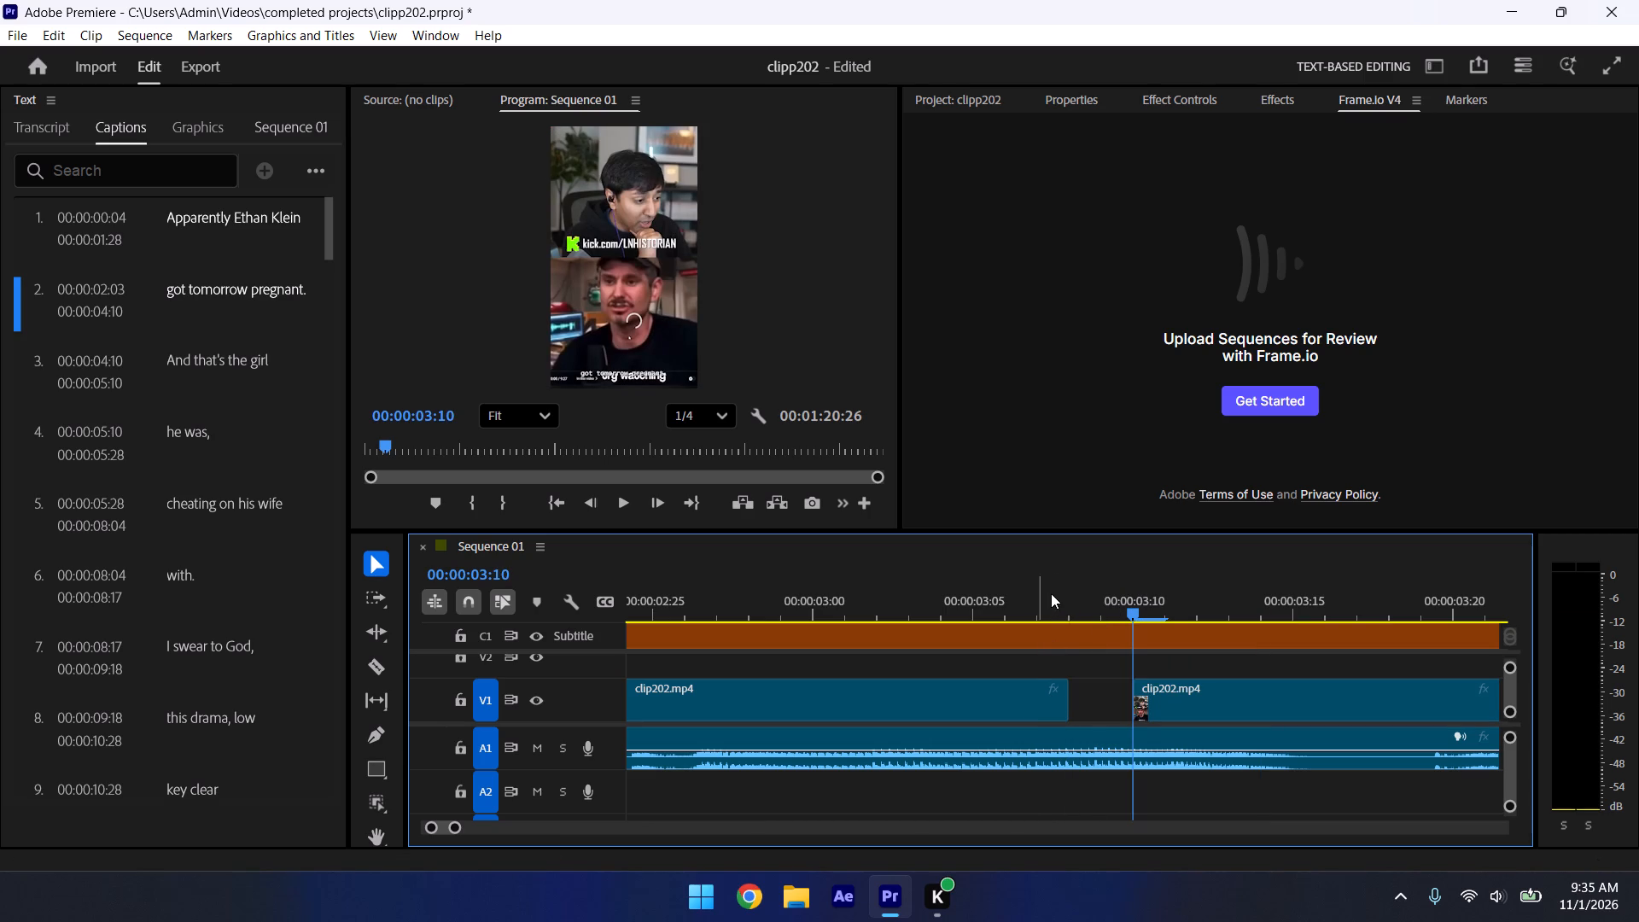
Split the V1 video at 00:00:03:07 to isolate the single frame just before the gap.
click(1051, 593)
click(1043, 692)
key(ctrl+k)
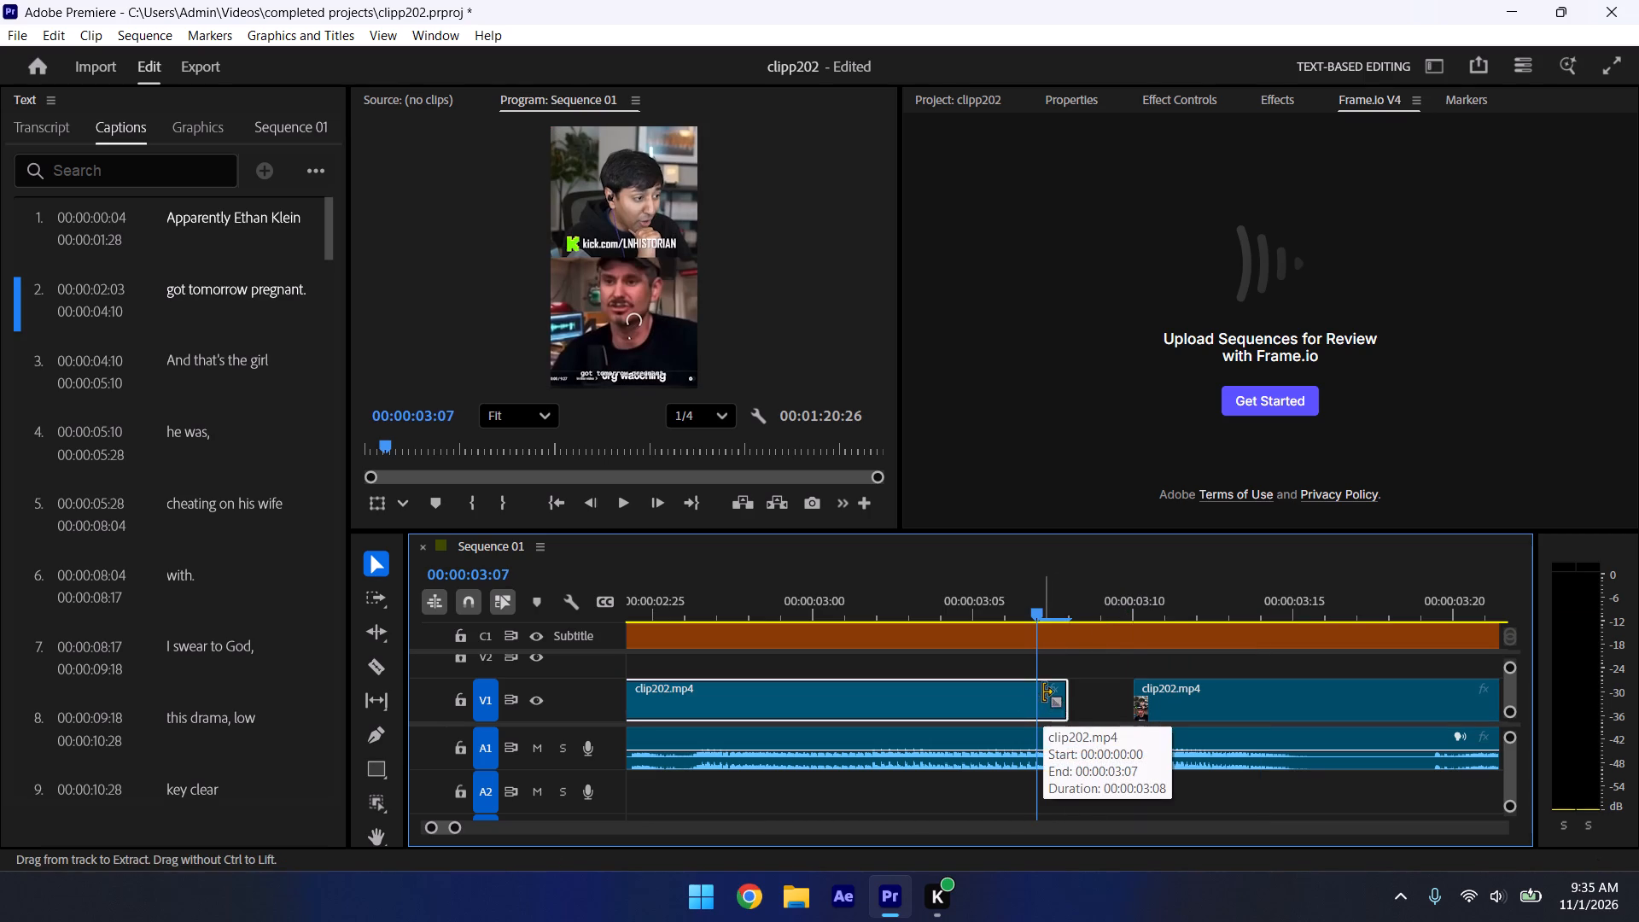
Set the speed of the one-frame V1 piece at 00:00:03:07 to 33% so it fills the gap.
click(1053, 708)
right_click(1053, 708)
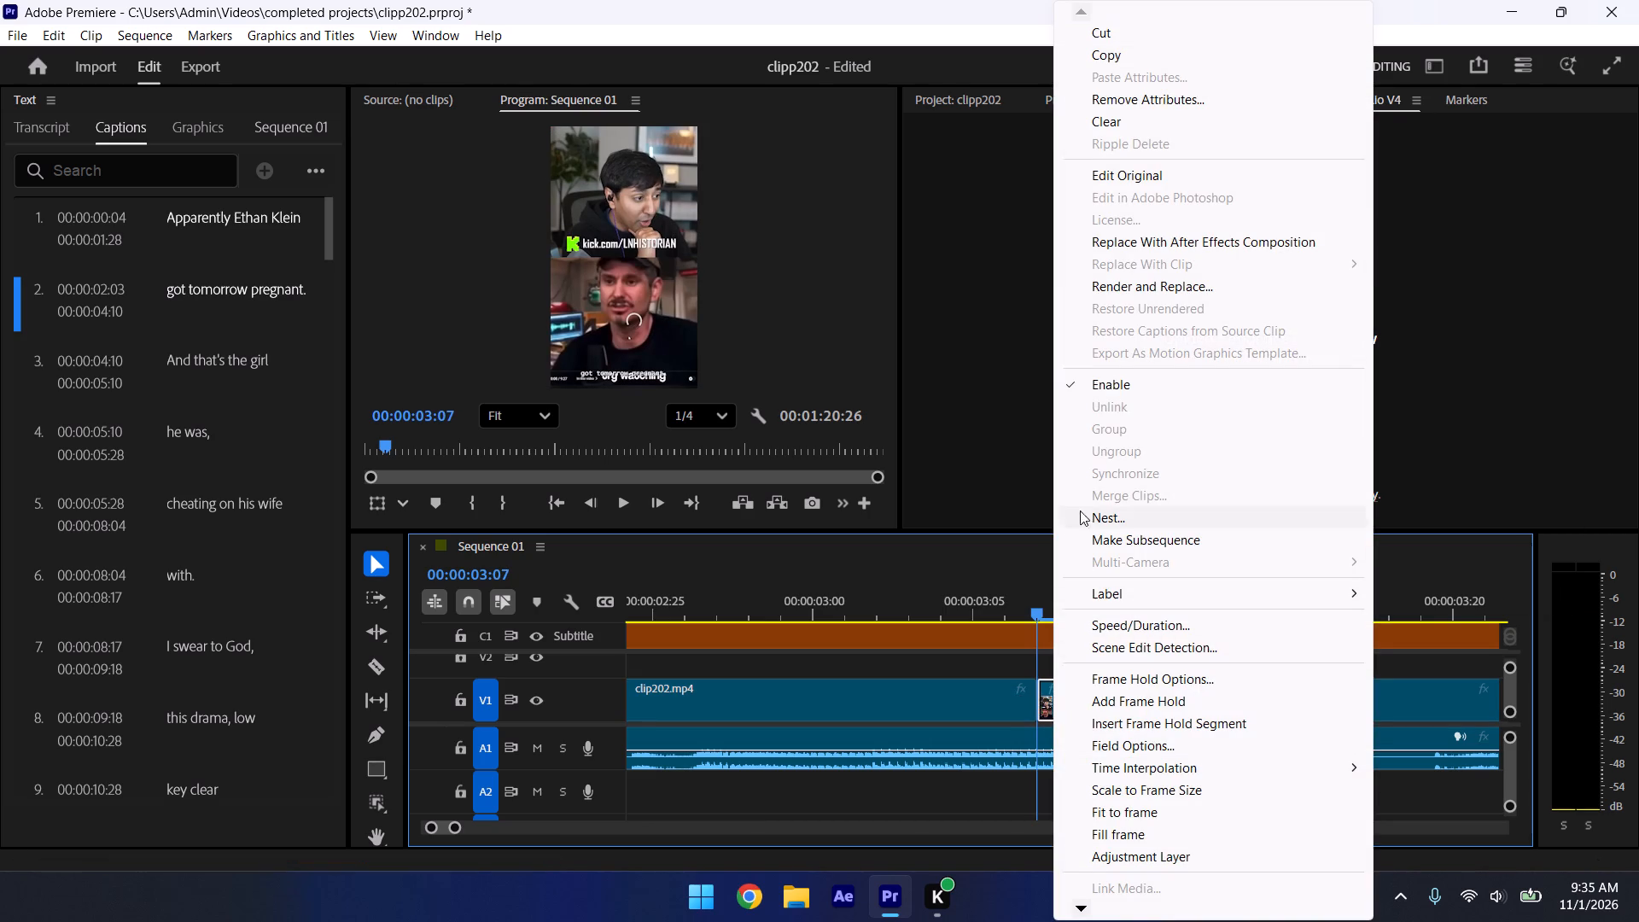
click(1136, 630)
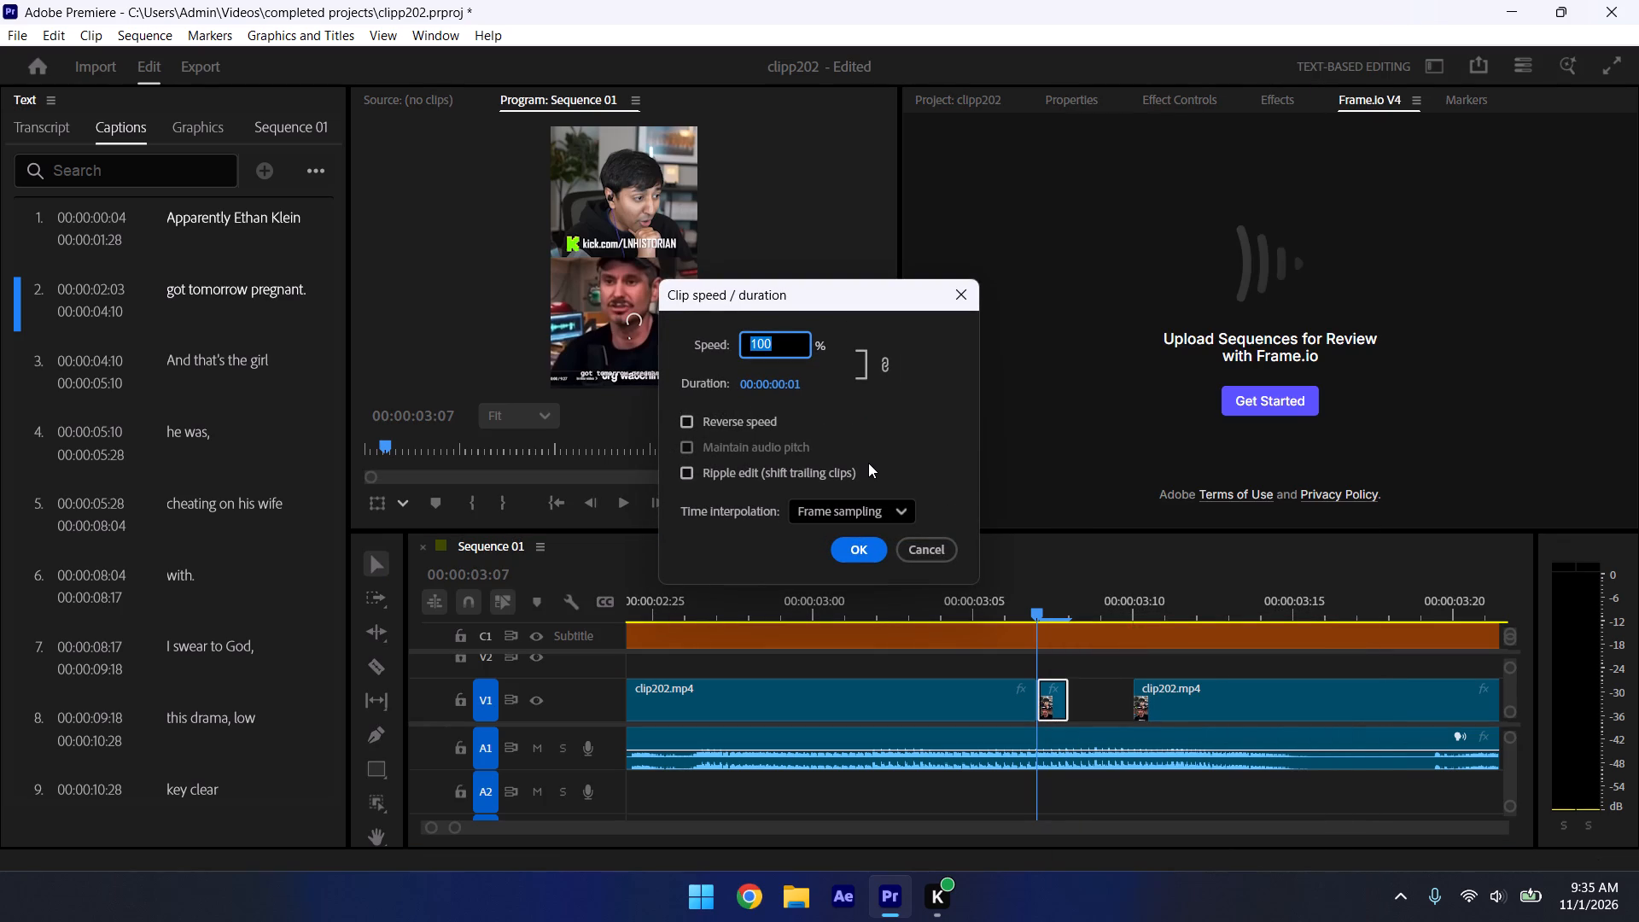
text(400)
key(BackSpace)
key(BackSpace)
key(BackSpace)
key(BackSpace)
key(BackSpace)
key(BackSpace)
key(BackSpace)
key(BackSpace)
text(33)
key(Return)
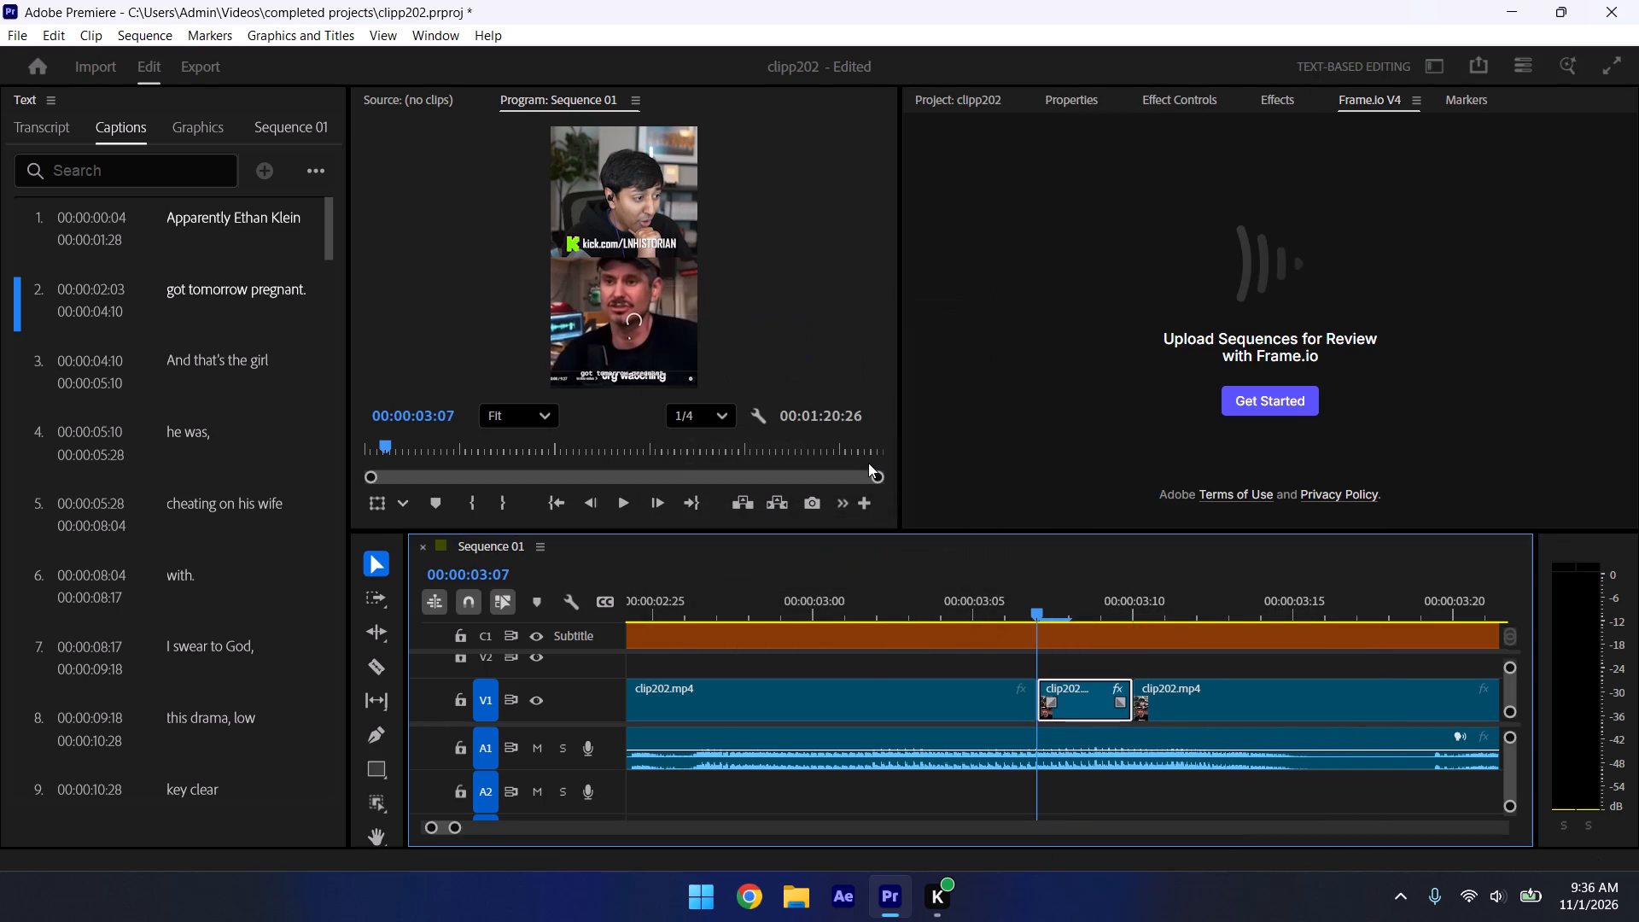
Play the repaired passage from just before the filled gap and from about 00:00:02:20 to check it.
click(1094, 654)
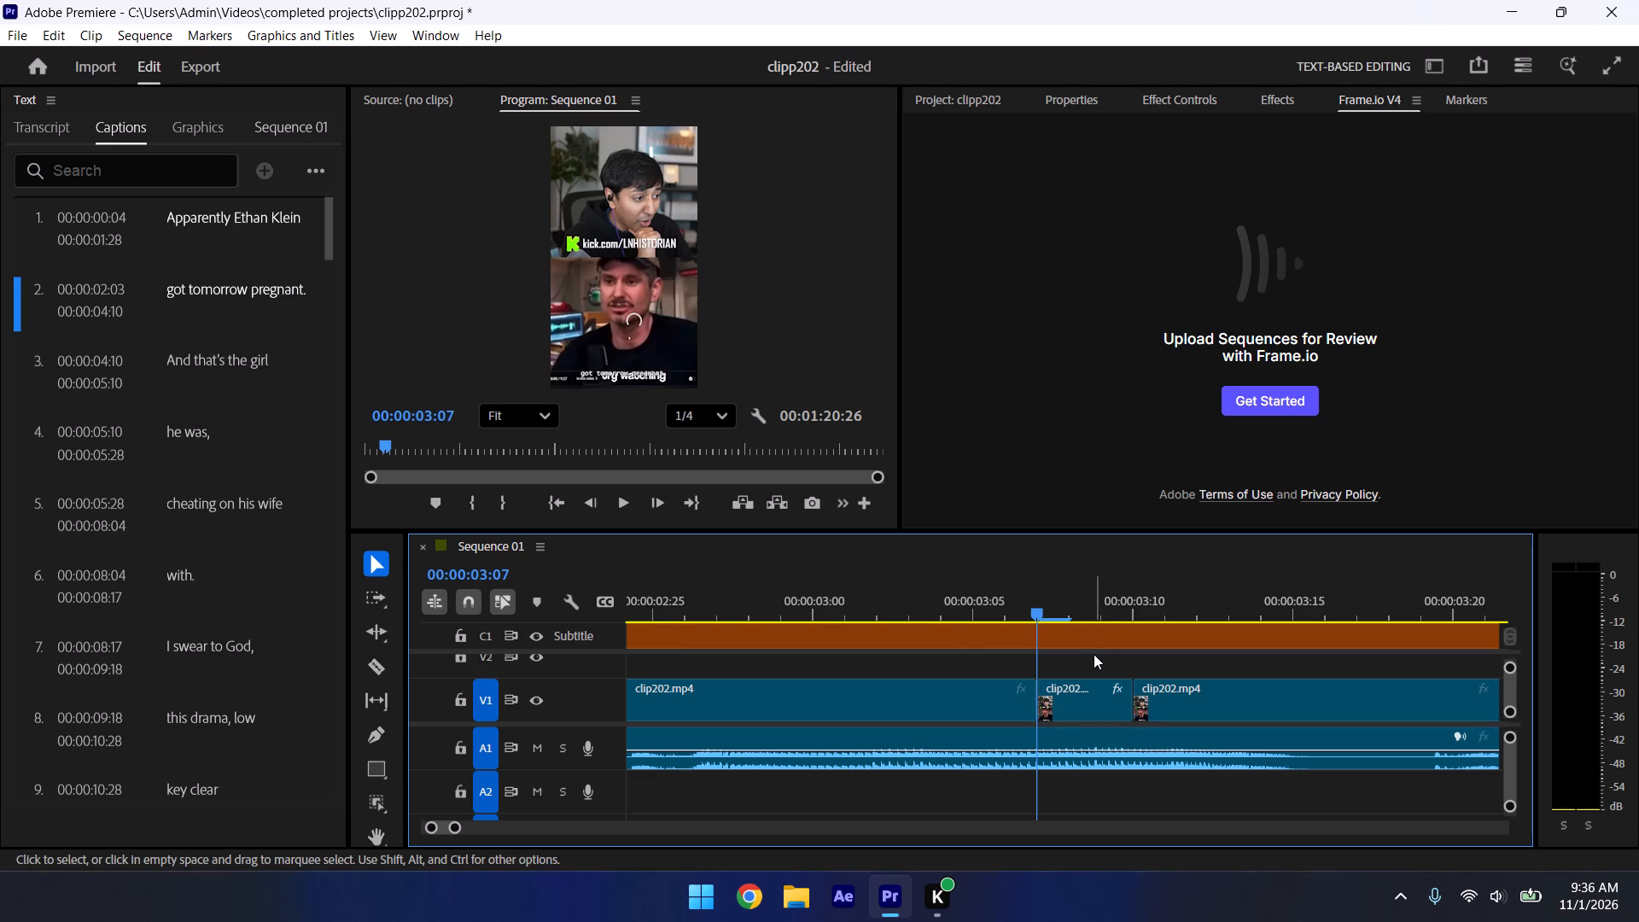
key(space)
key(space)
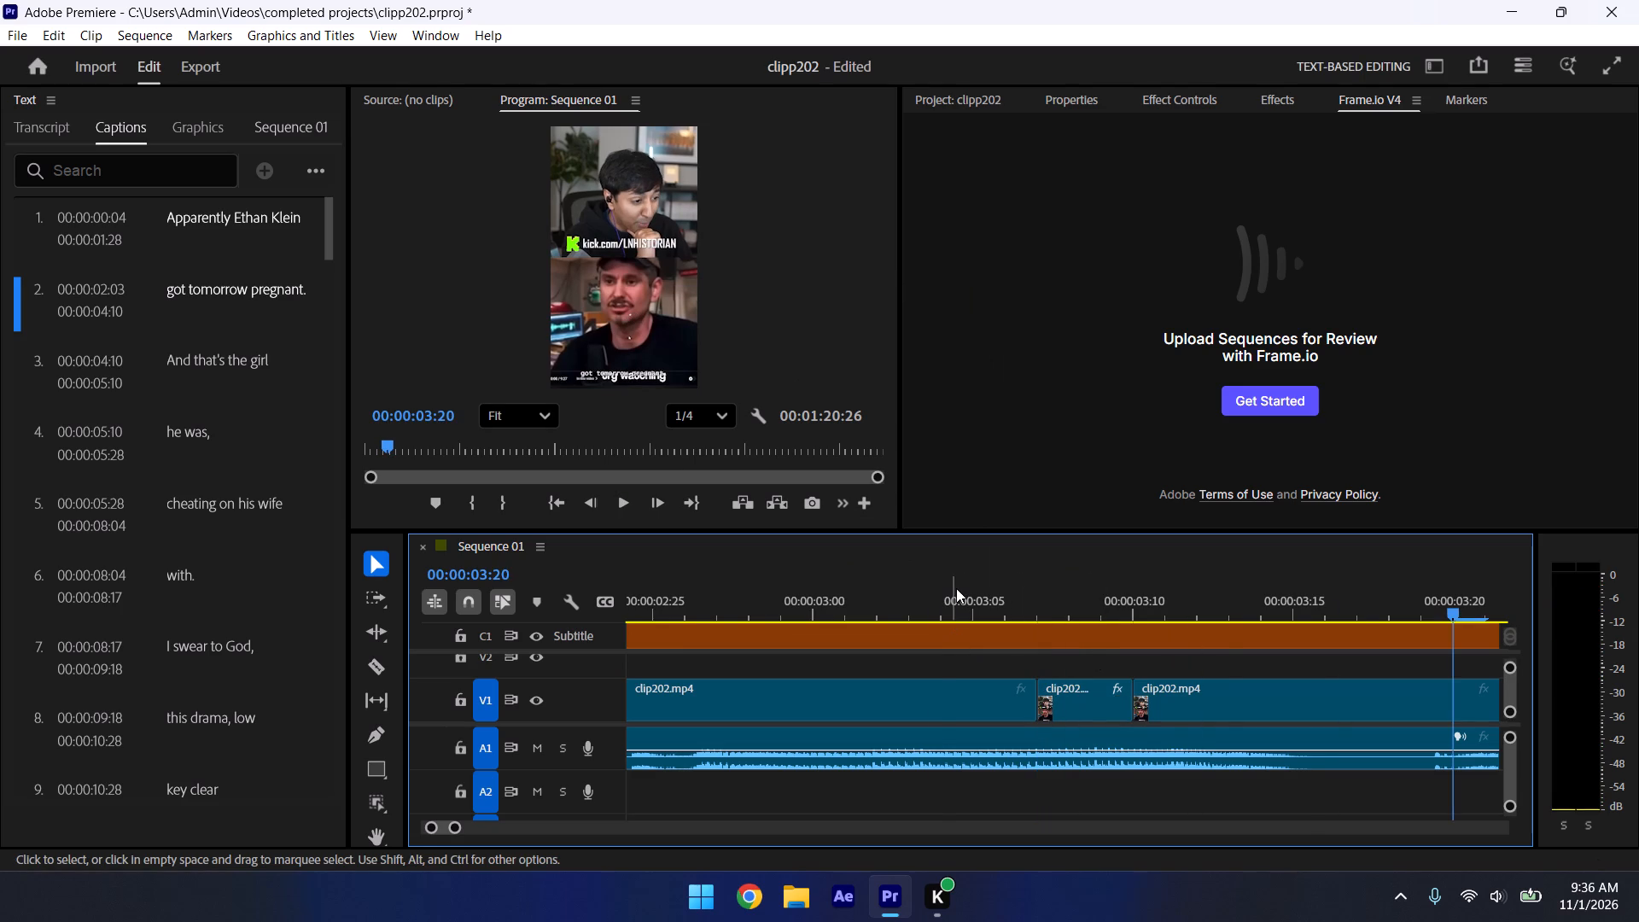
click(956, 588)
key(space)
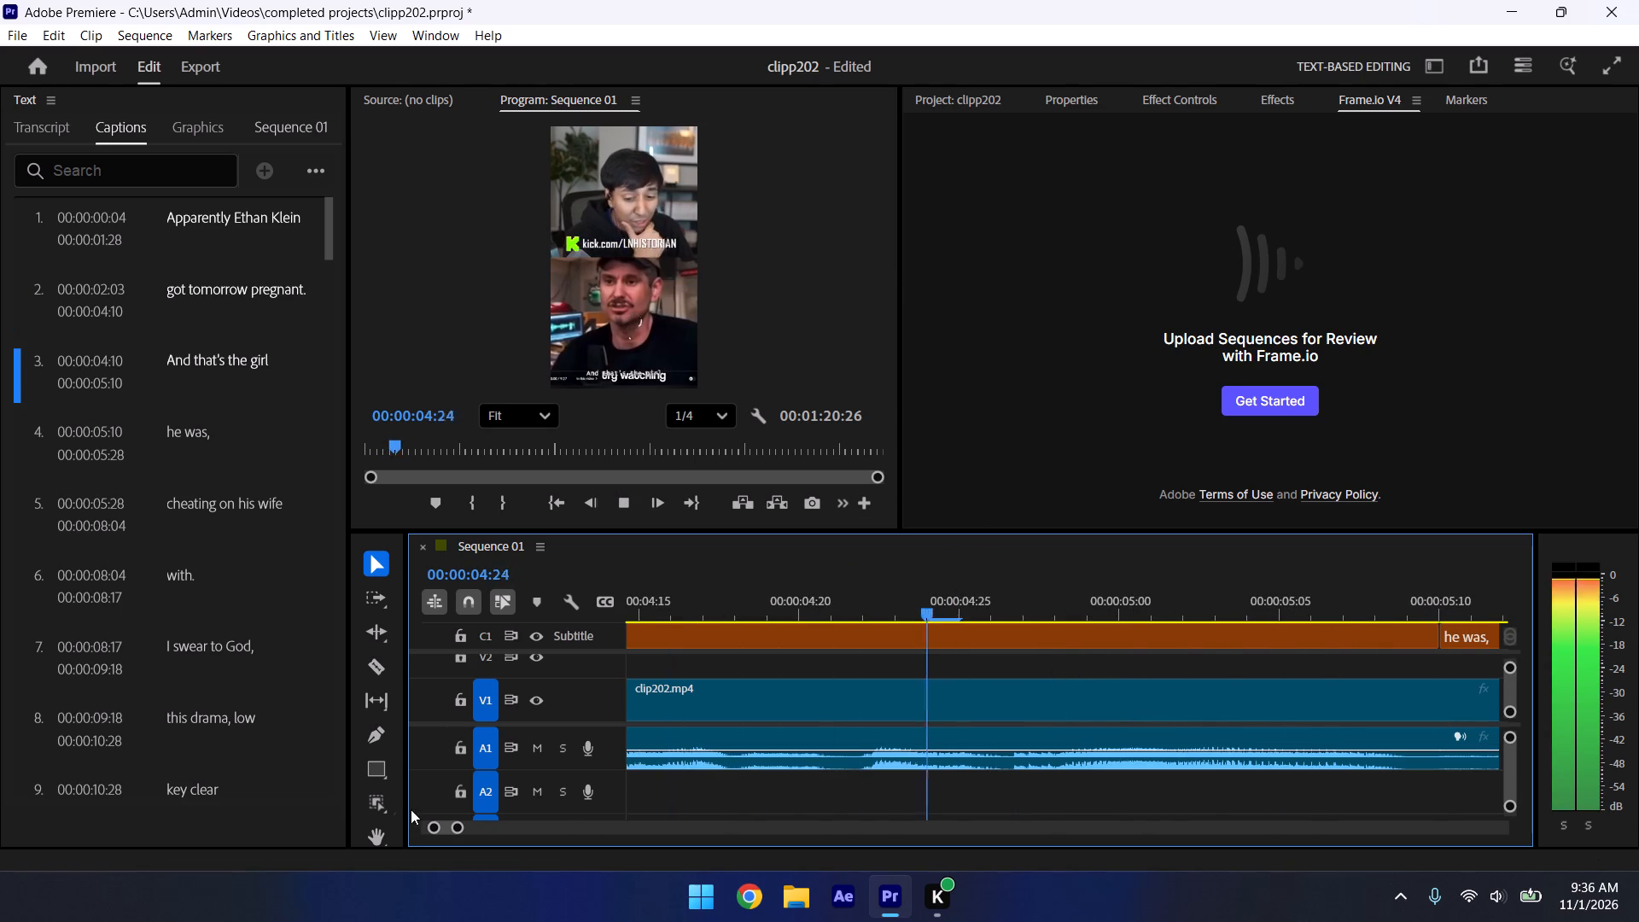
drag(461, 832, 499, 848)
key(space)
click(645, 612)
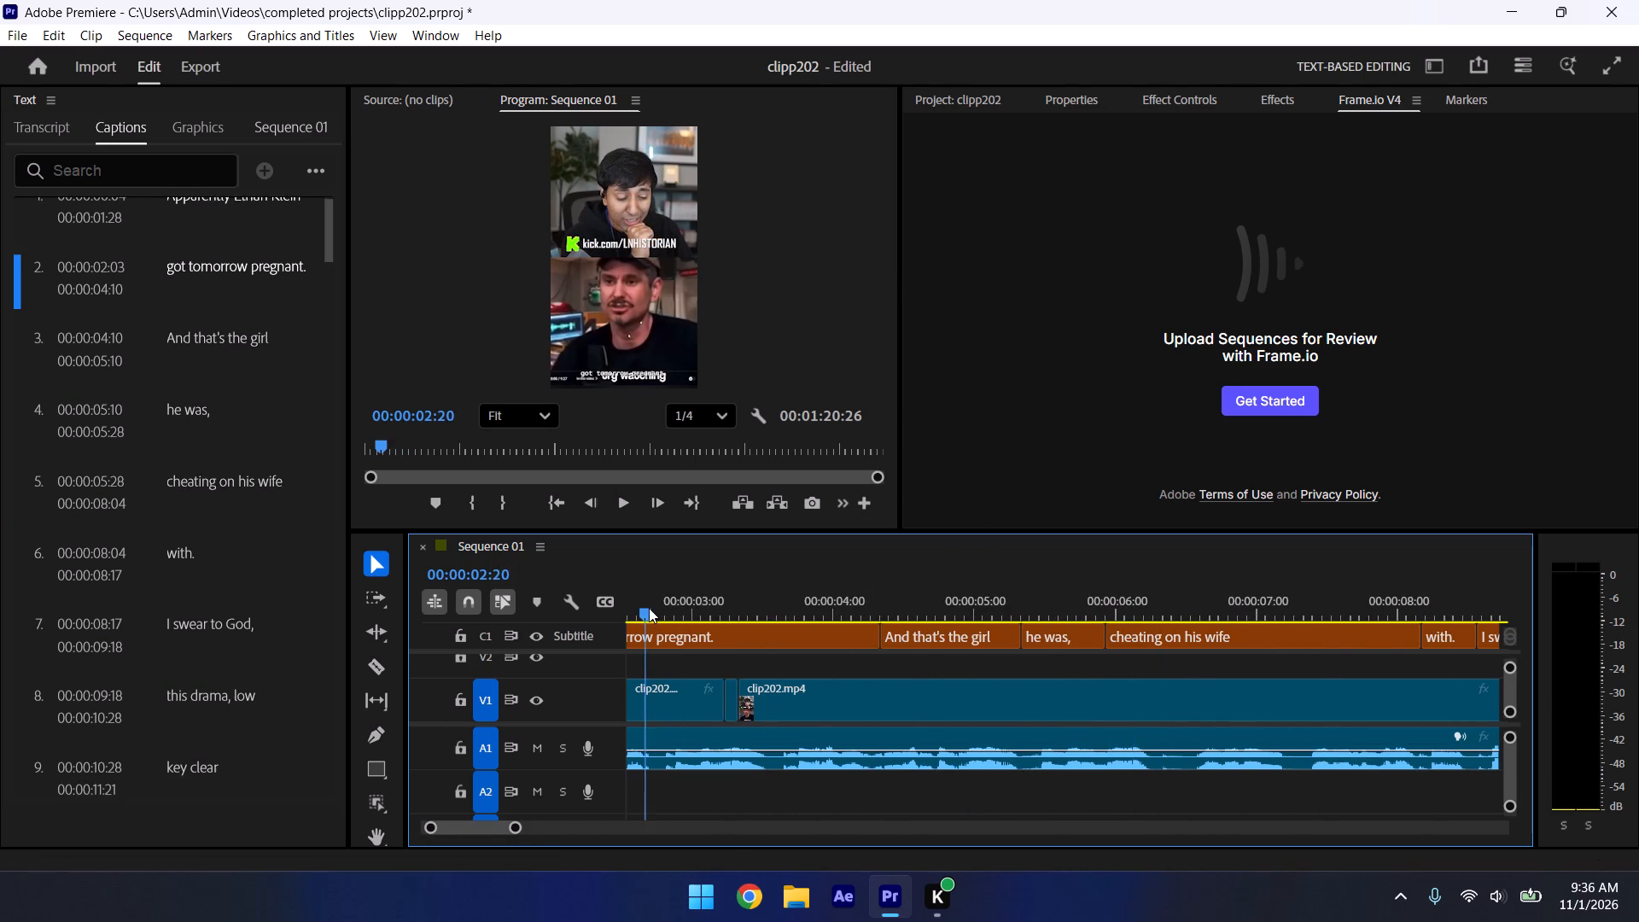
key(space)
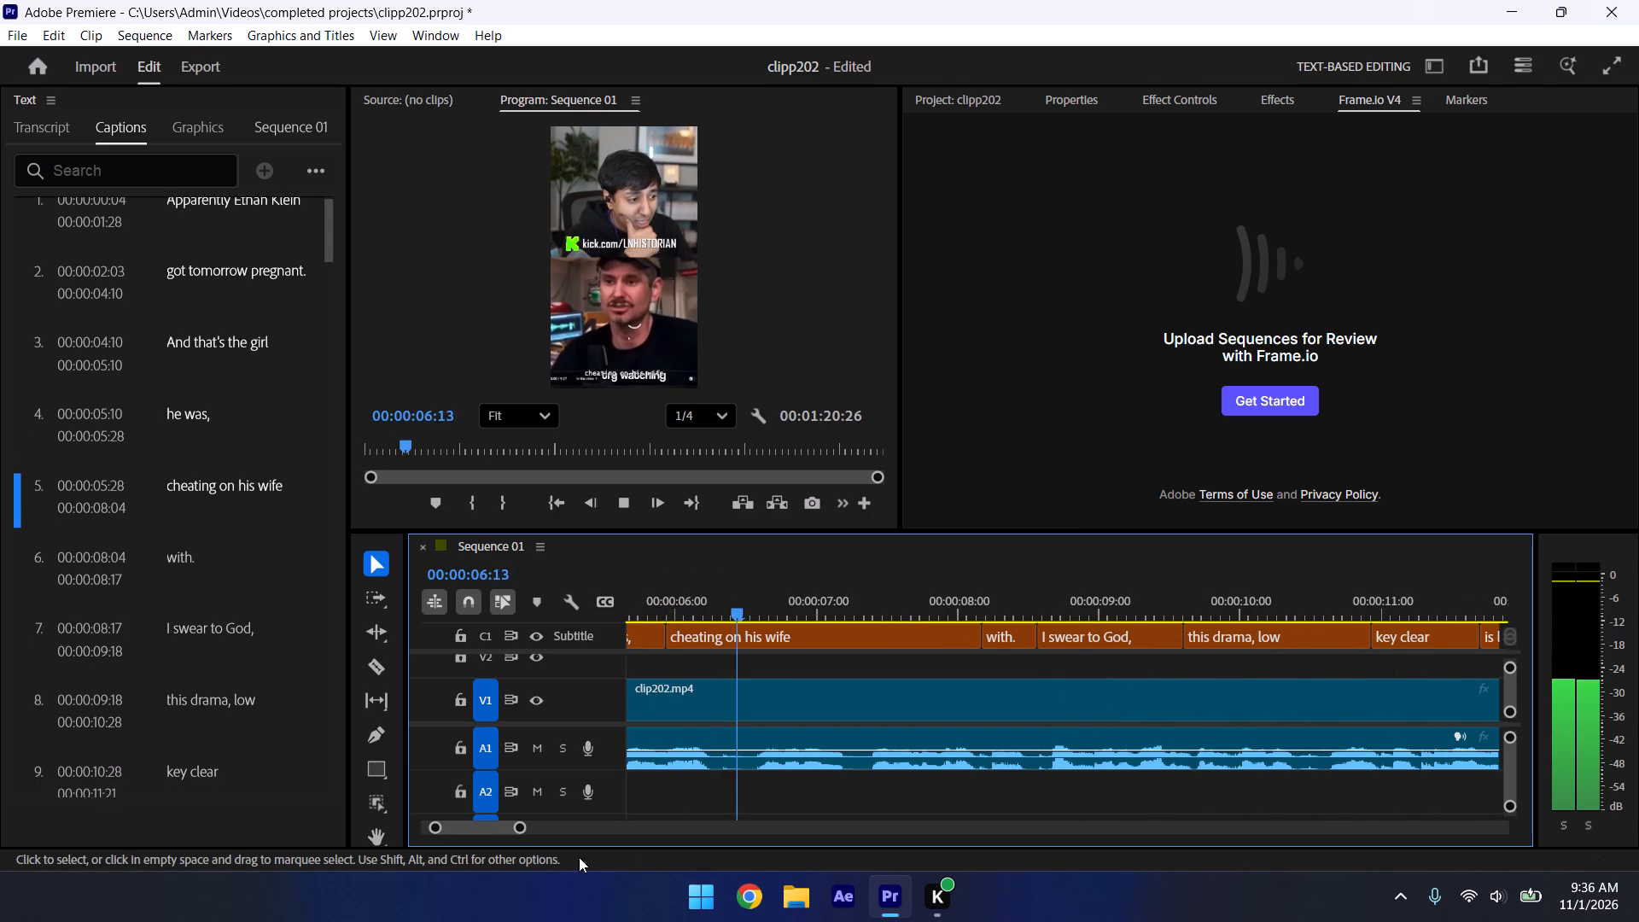
Show the whole sequence in the timeline and play it from about 40 seconds to check for further glitches.
drag(517, 835, 568, 826)
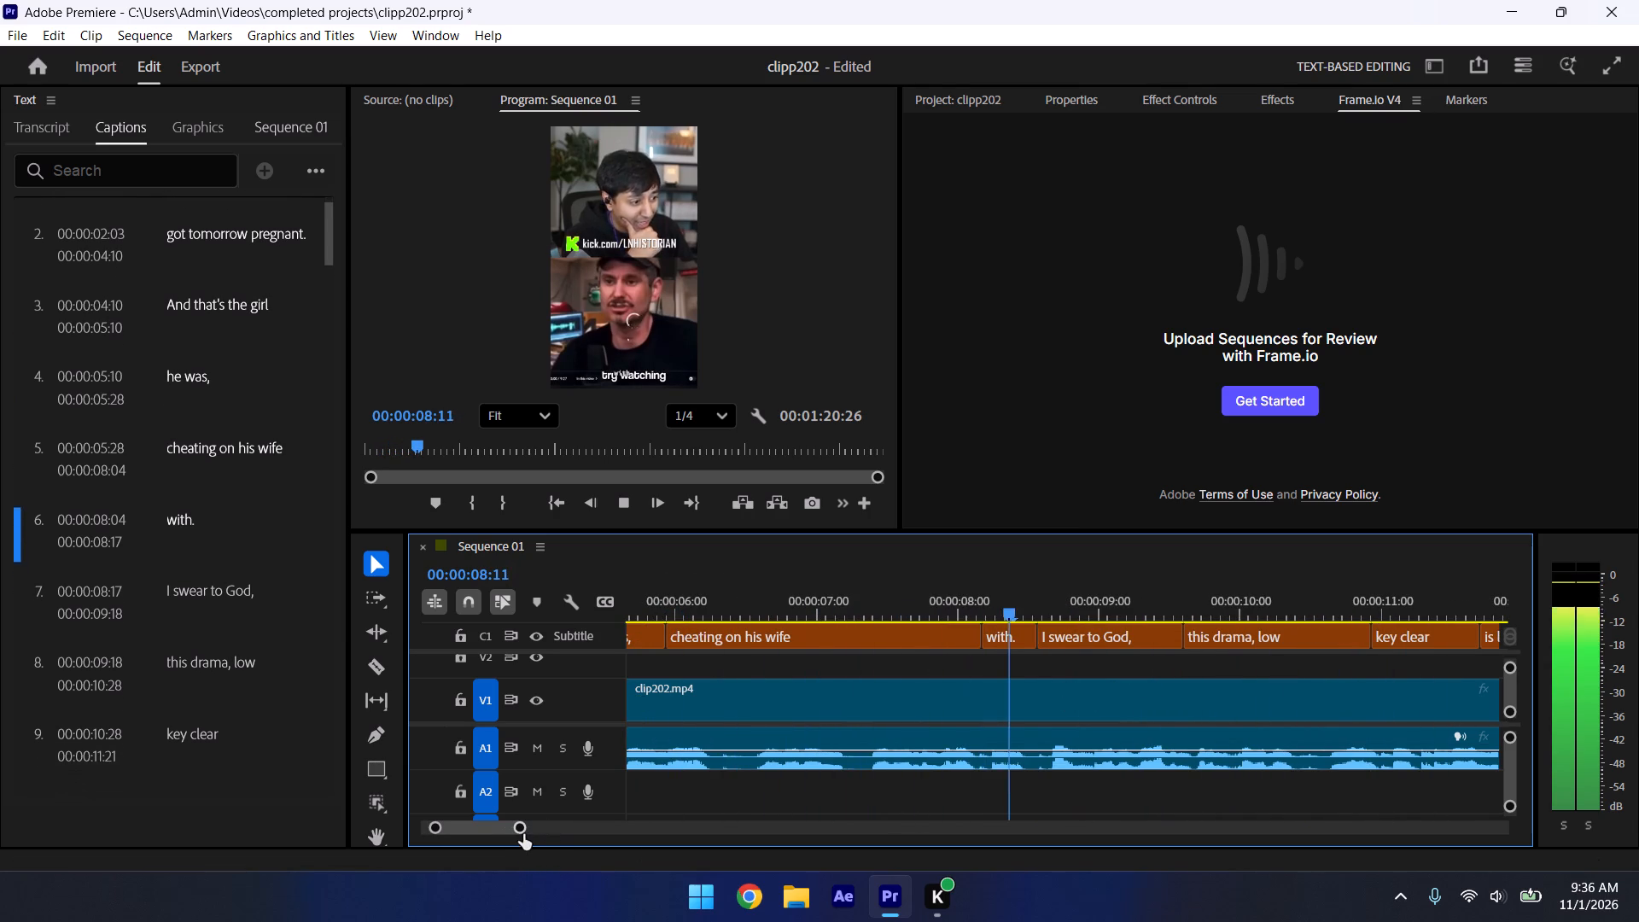
drag(523, 834, 912, 879)
drag(902, 822, 1031, 849)
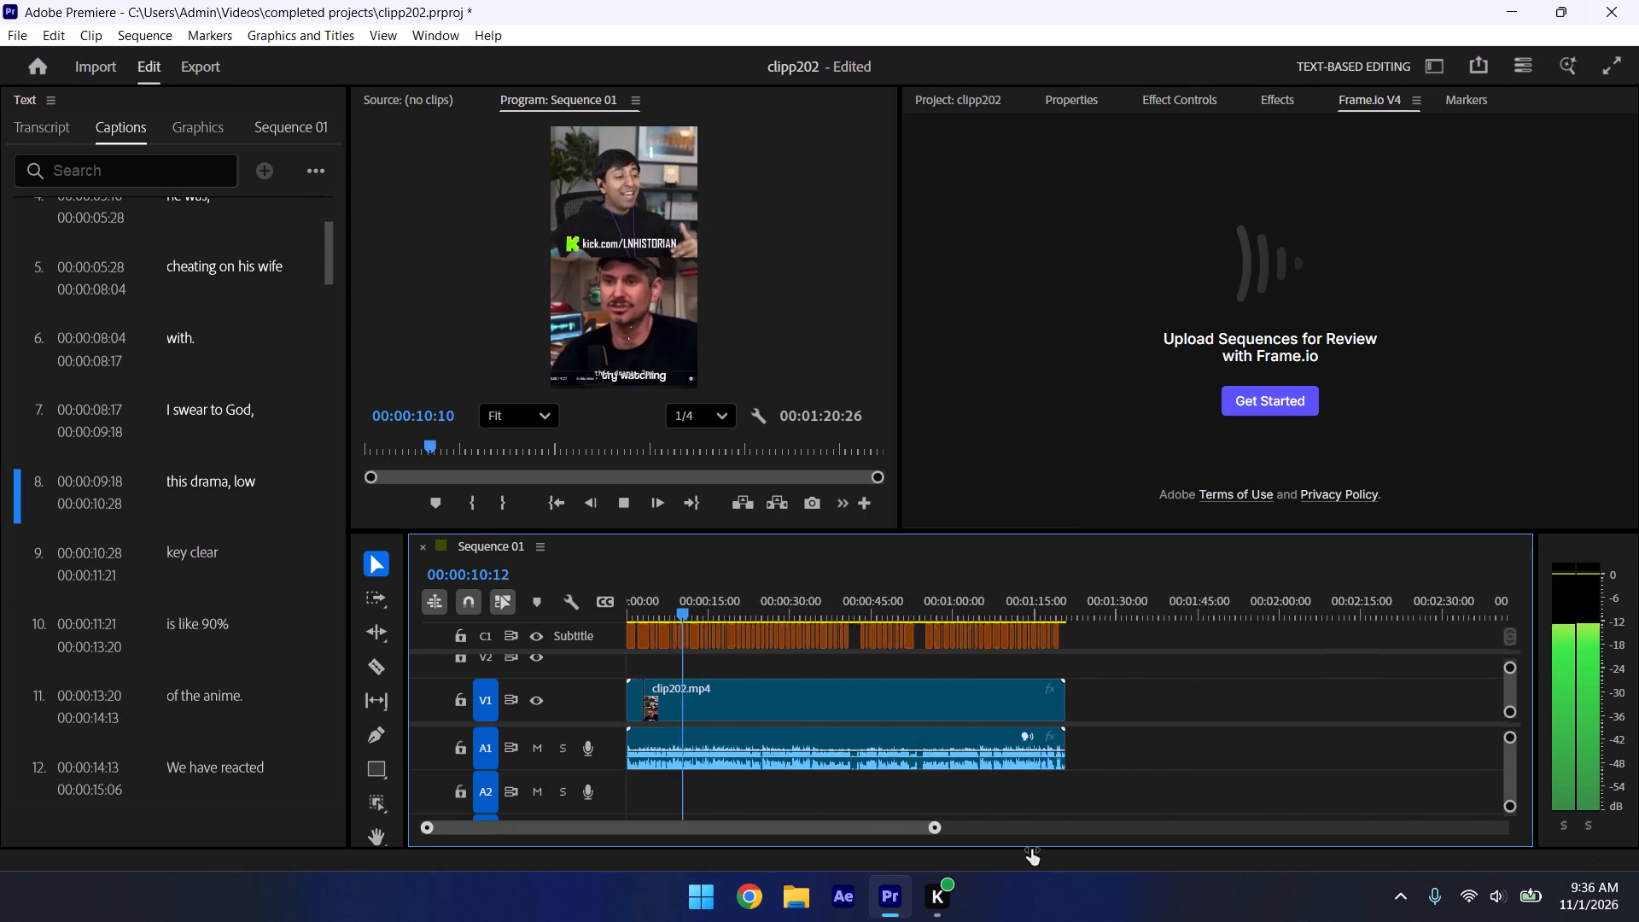
drag(1031, 849, 941, 841)
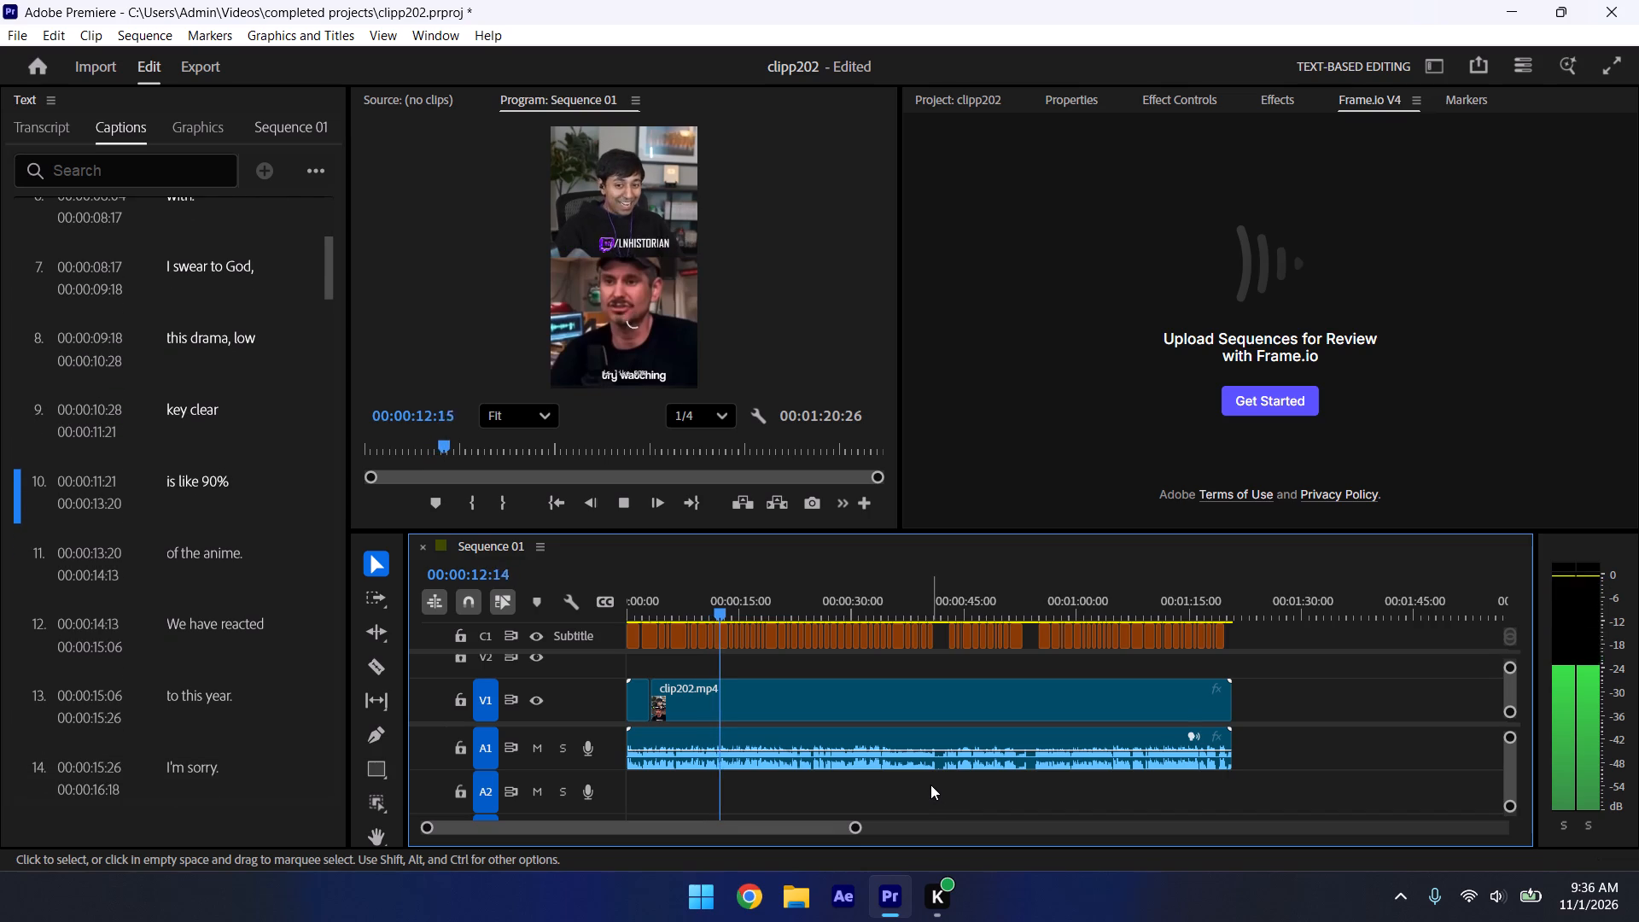
click(930, 596)
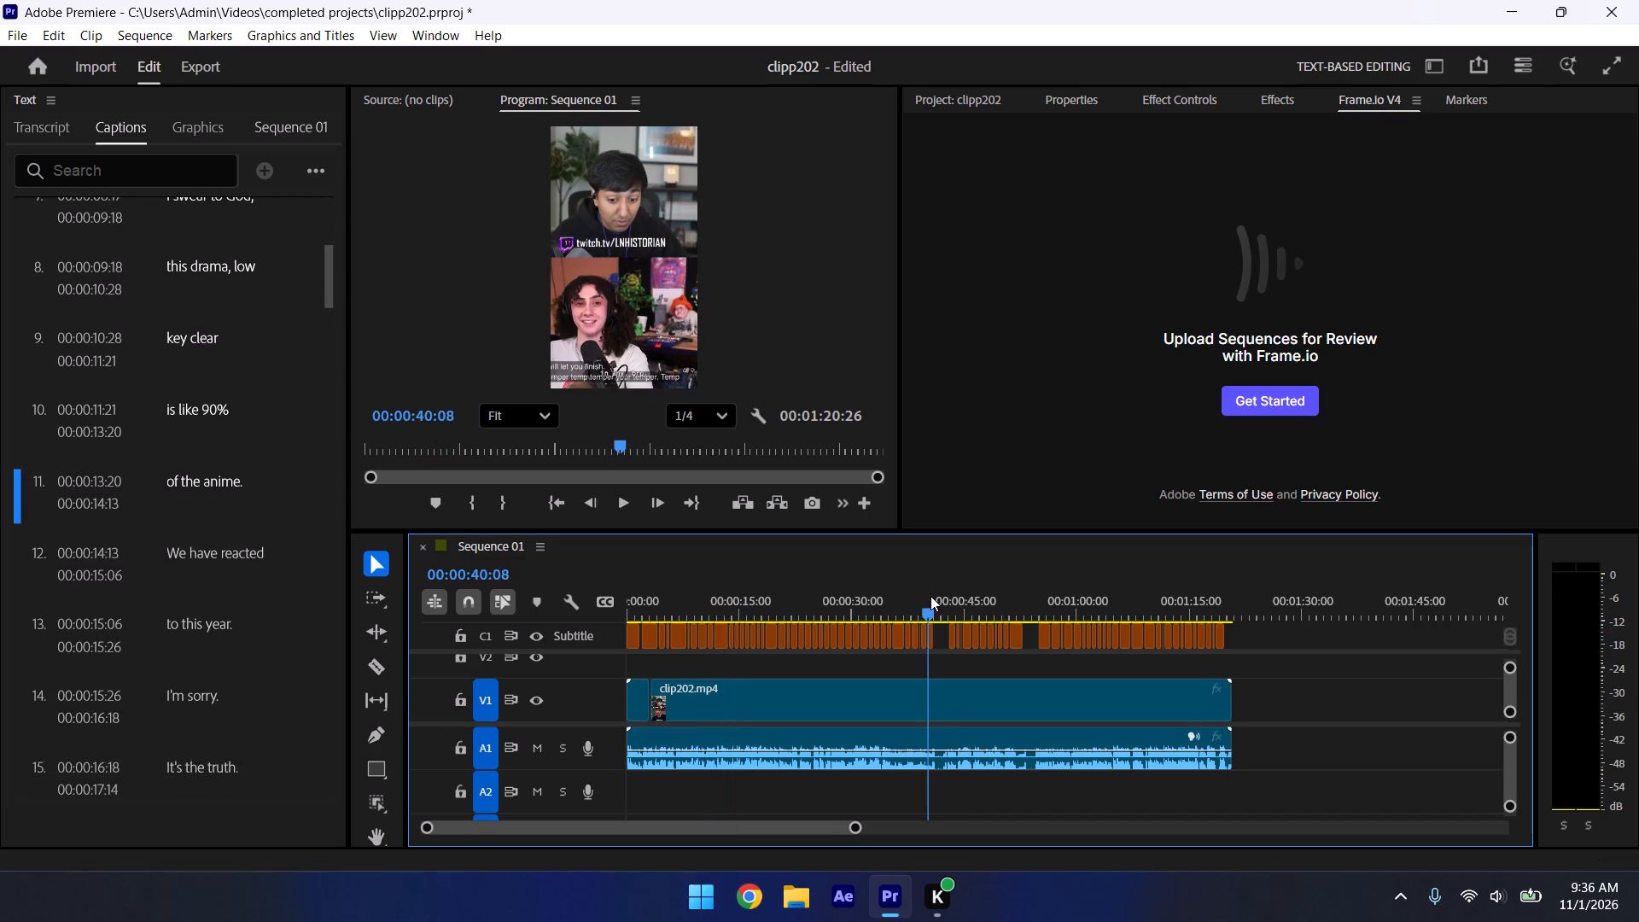
key(space)
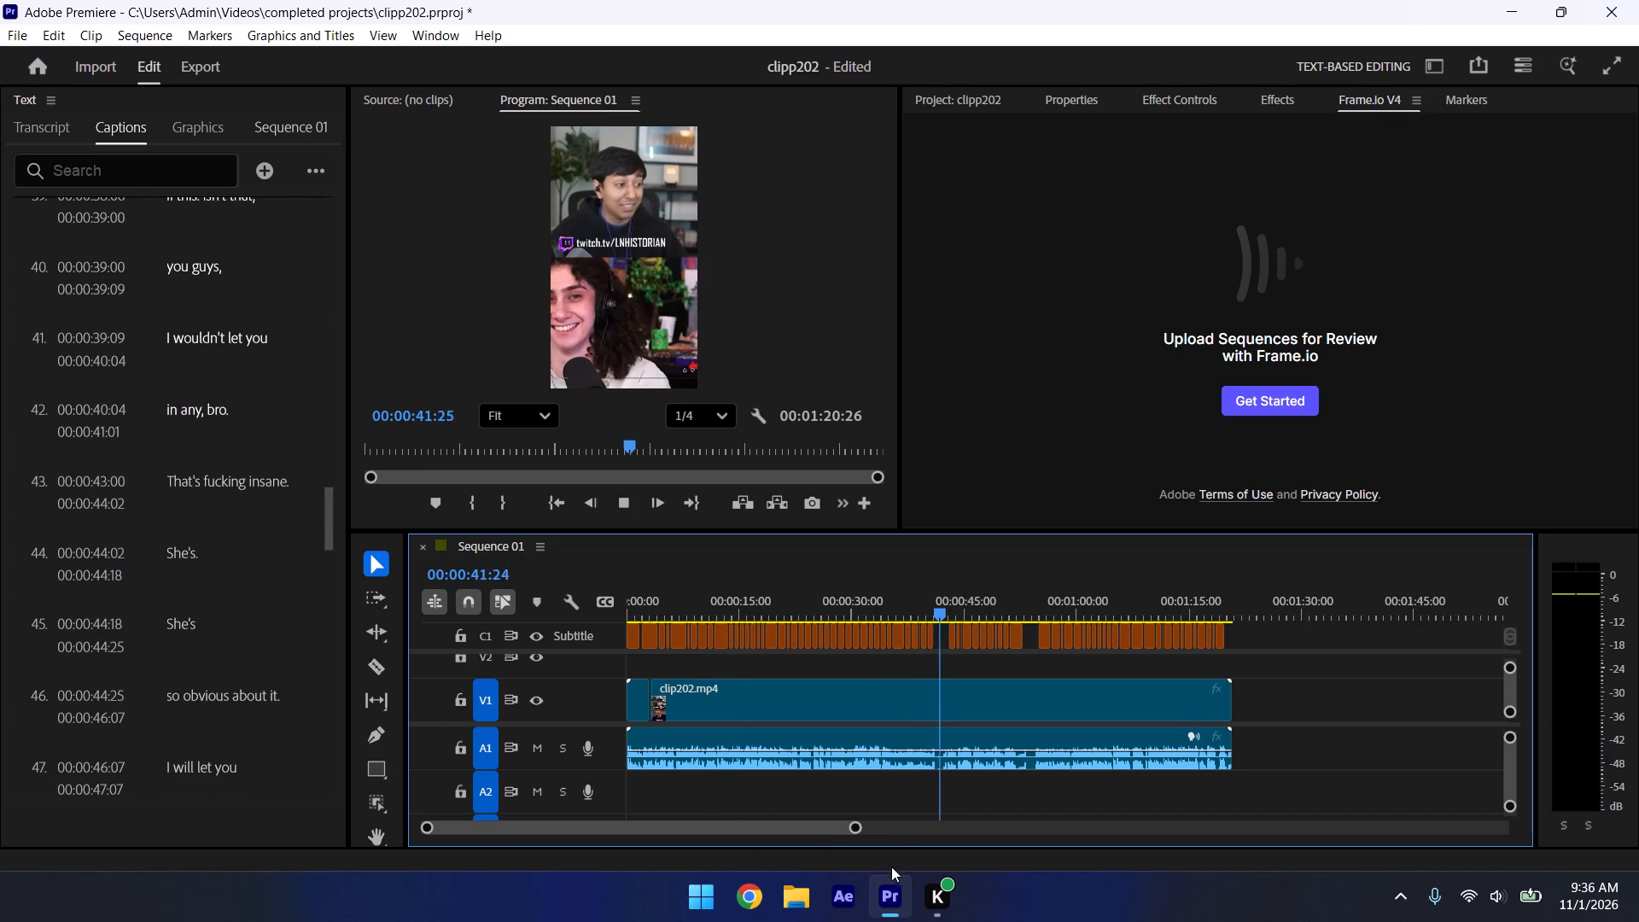
Keep checking the playback past 43 seconds for glitches, and inspect the frame at 00:00:53:16.
drag(854, 826, 760, 793)
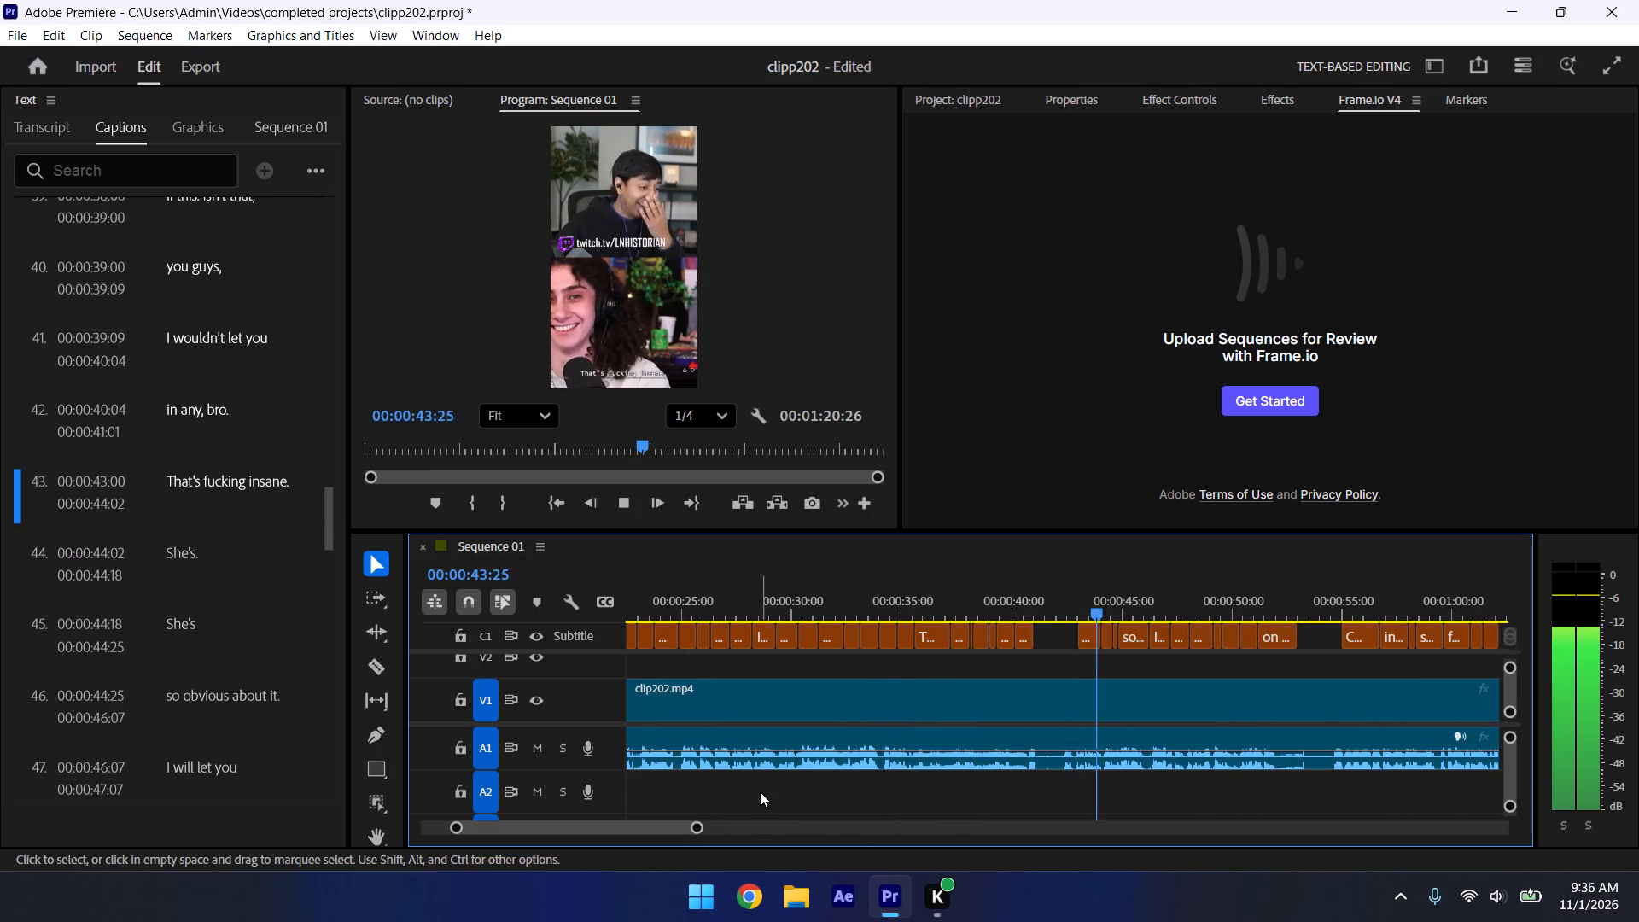
click(1311, 585)
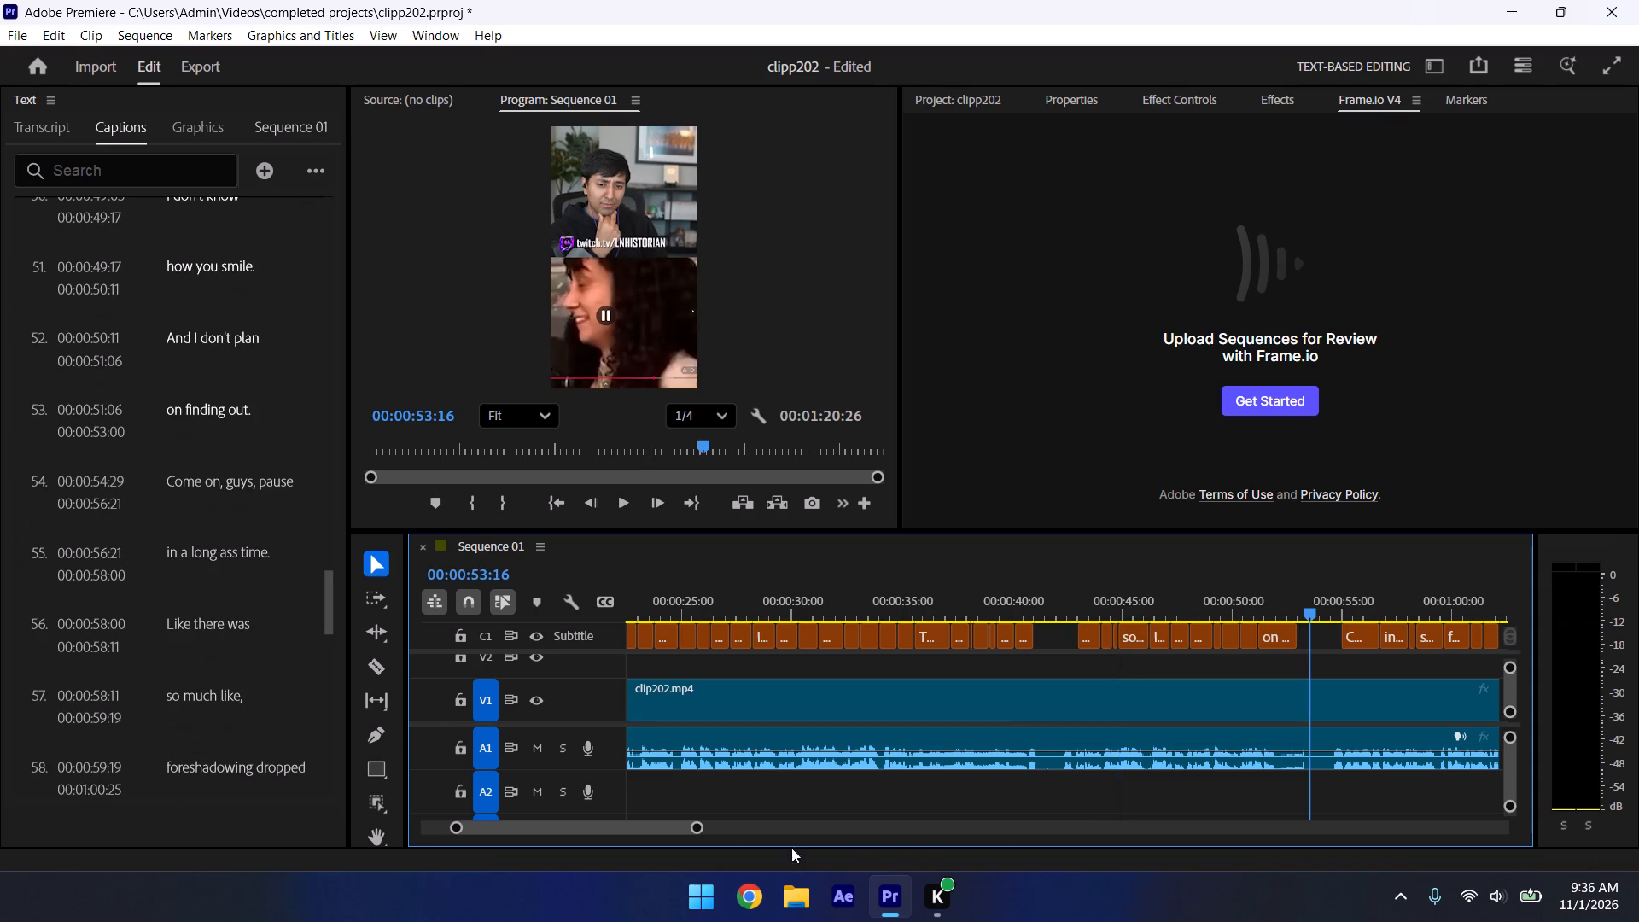
Select all captions on the Subtitle track, place them in the centre zone and set their vertical offset to 44.
drag(691, 826, 931, 845)
drag(1044, 620, 705, 639)
drag(1059, 640, 545, 632)
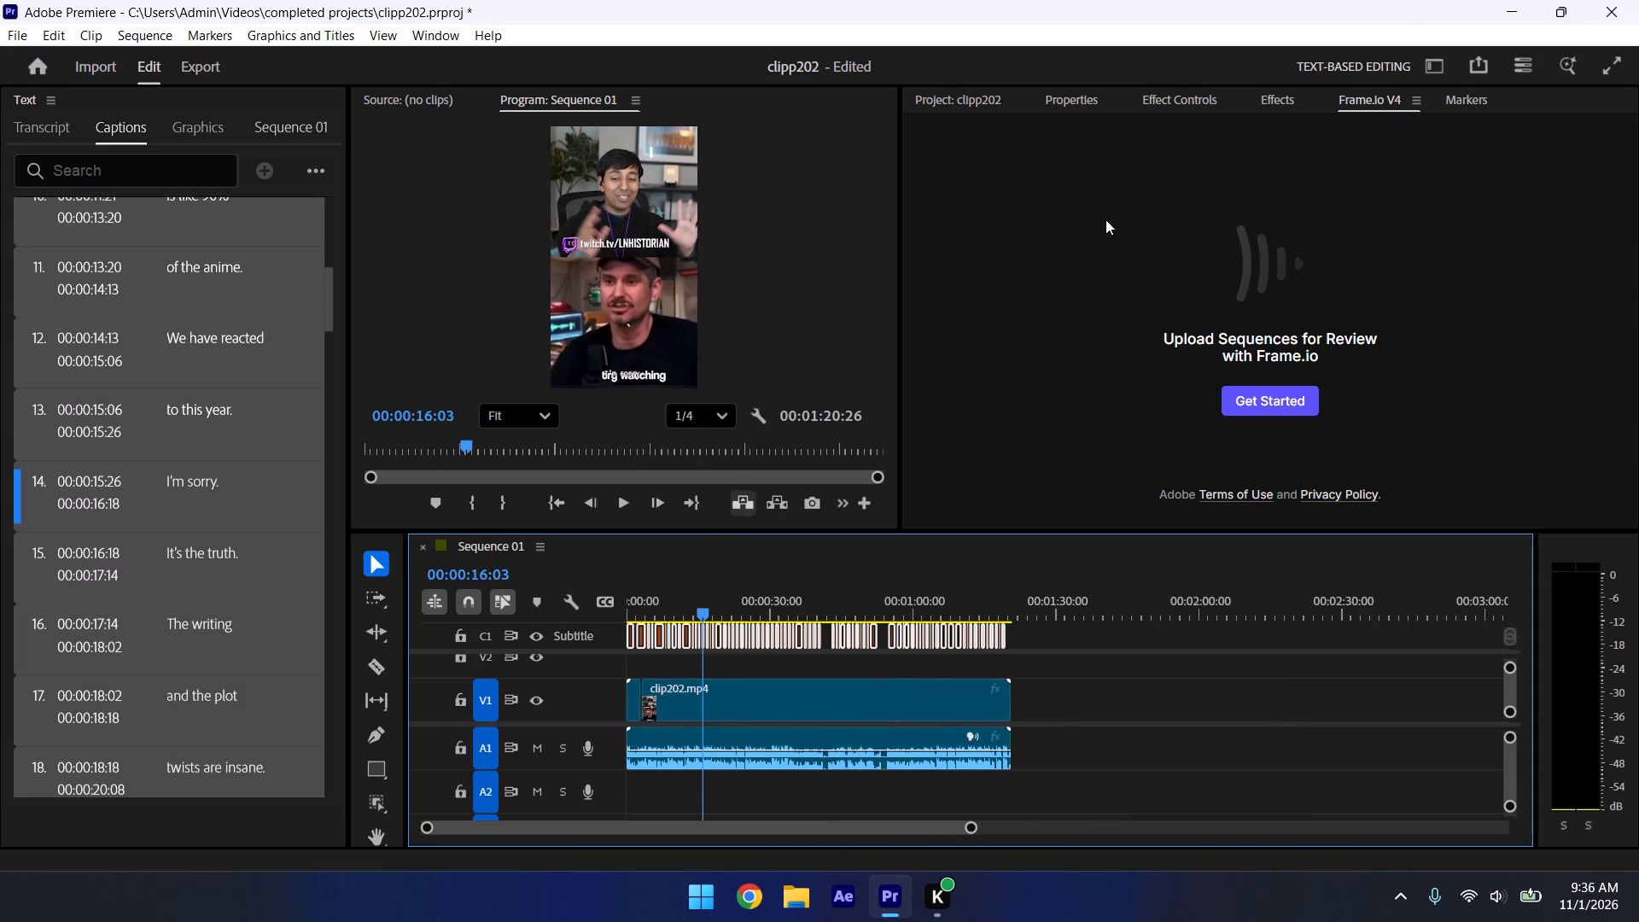
click(1060, 97)
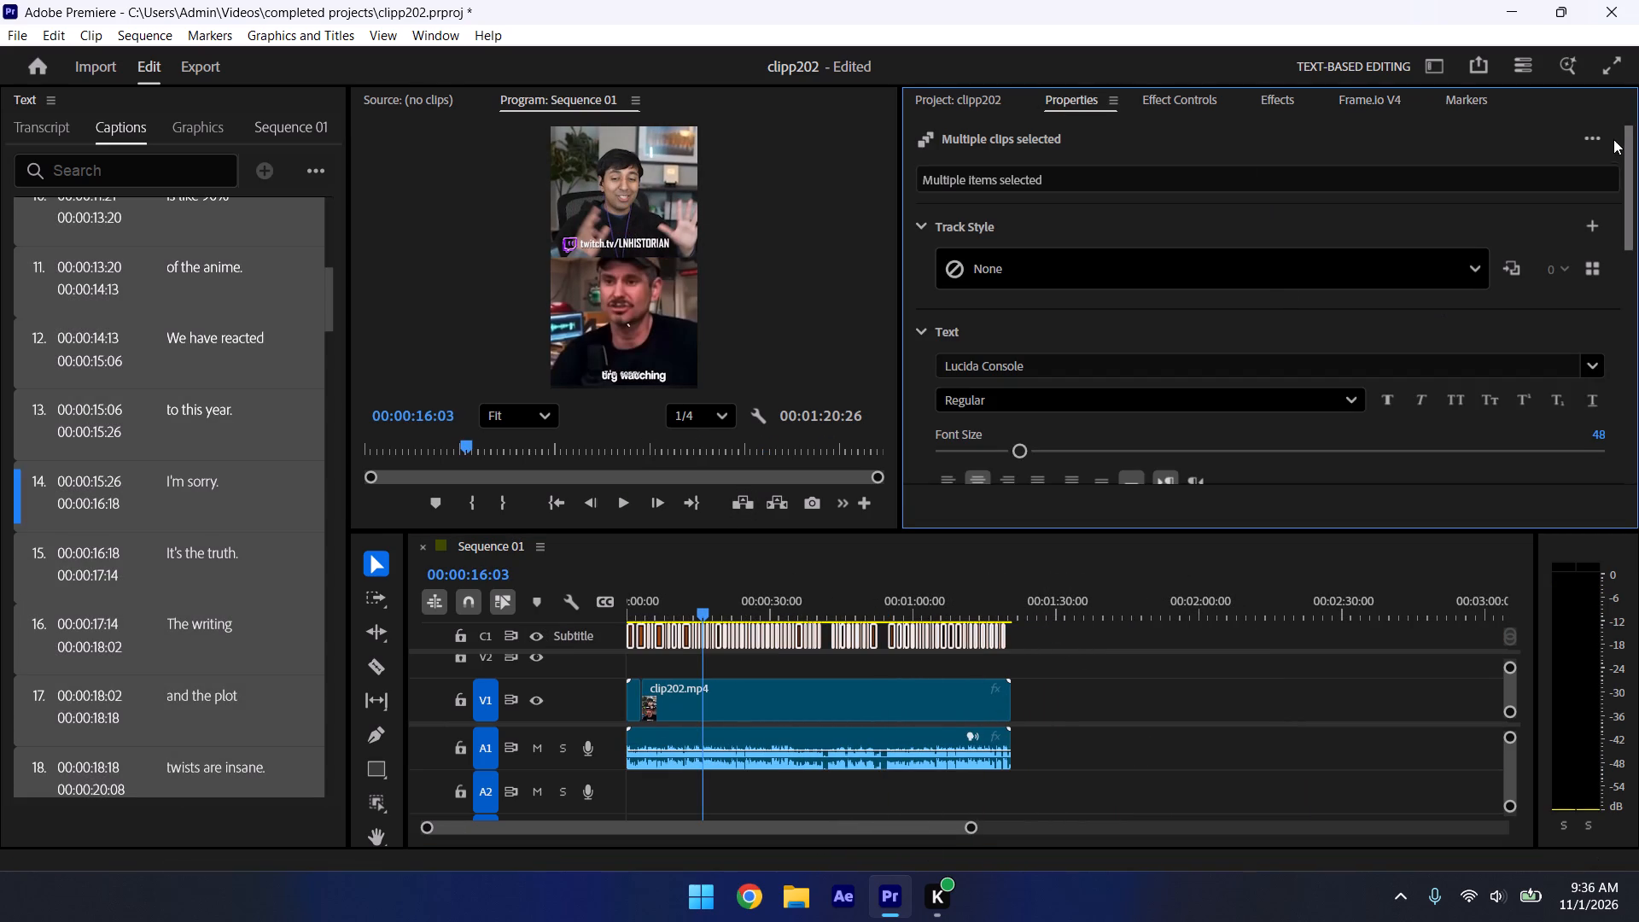
drag(1627, 166, 1635, 336)
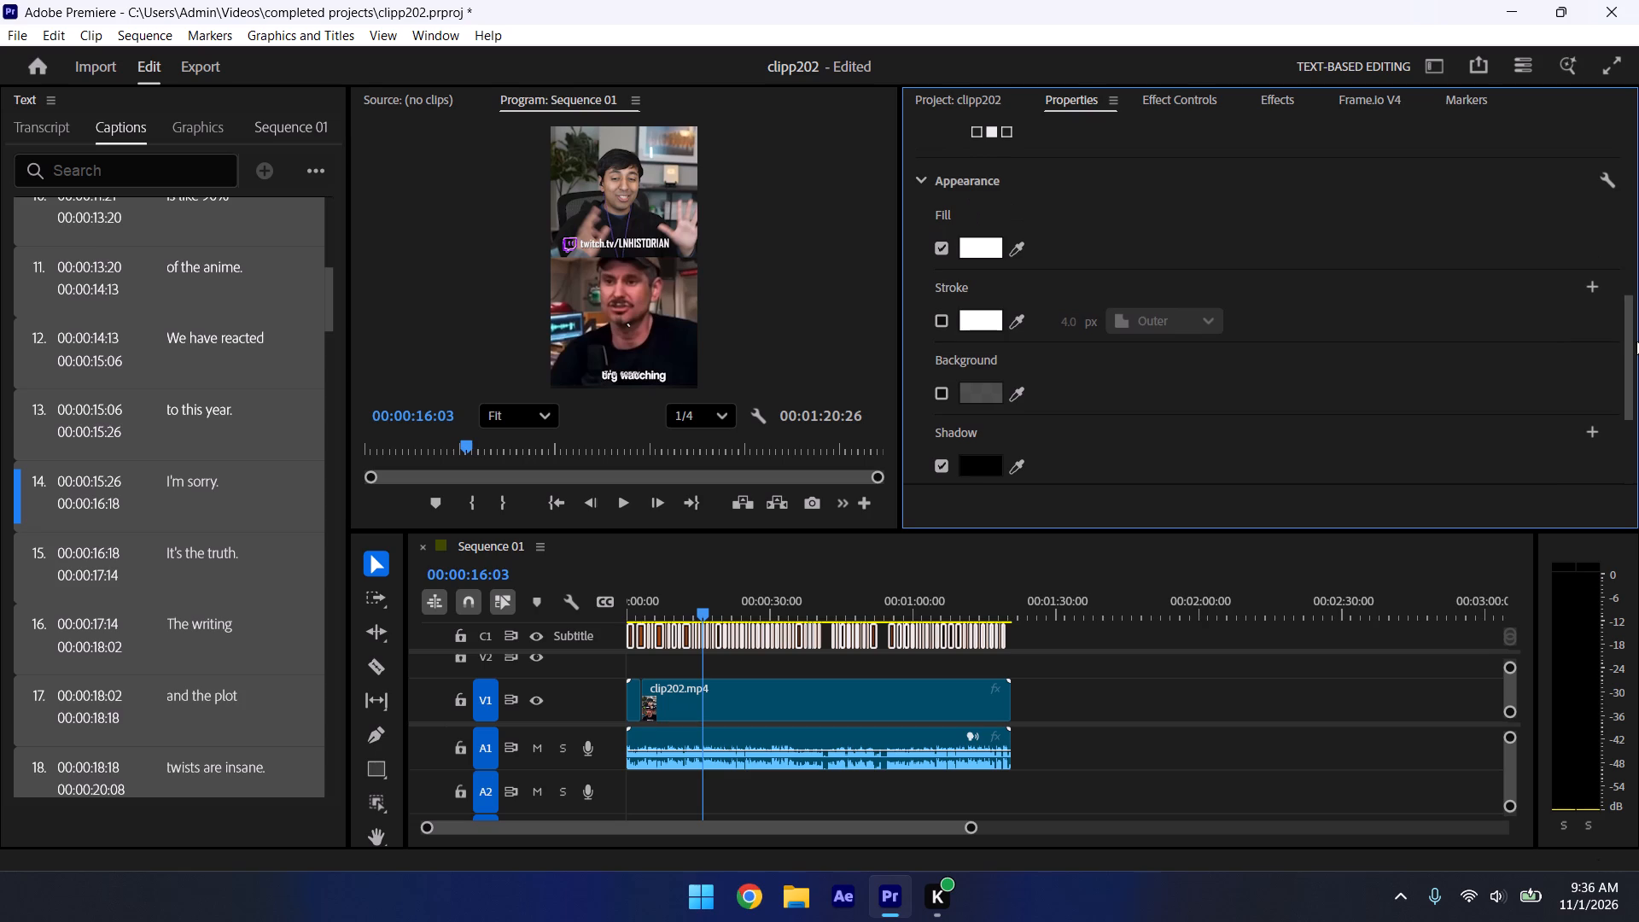
drag(1634, 326, 1625, 311)
drag(1630, 332, 1637, 254)
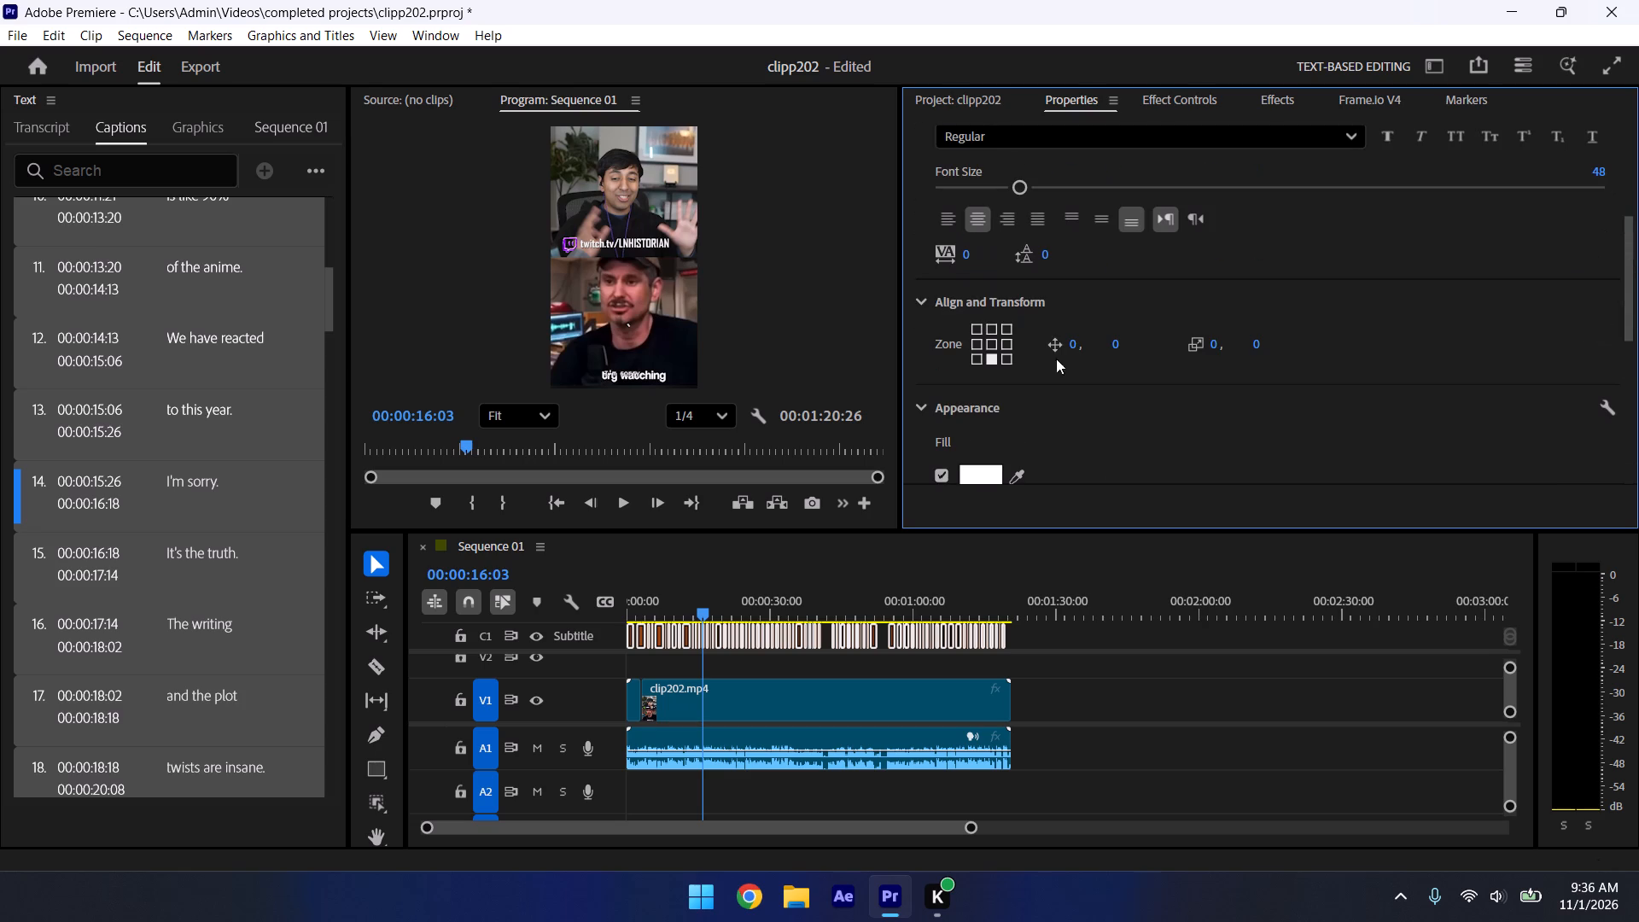
click(994, 340)
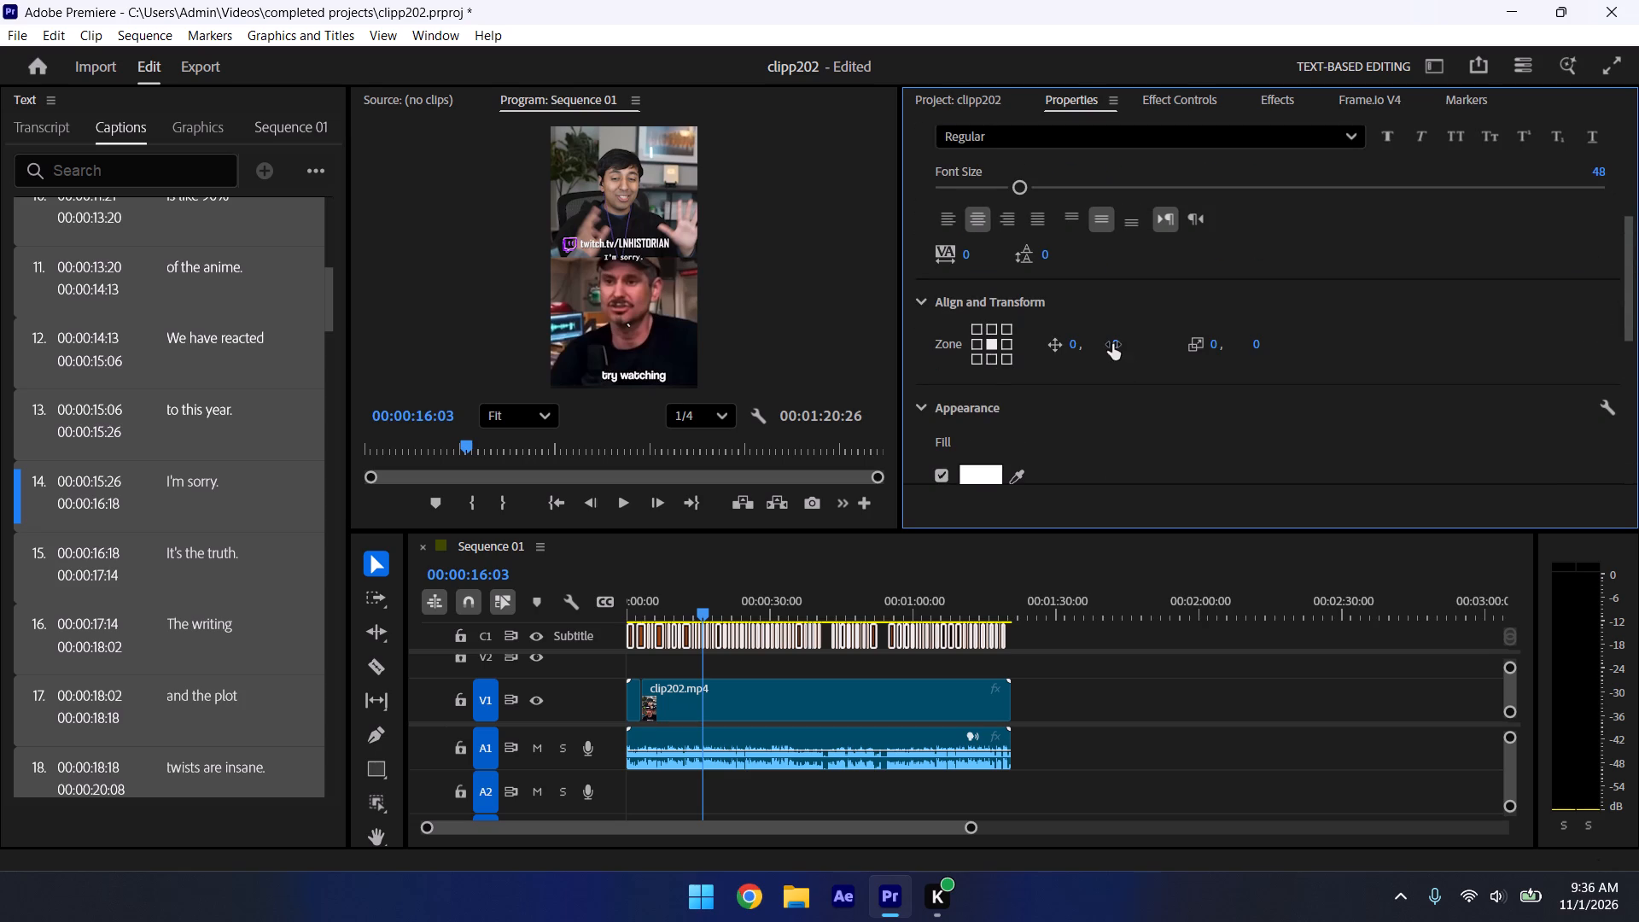
drag(1113, 343, 1177, 356)
Upgrade all the selected captions to graphic clips on the video track.
click(321, 37)
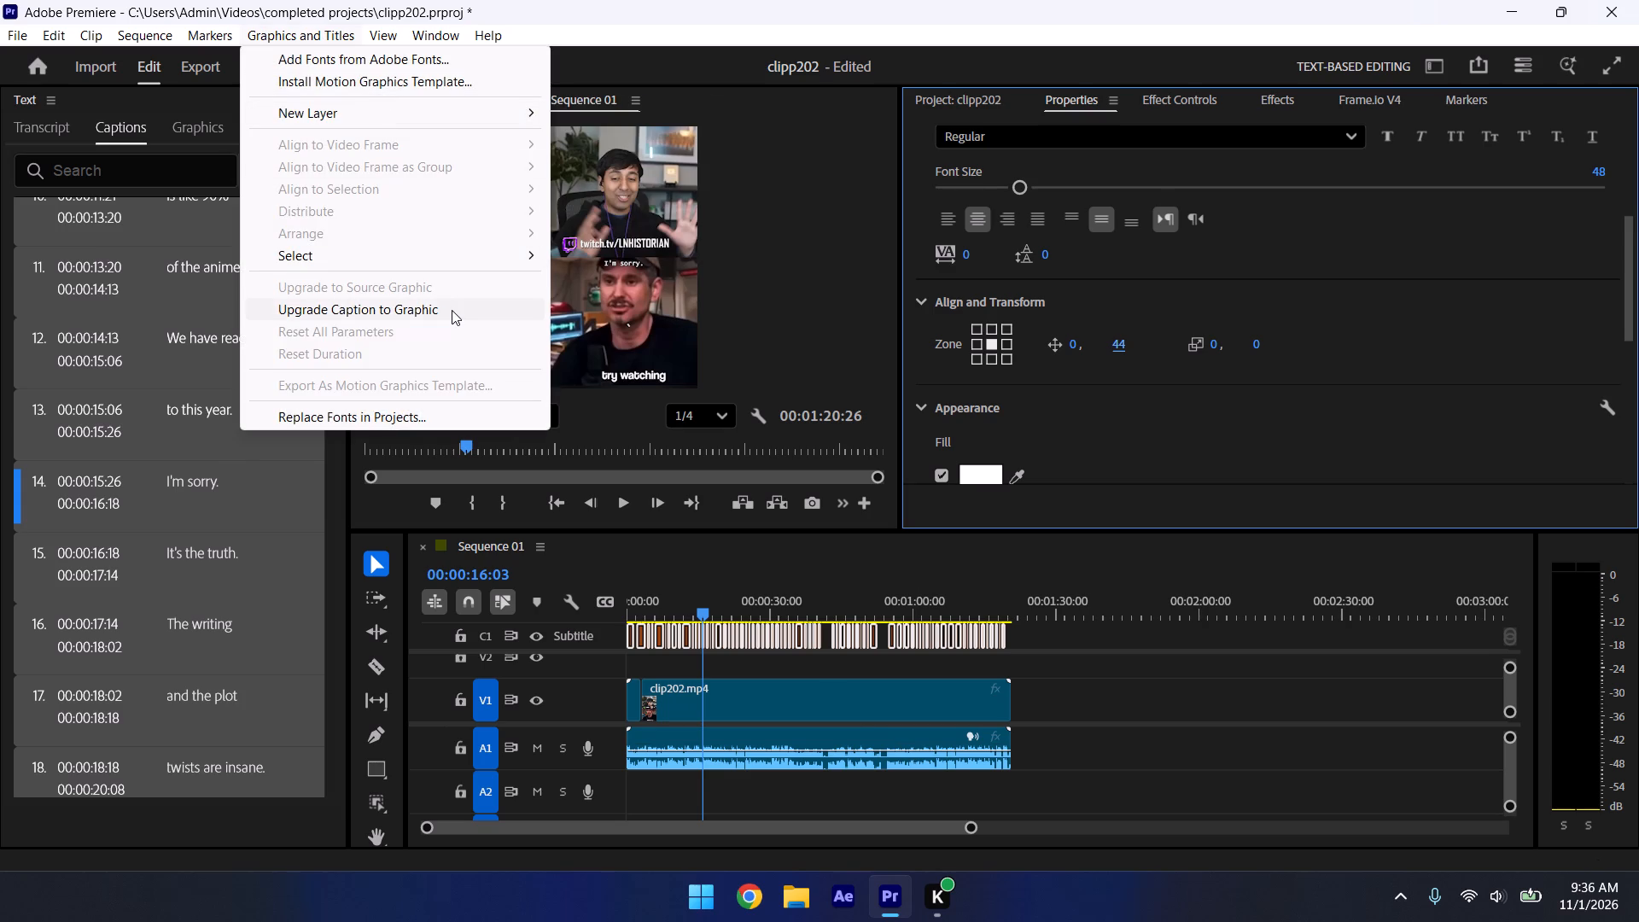
click(452, 310)
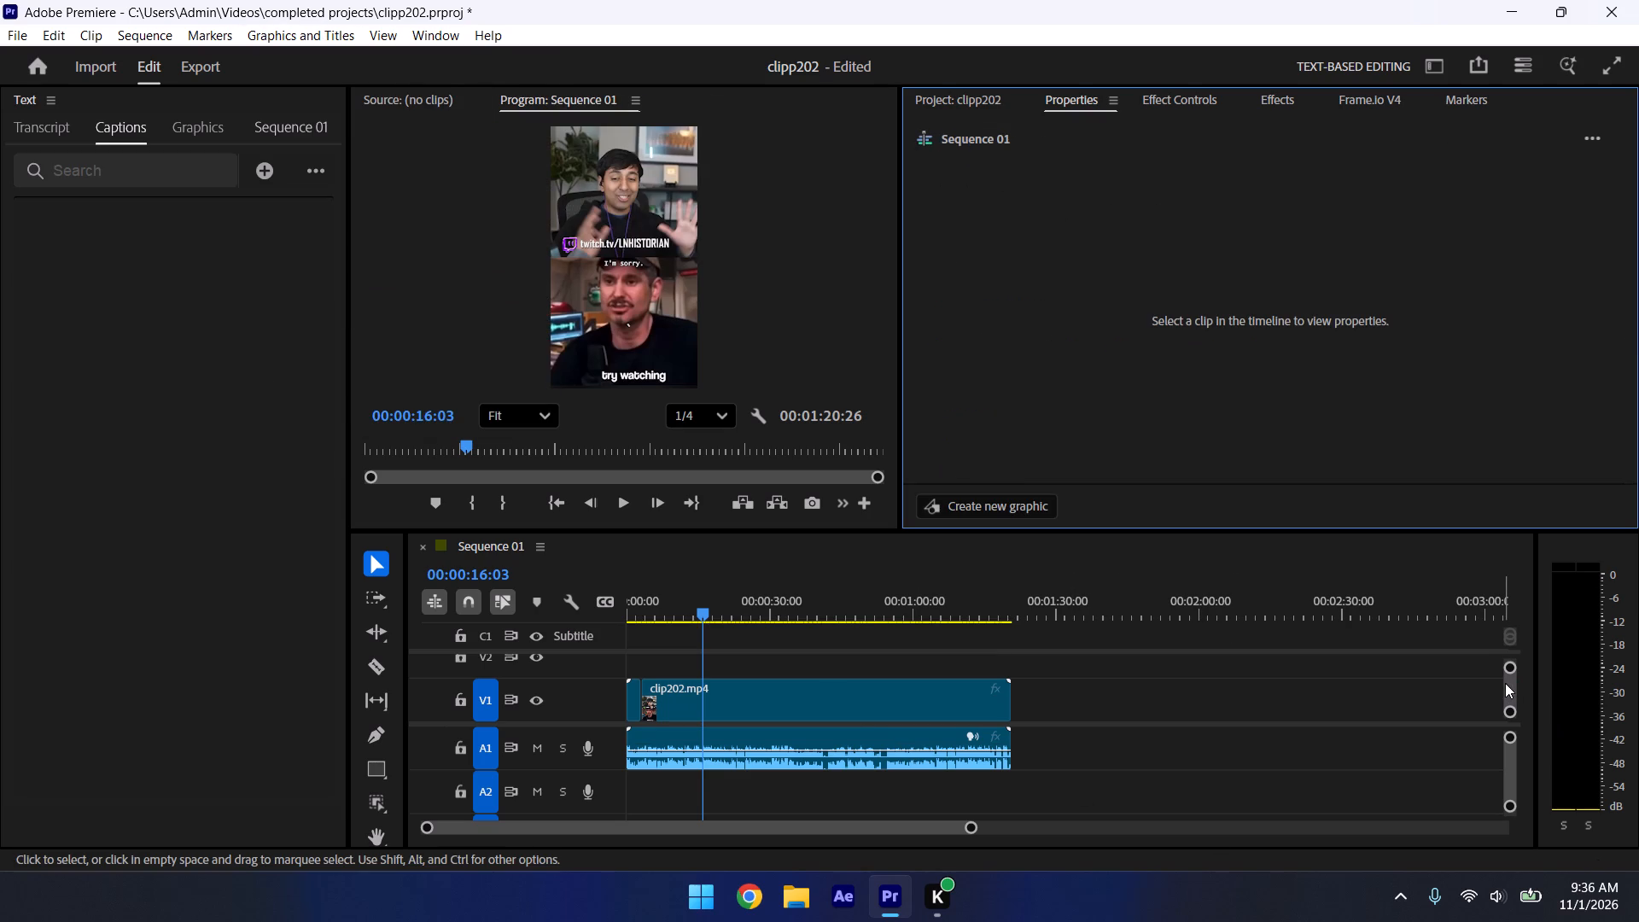
drag(1508, 684, 1508, 675)
Using the caption graphic at 00:00:36:00, dock the Project panel with the Text panel and add the saved LN historian style to the project.
drag(969, 825, 997, 828)
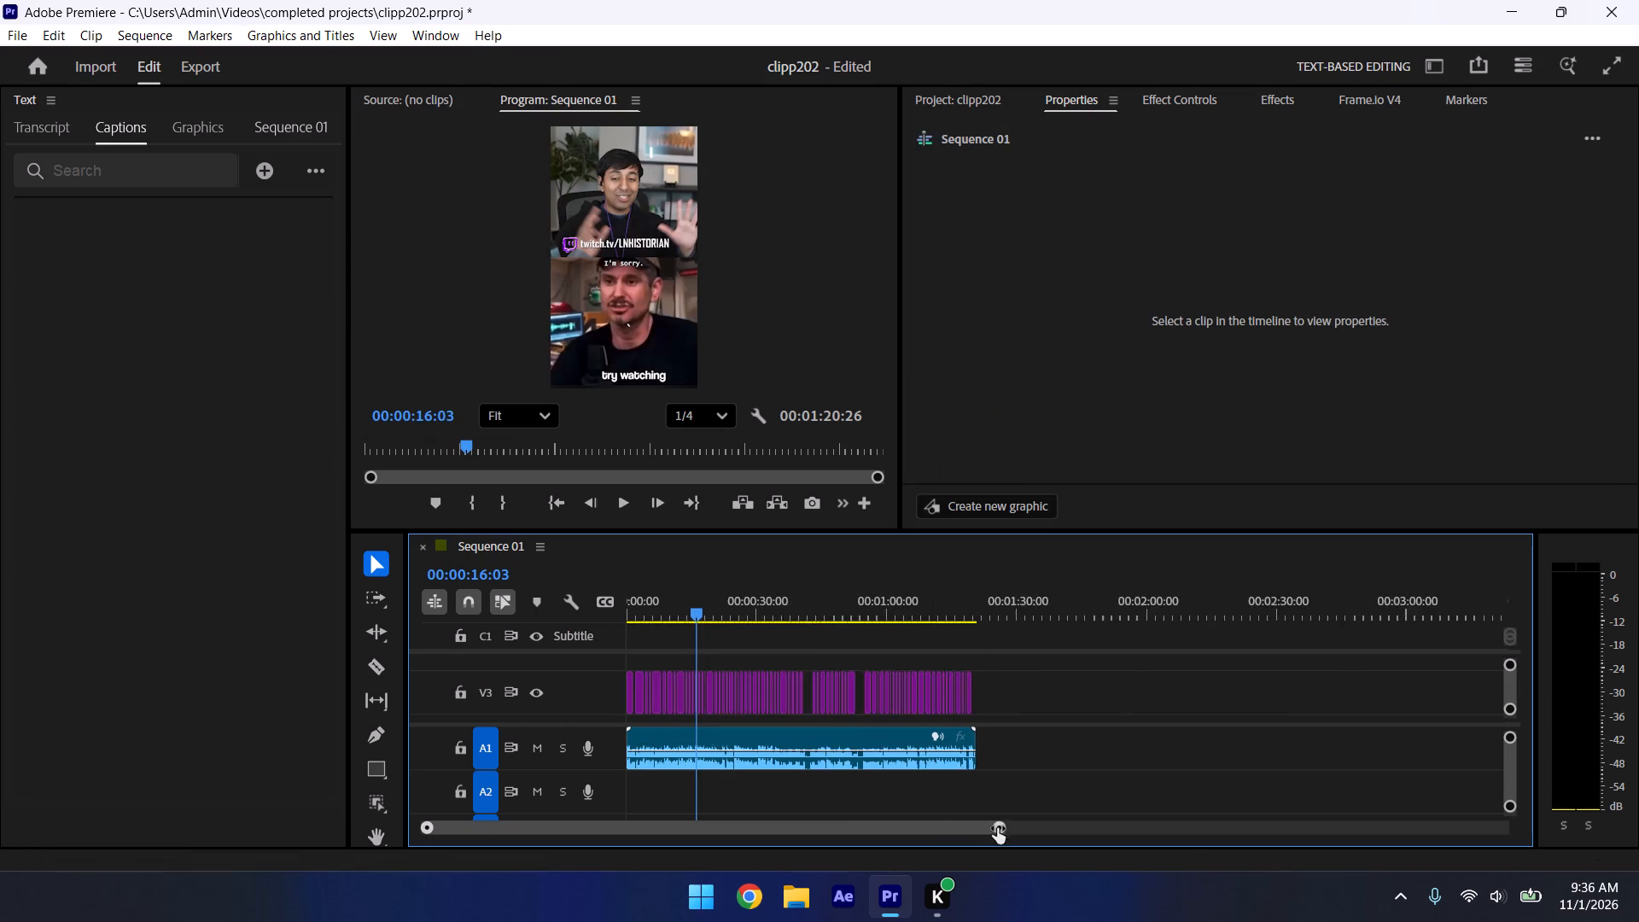
drag(997, 828, 889, 837)
click(1012, 608)
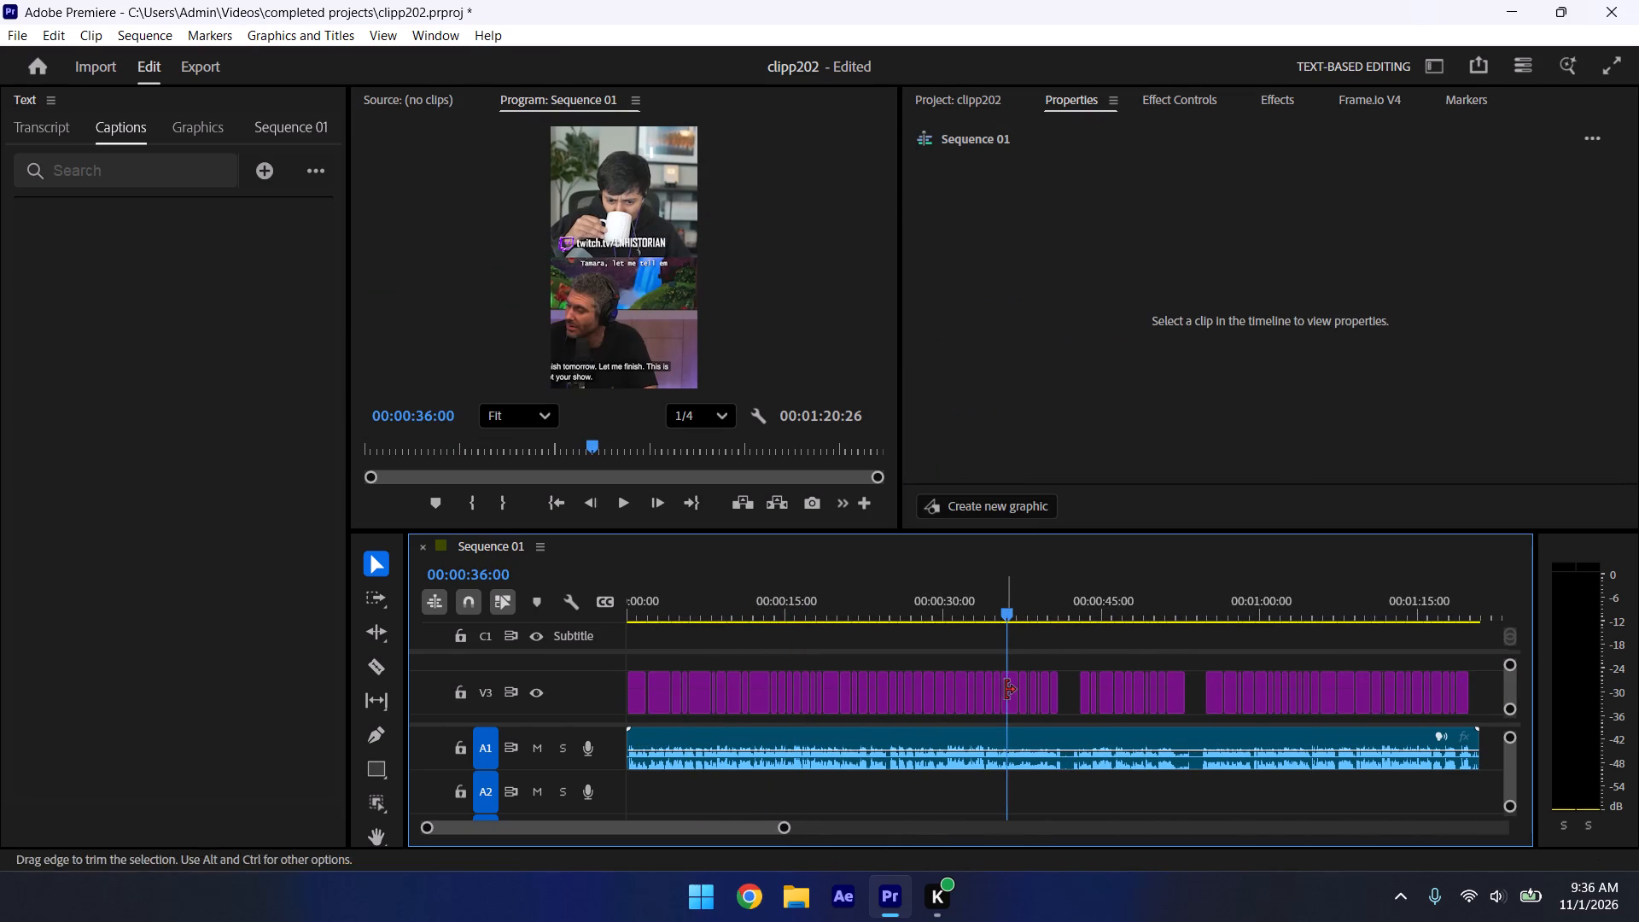
click(1010, 689)
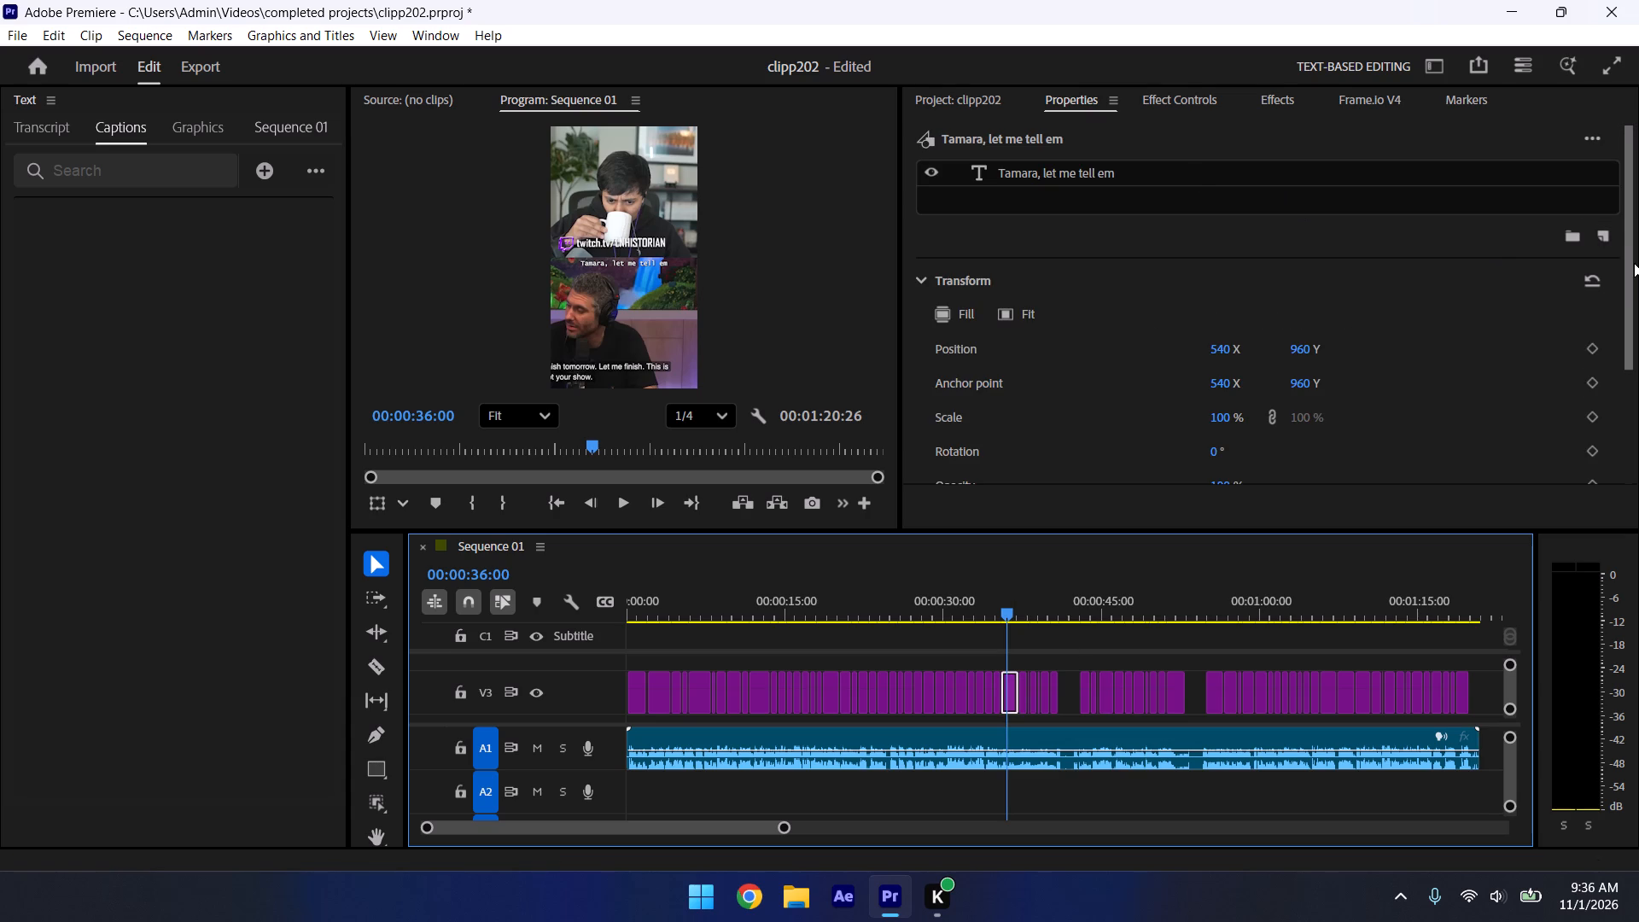
click(1274, 172)
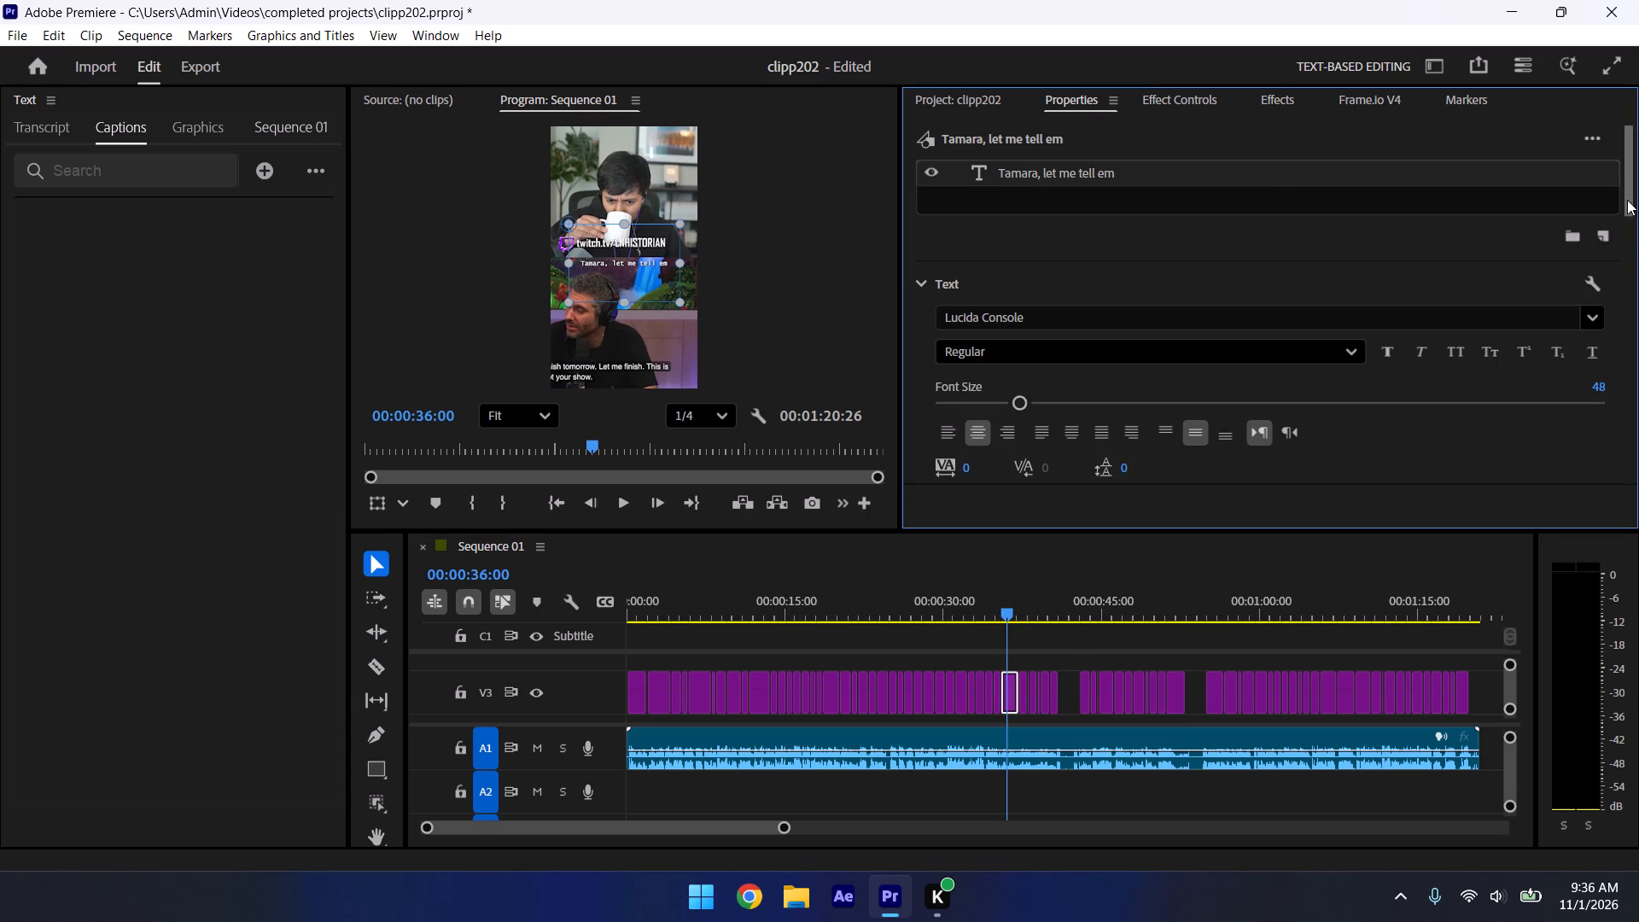
drag(1627, 200, 1637, 476)
click(1580, 309)
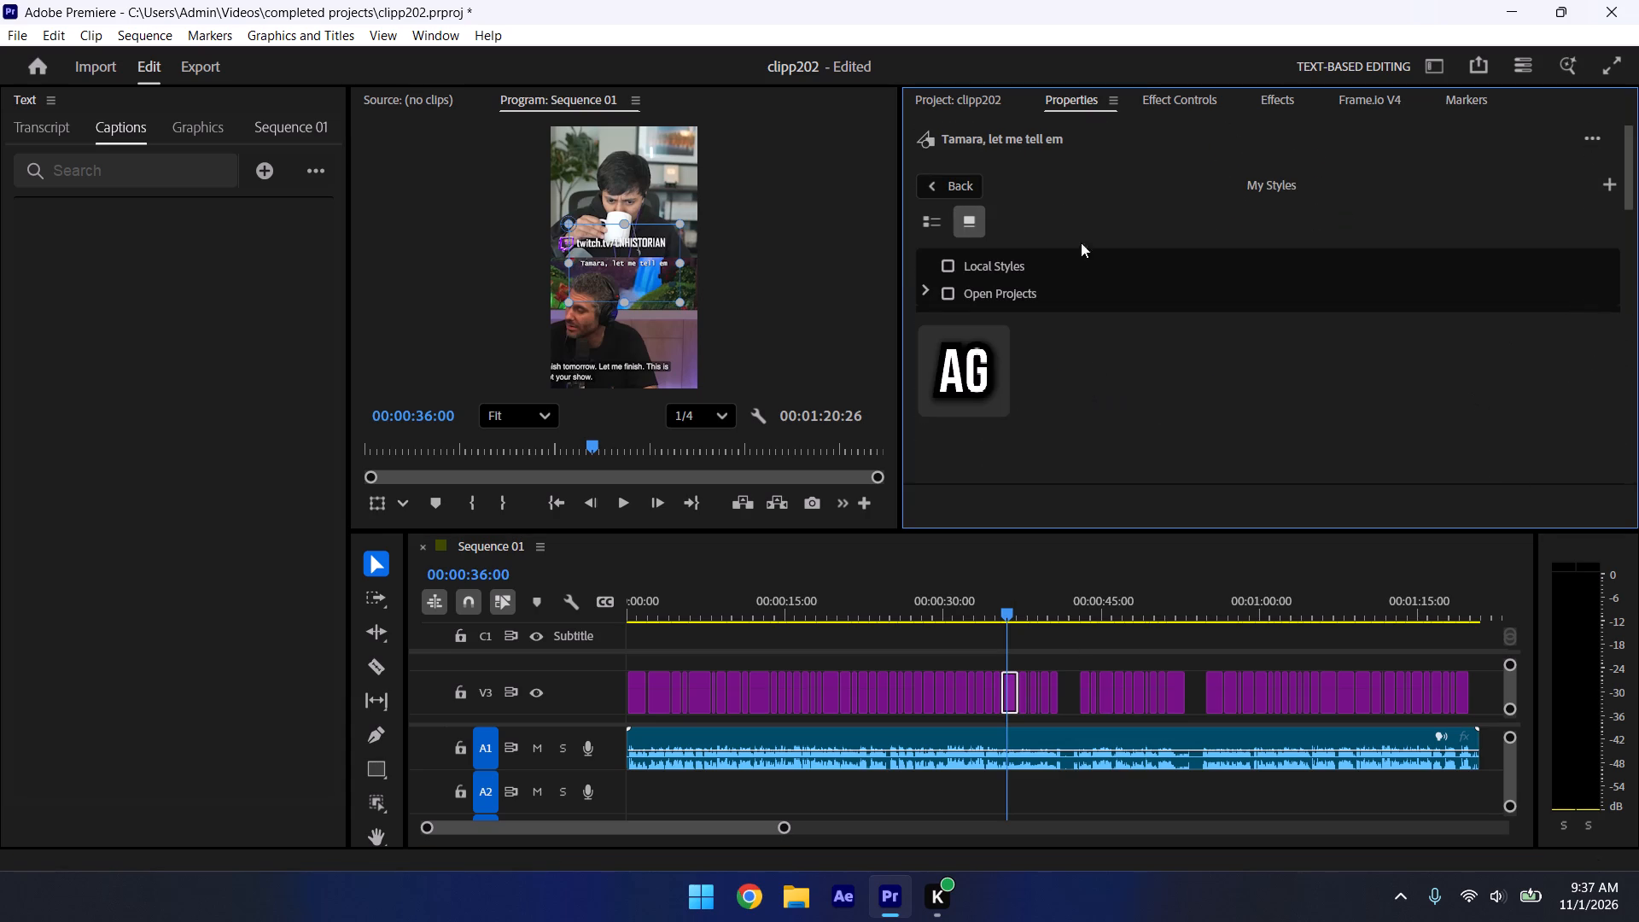
drag(952, 92, 166, 367)
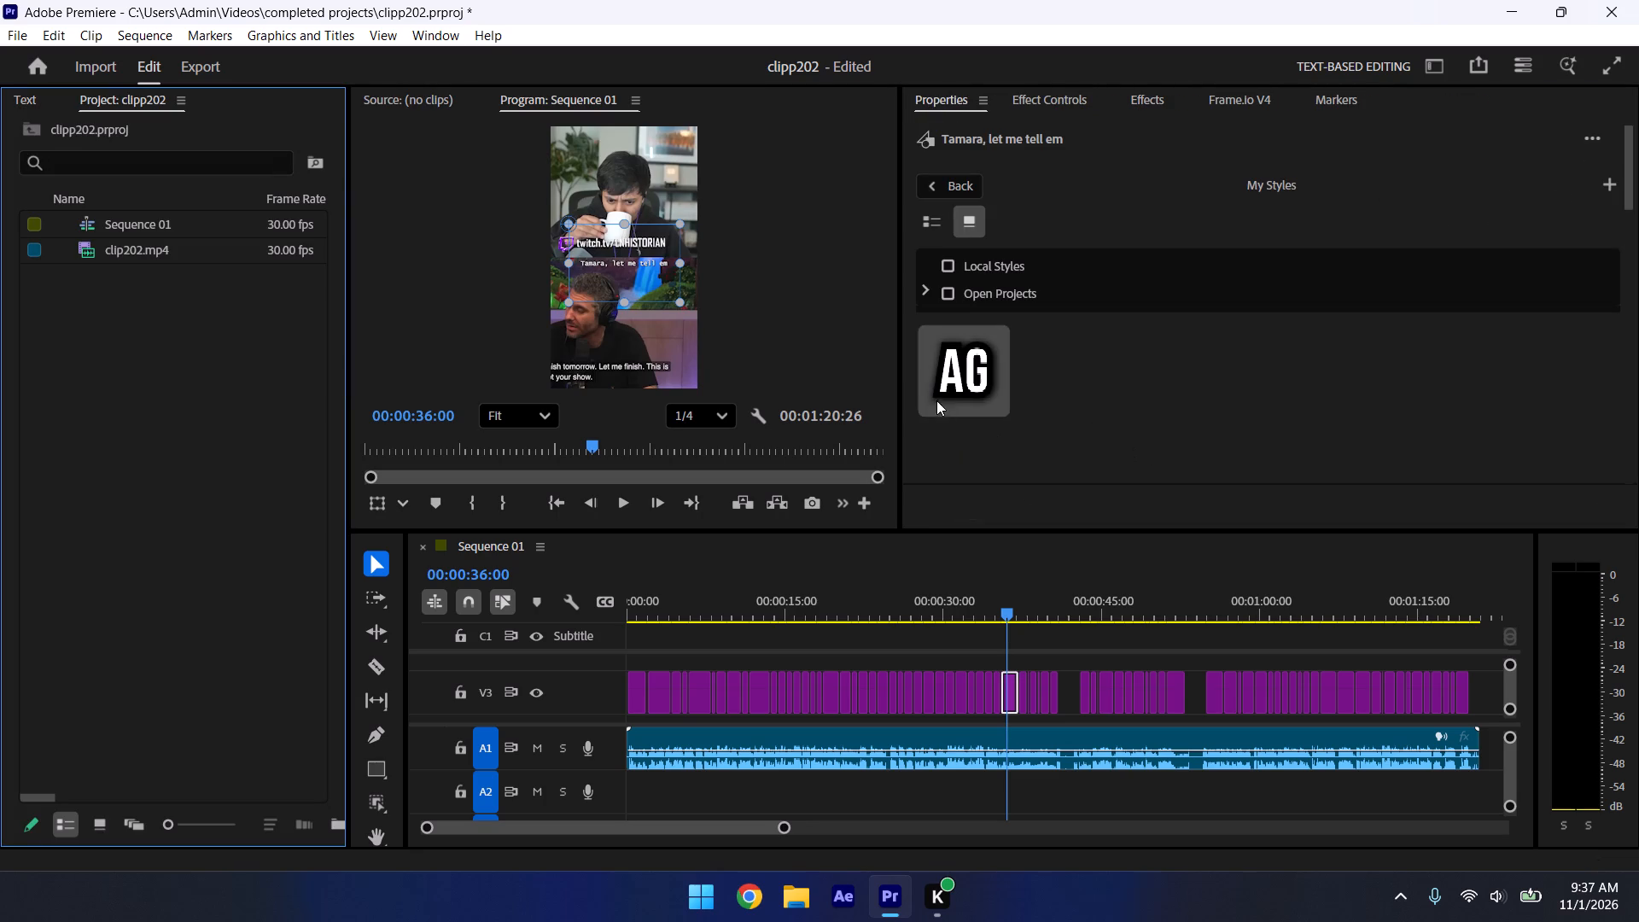
drag(954, 373, 264, 510)
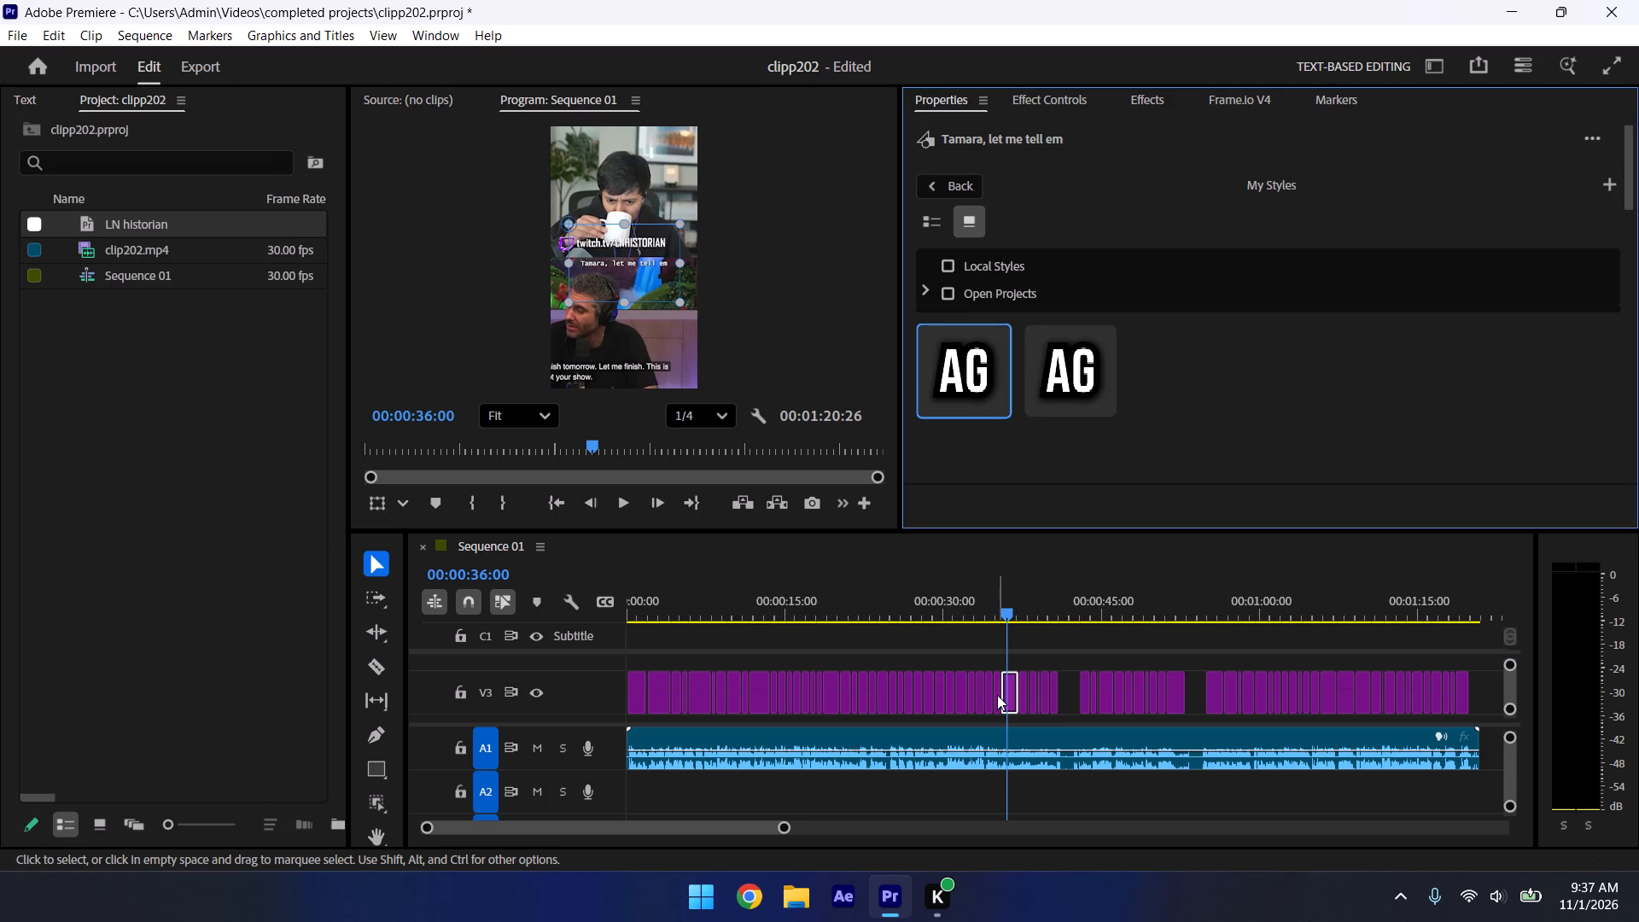
Select all caption graphics on V3 and apply the LN historian style to them.
click(787, 820)
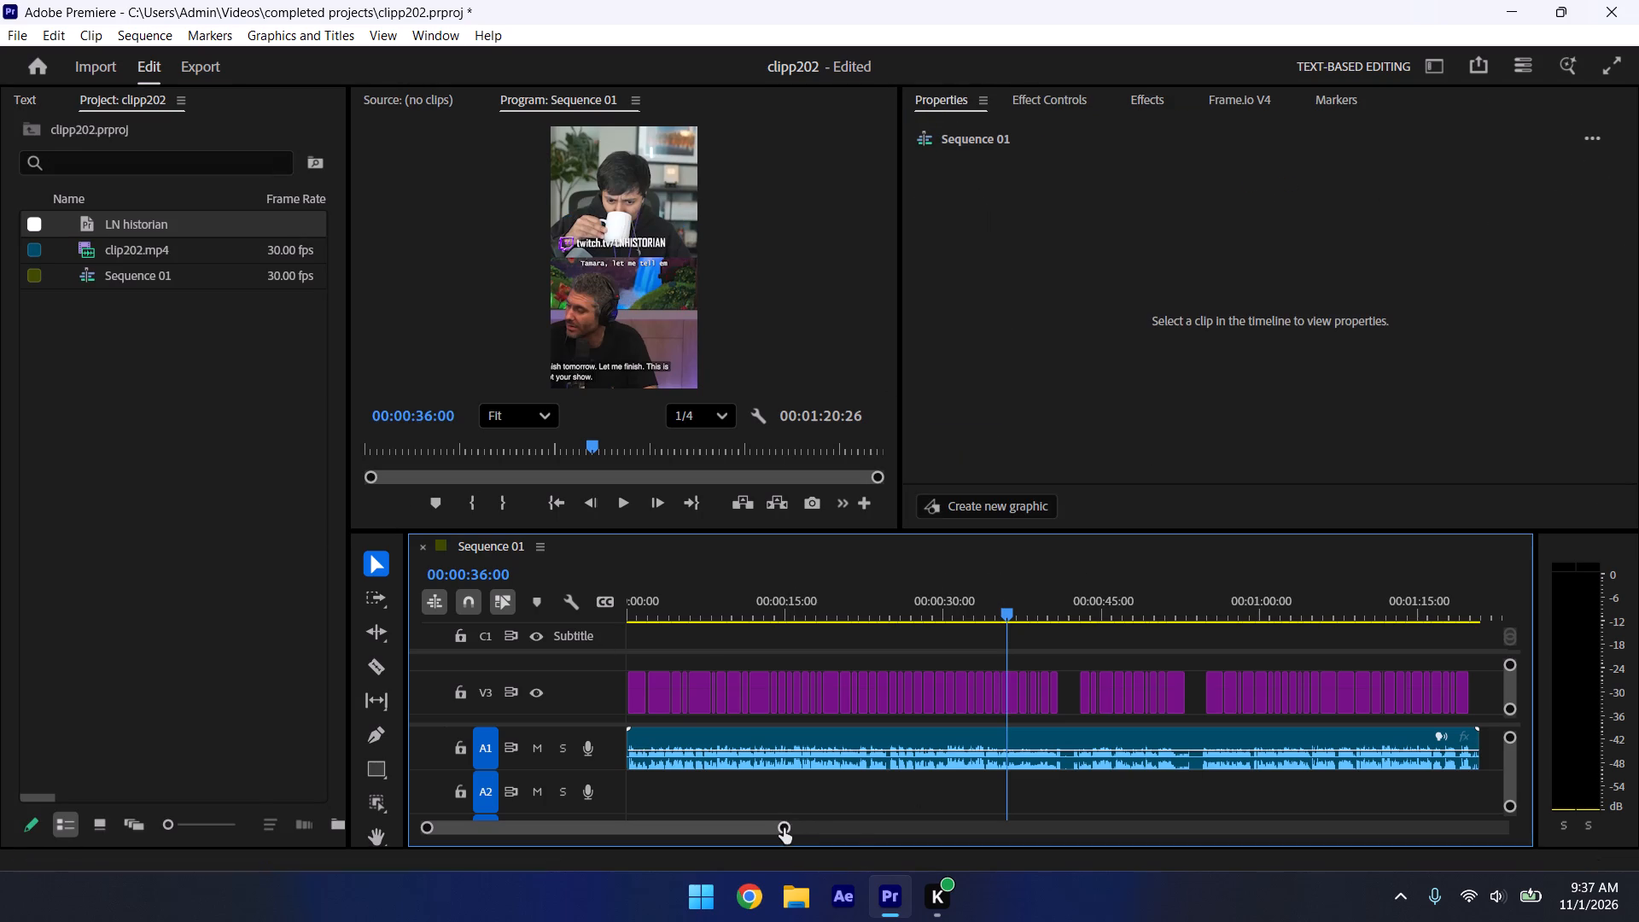
drag(784, 829, 869, 850)
drag(1219, 663, 516, 681)
drag(118, 226, 886, 660)
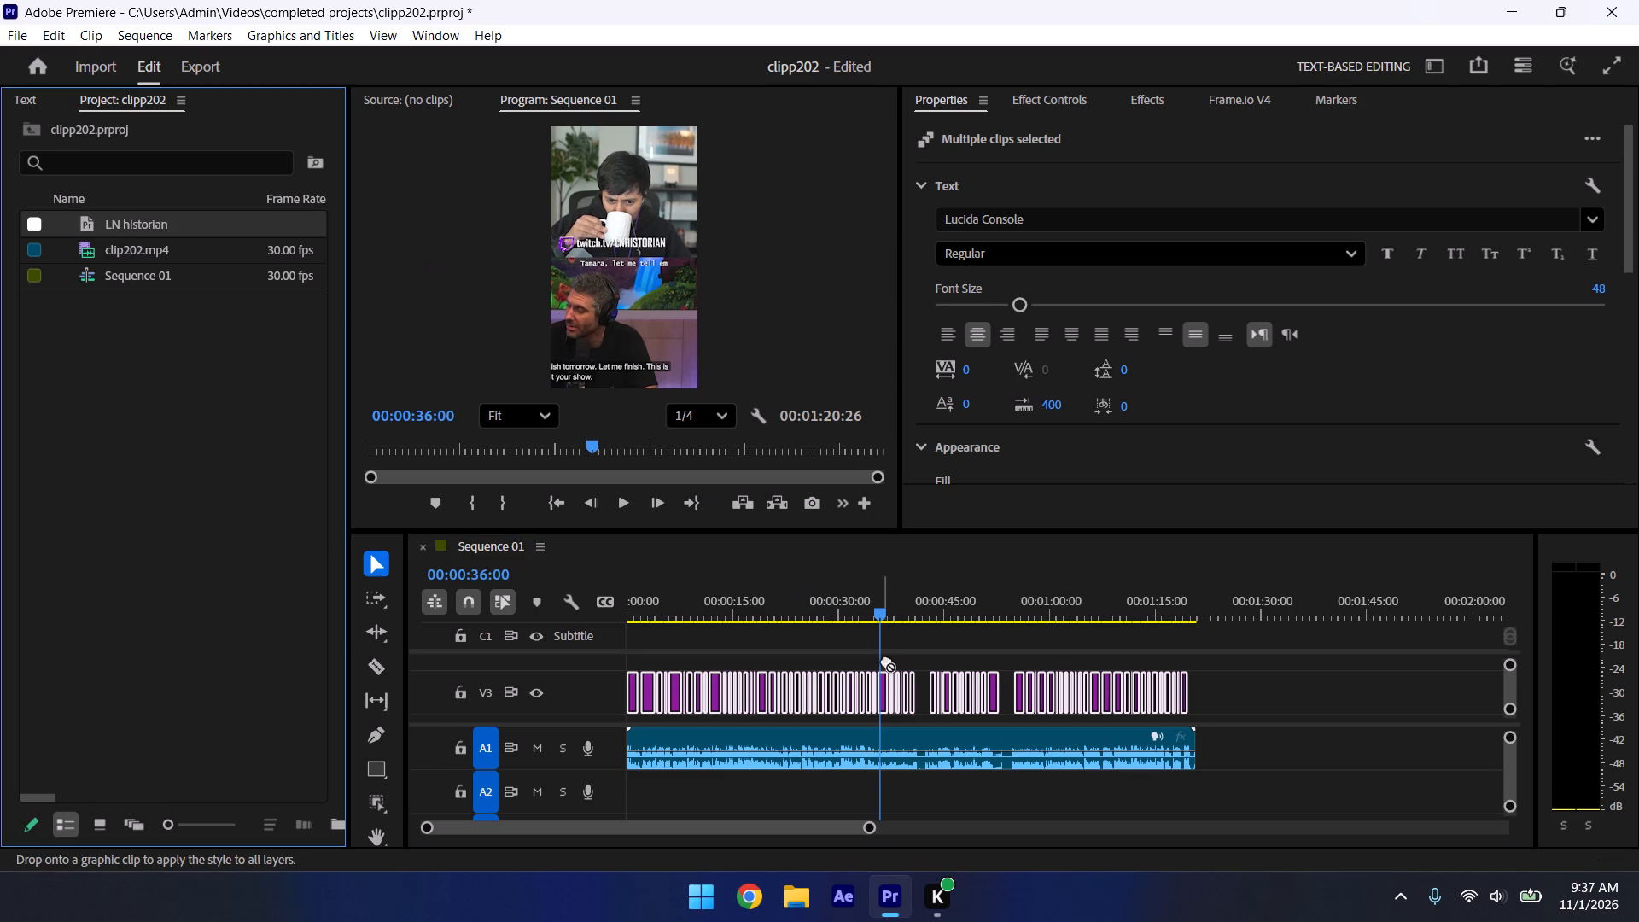
drag(886, 660, 882, 693)
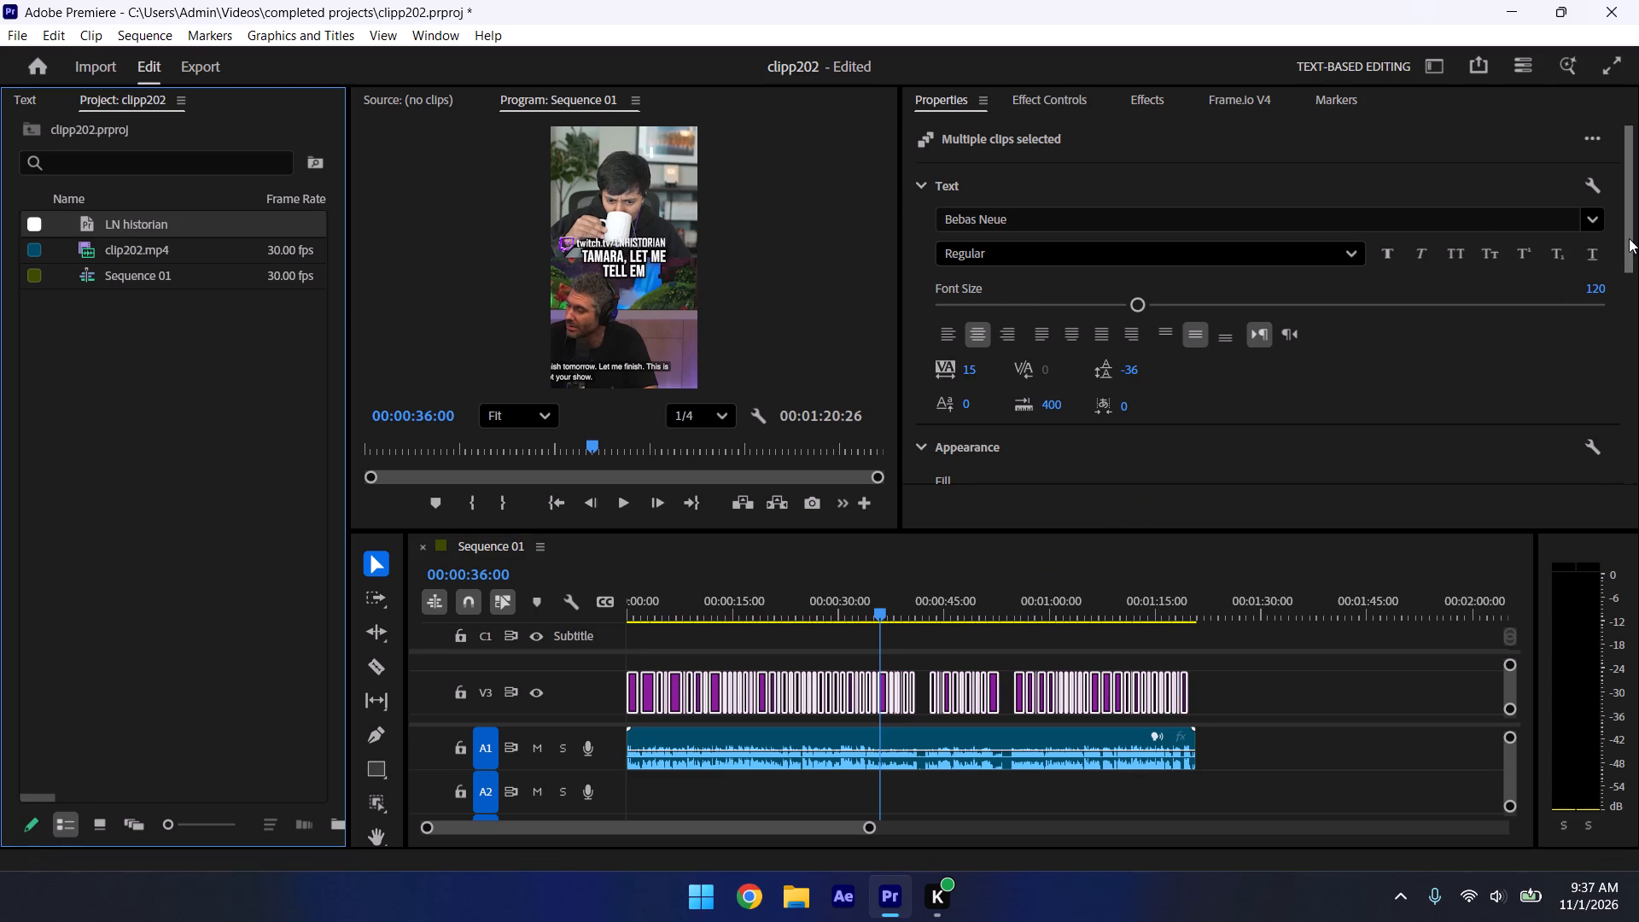
Set the font size of all the selected caption graphics to 98.
drag(1598, 290, 1574, 299)
Play the restyled captions from the sequence start to about 00:00:03:10 to check their look and wording.
click(741, 604)
drag(730, 613, 166, 618)
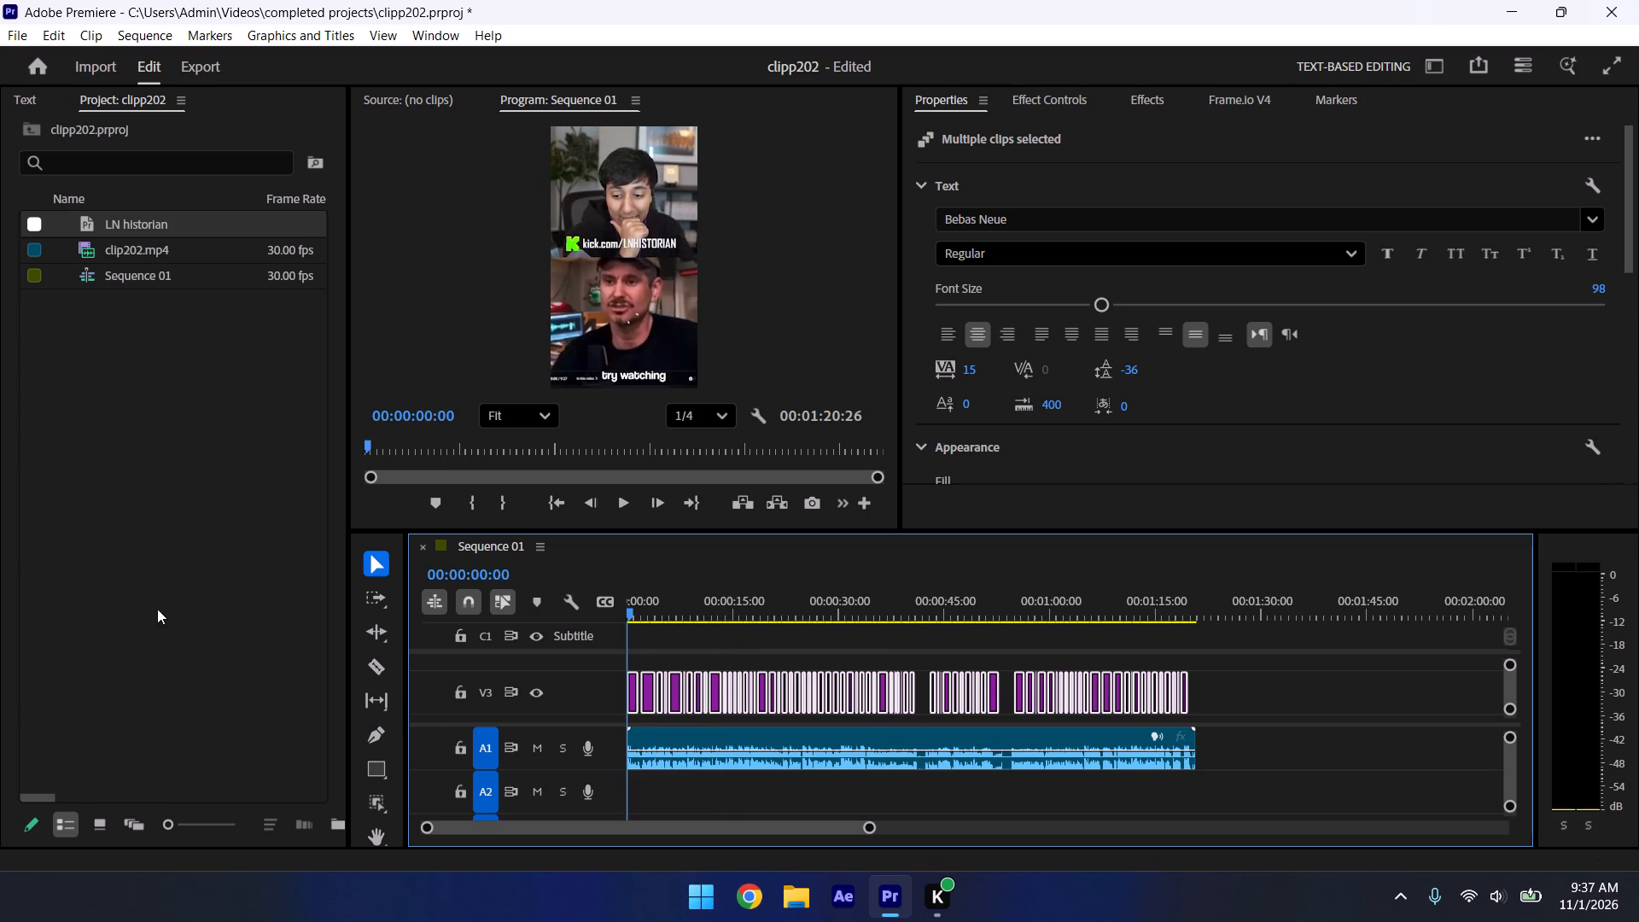
key(space)
key(space)
drag(873, 831, 936, 855)
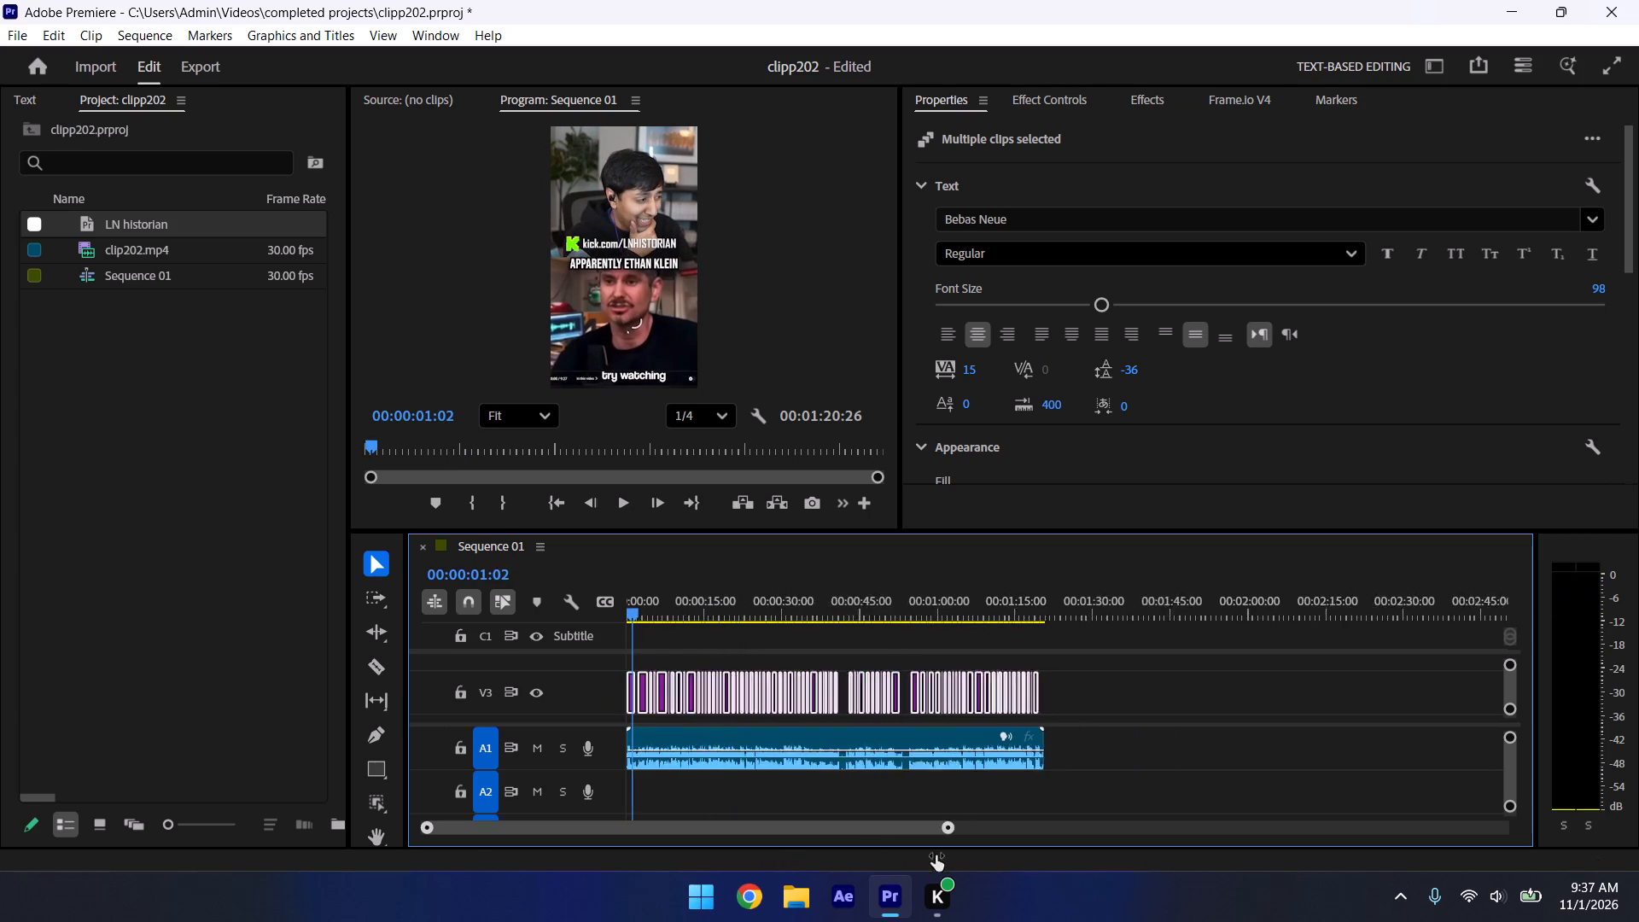
drag(936, 855, 743, 841)
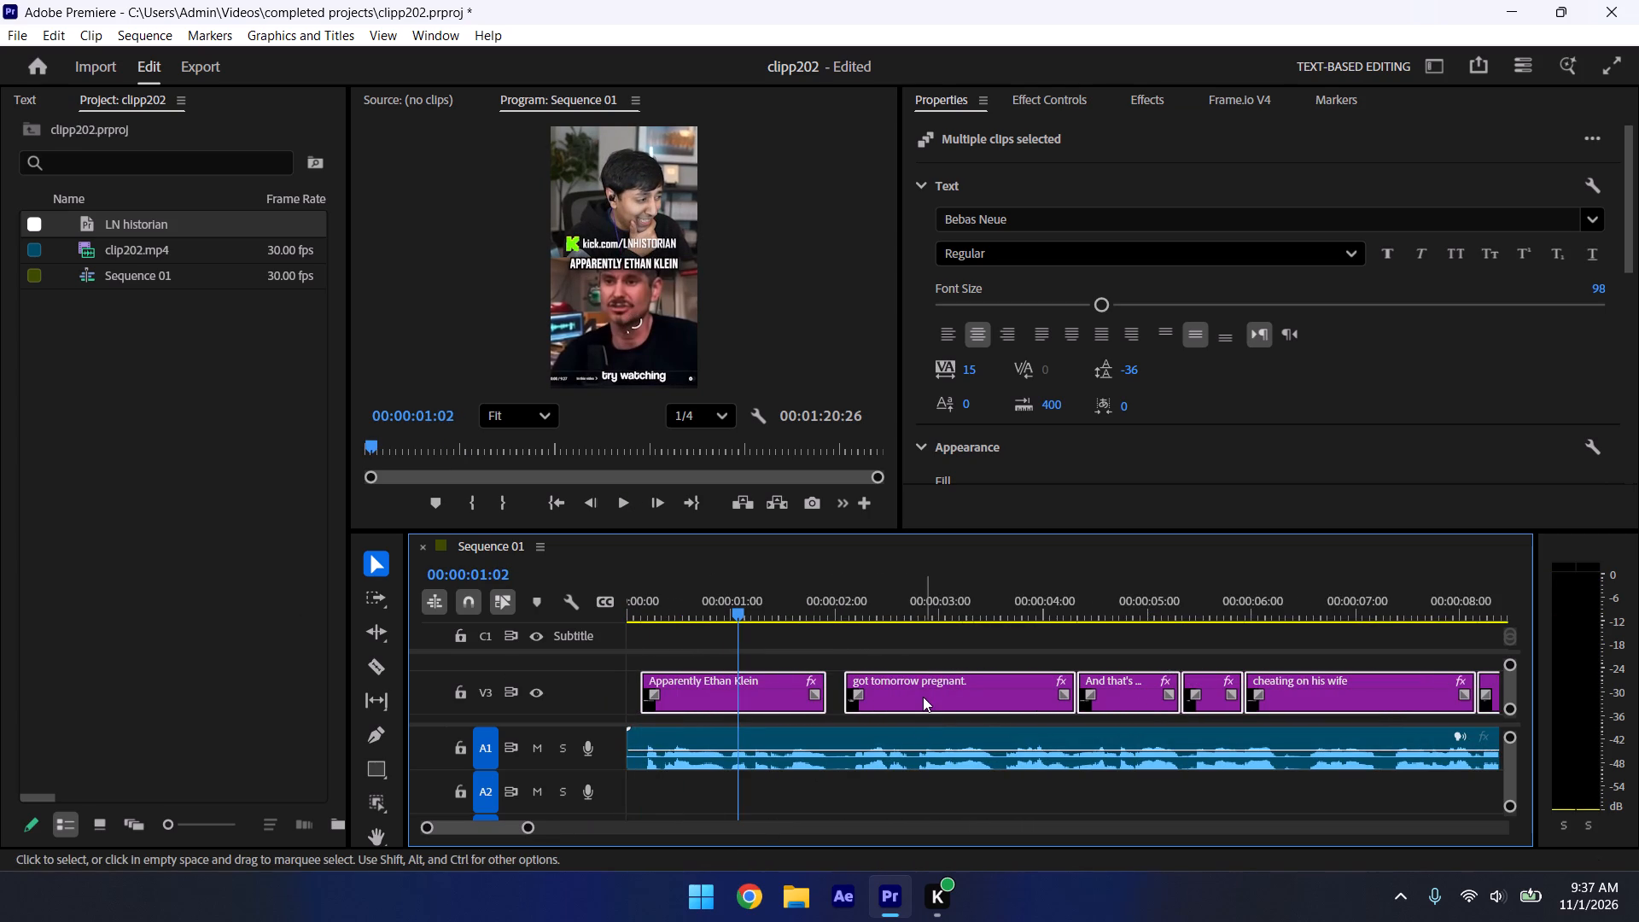
key(space)
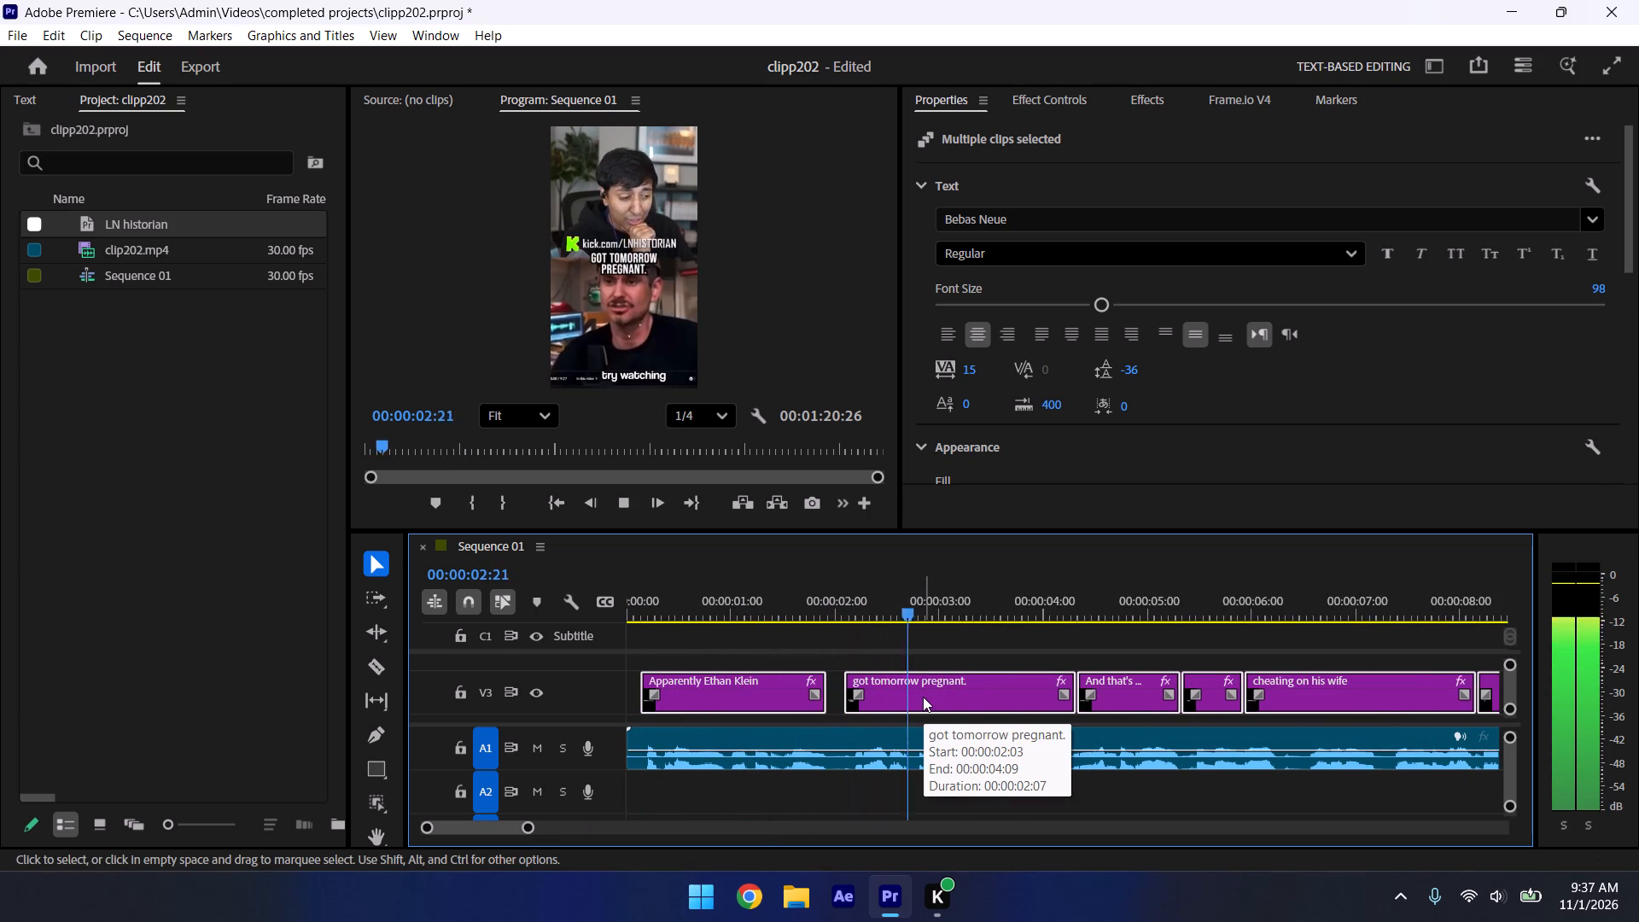
key(space)
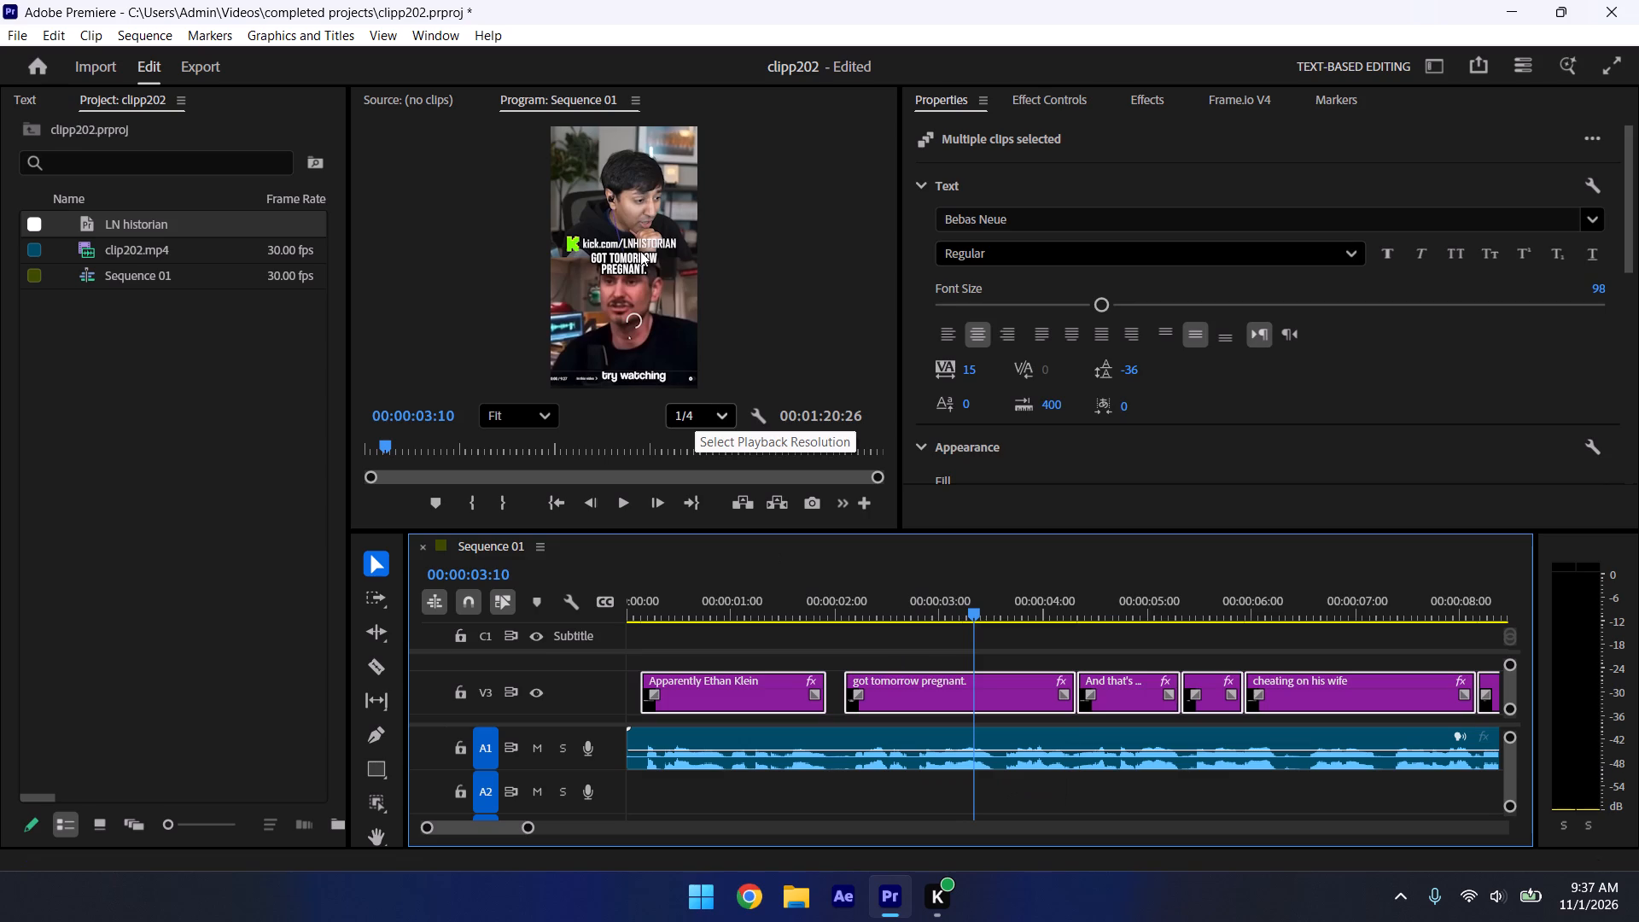
Correct the second caption graphic's text to "got tamara pregnant.".
click(640, 251)
click(645, 249)
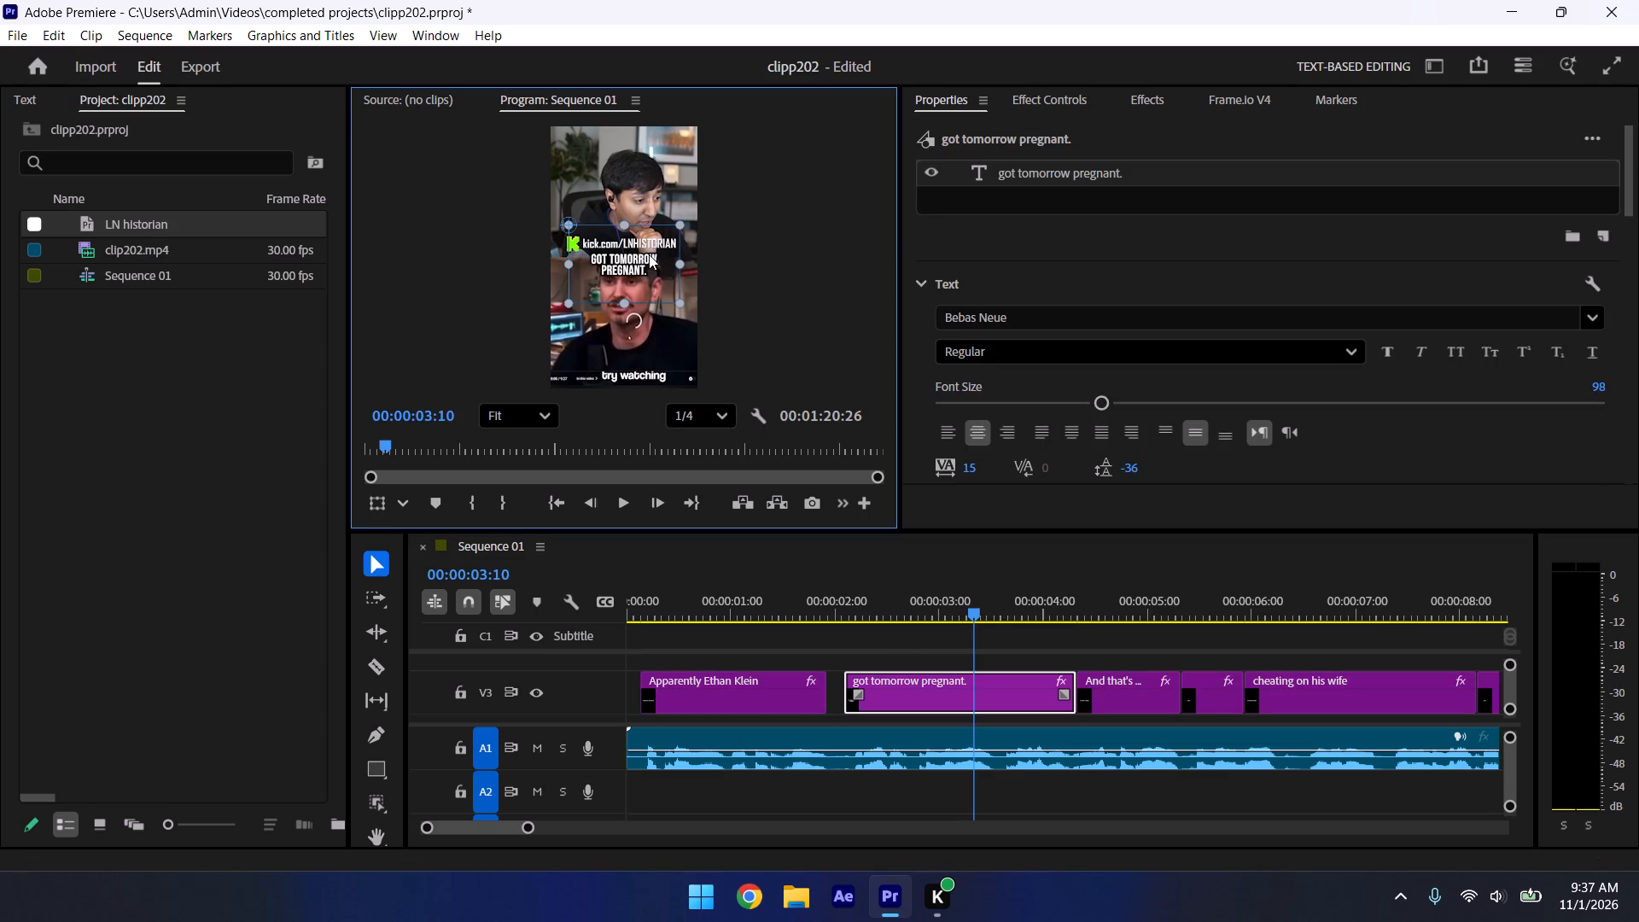
key(ctrl+z)
double_click(650, 255)
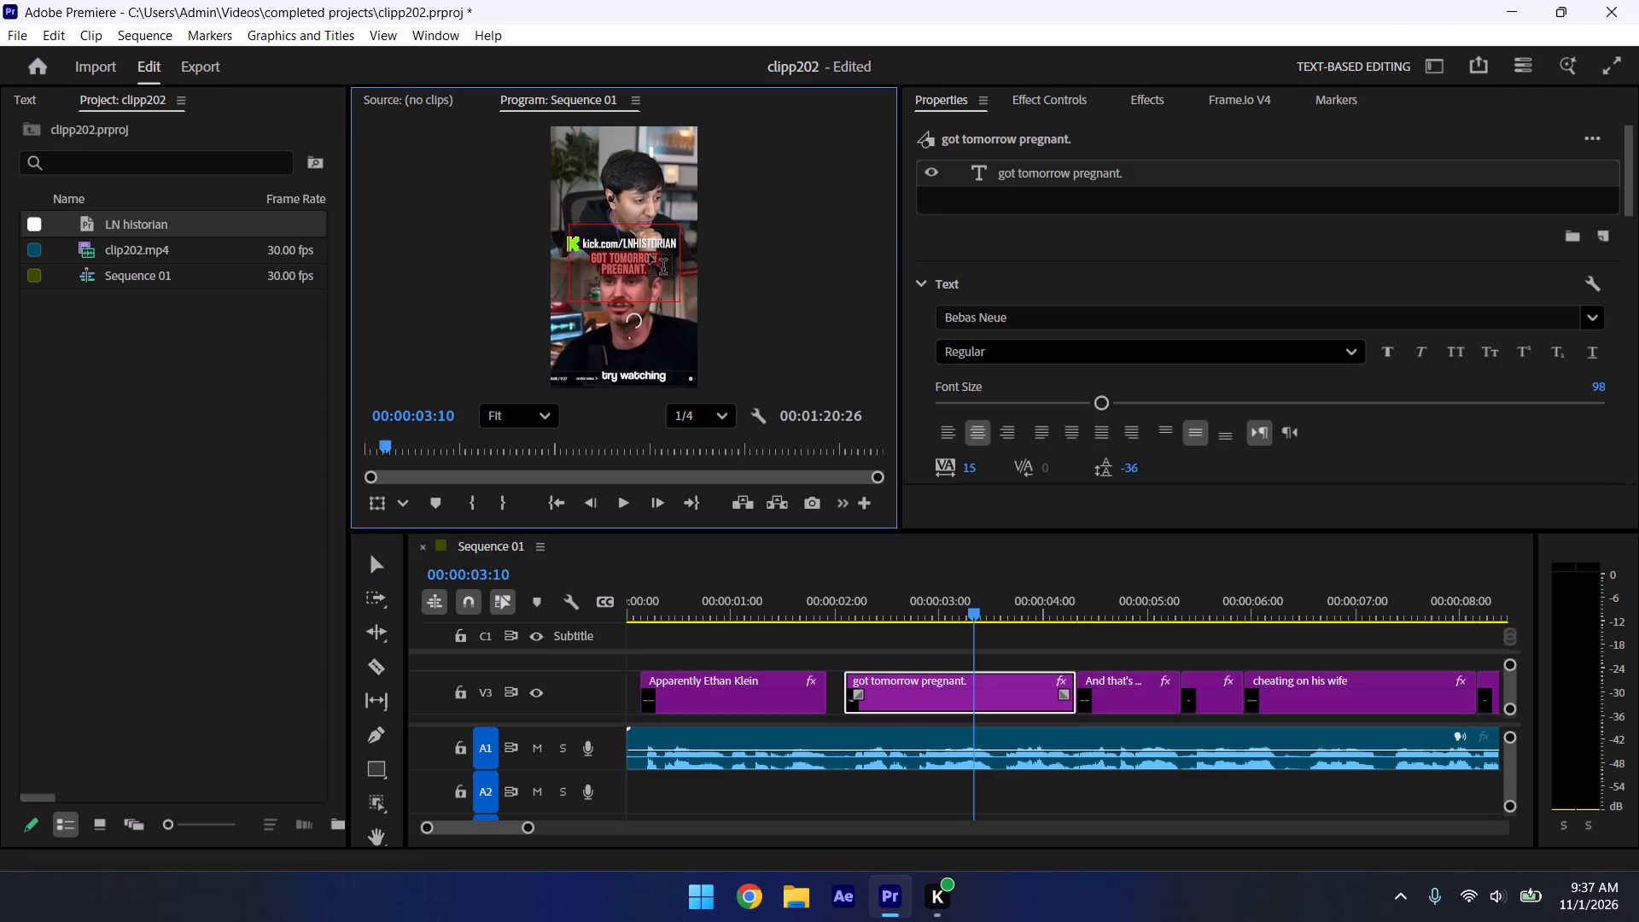
click(650, 255)
click(653, 261)
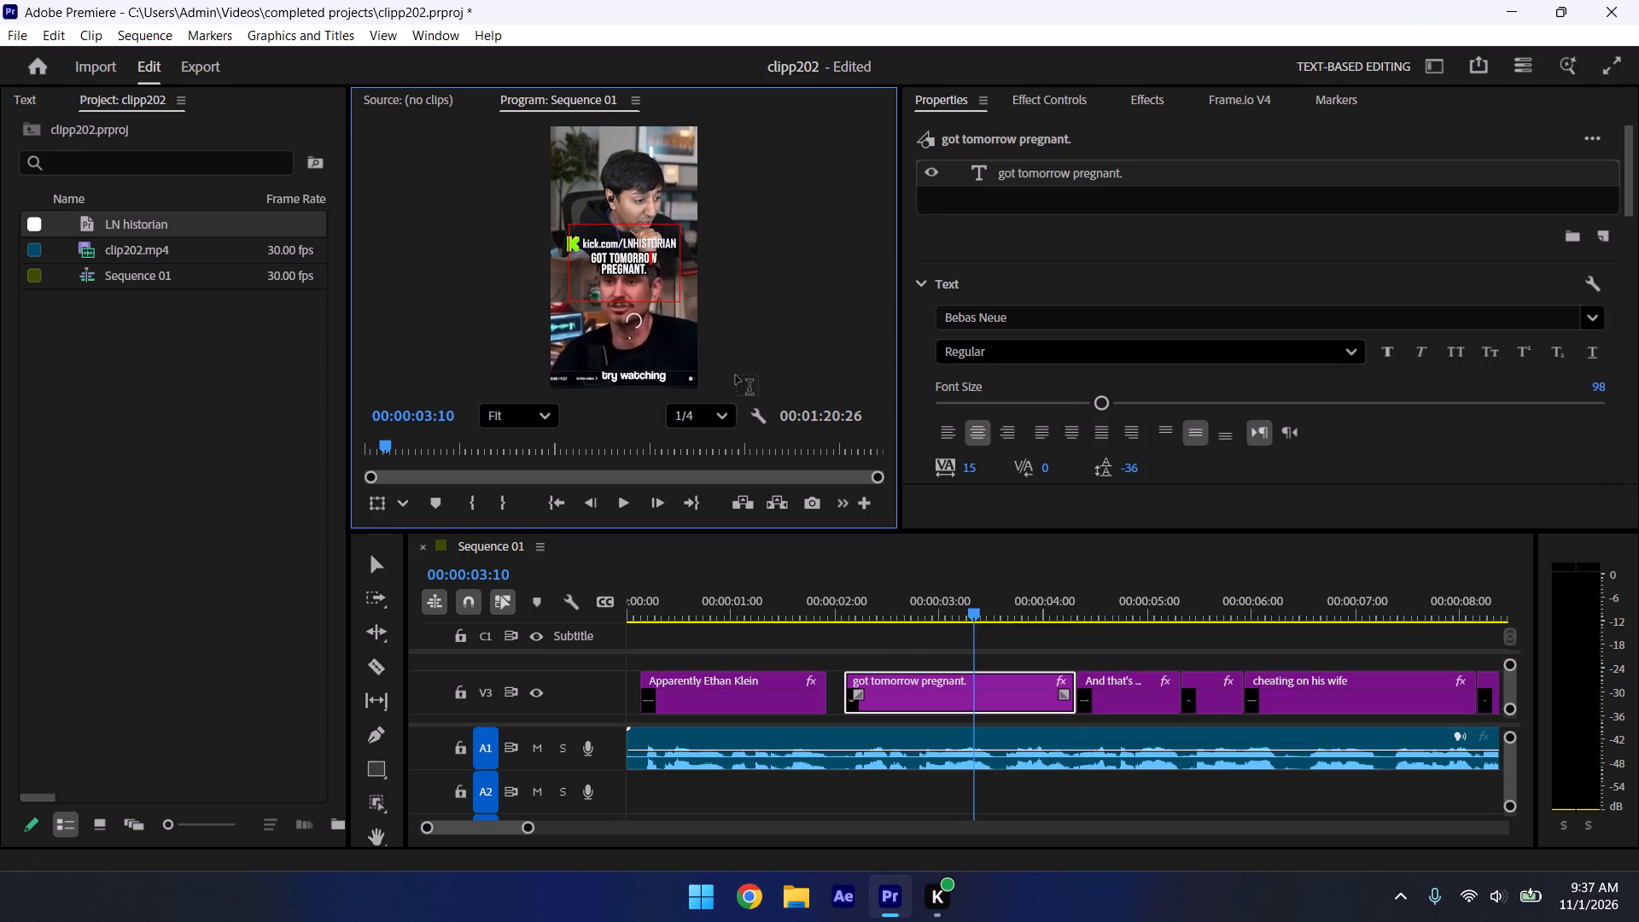
scroll(604, 234, up, 20)
key(BackSpace)
key(BackSpace)
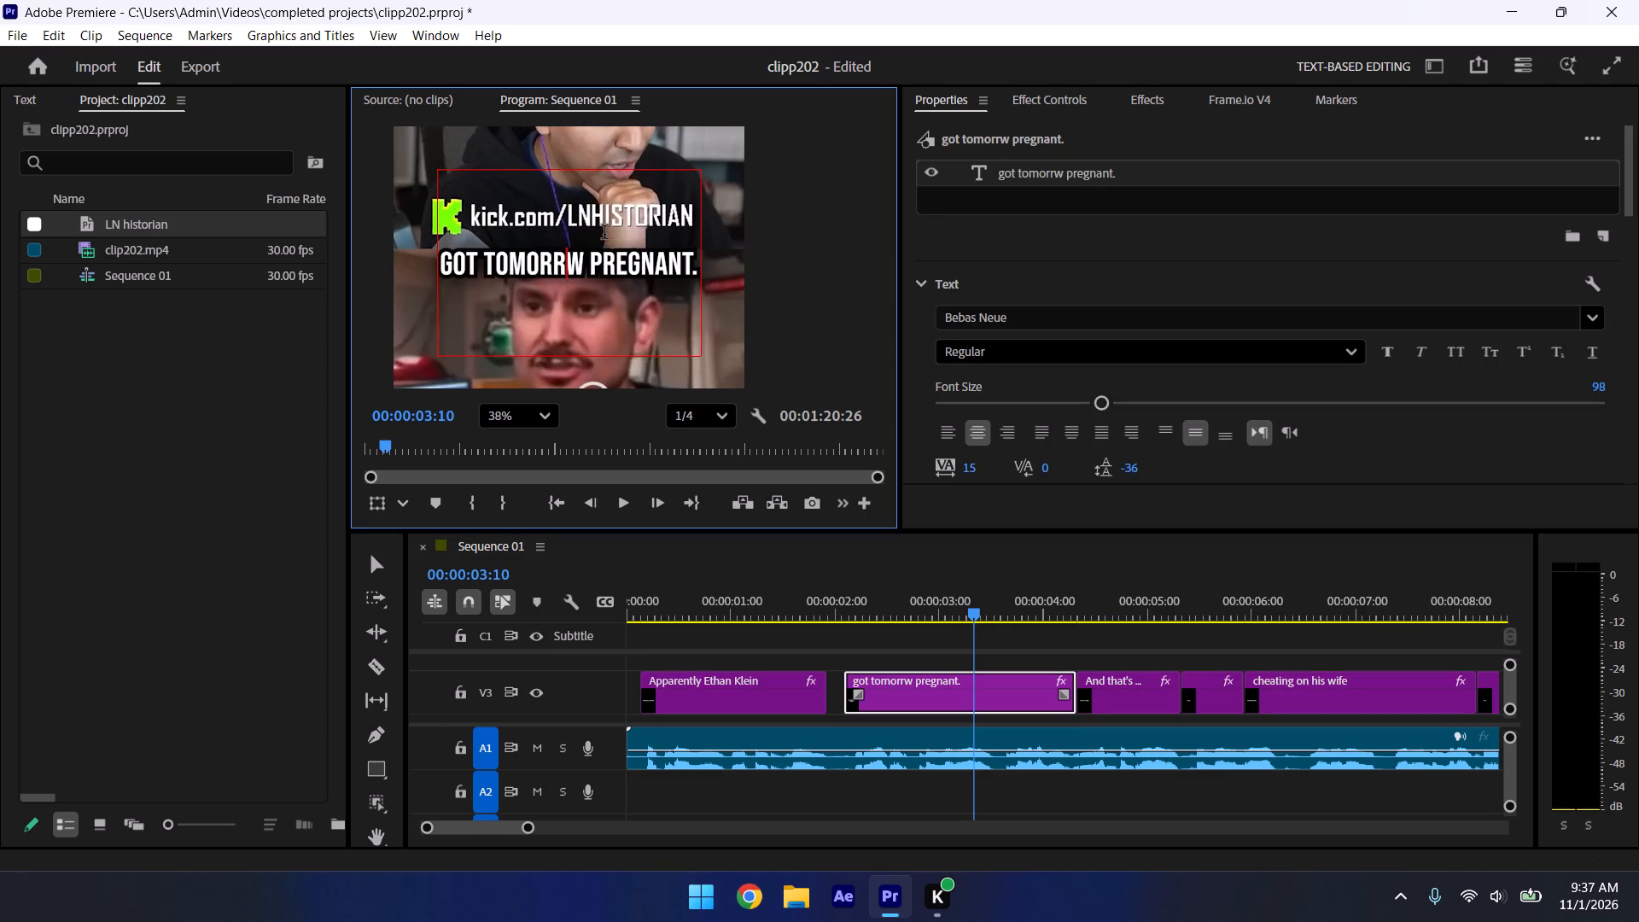
key(BackSpace)
key(BackSpace)
key(BackSpace)
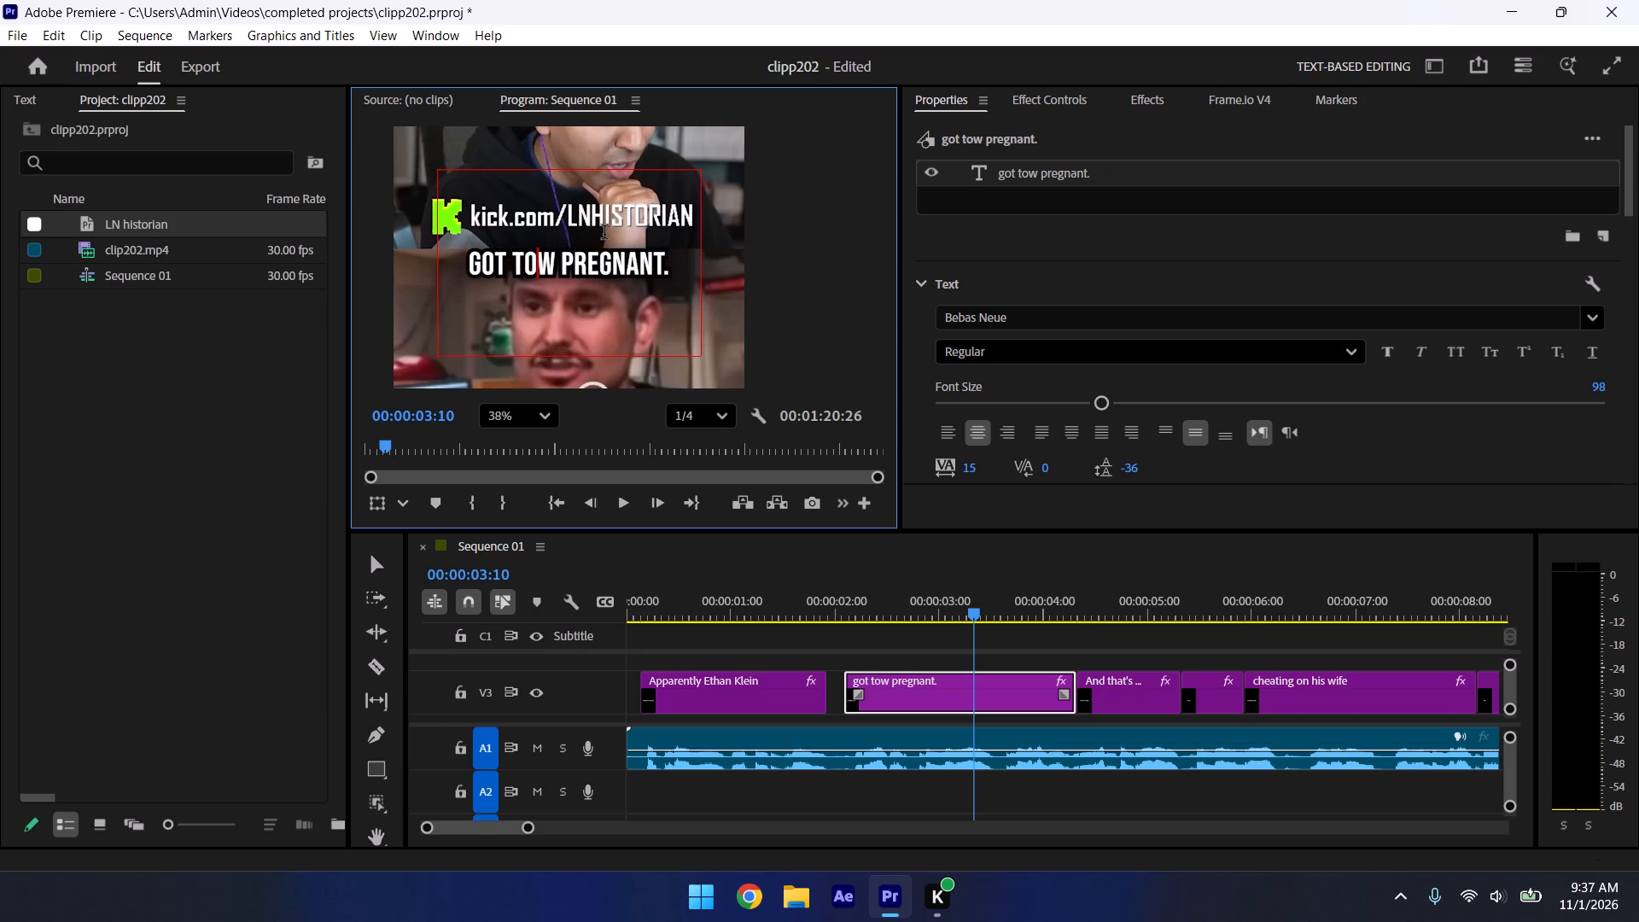
key(BackSpace)
text(amara)
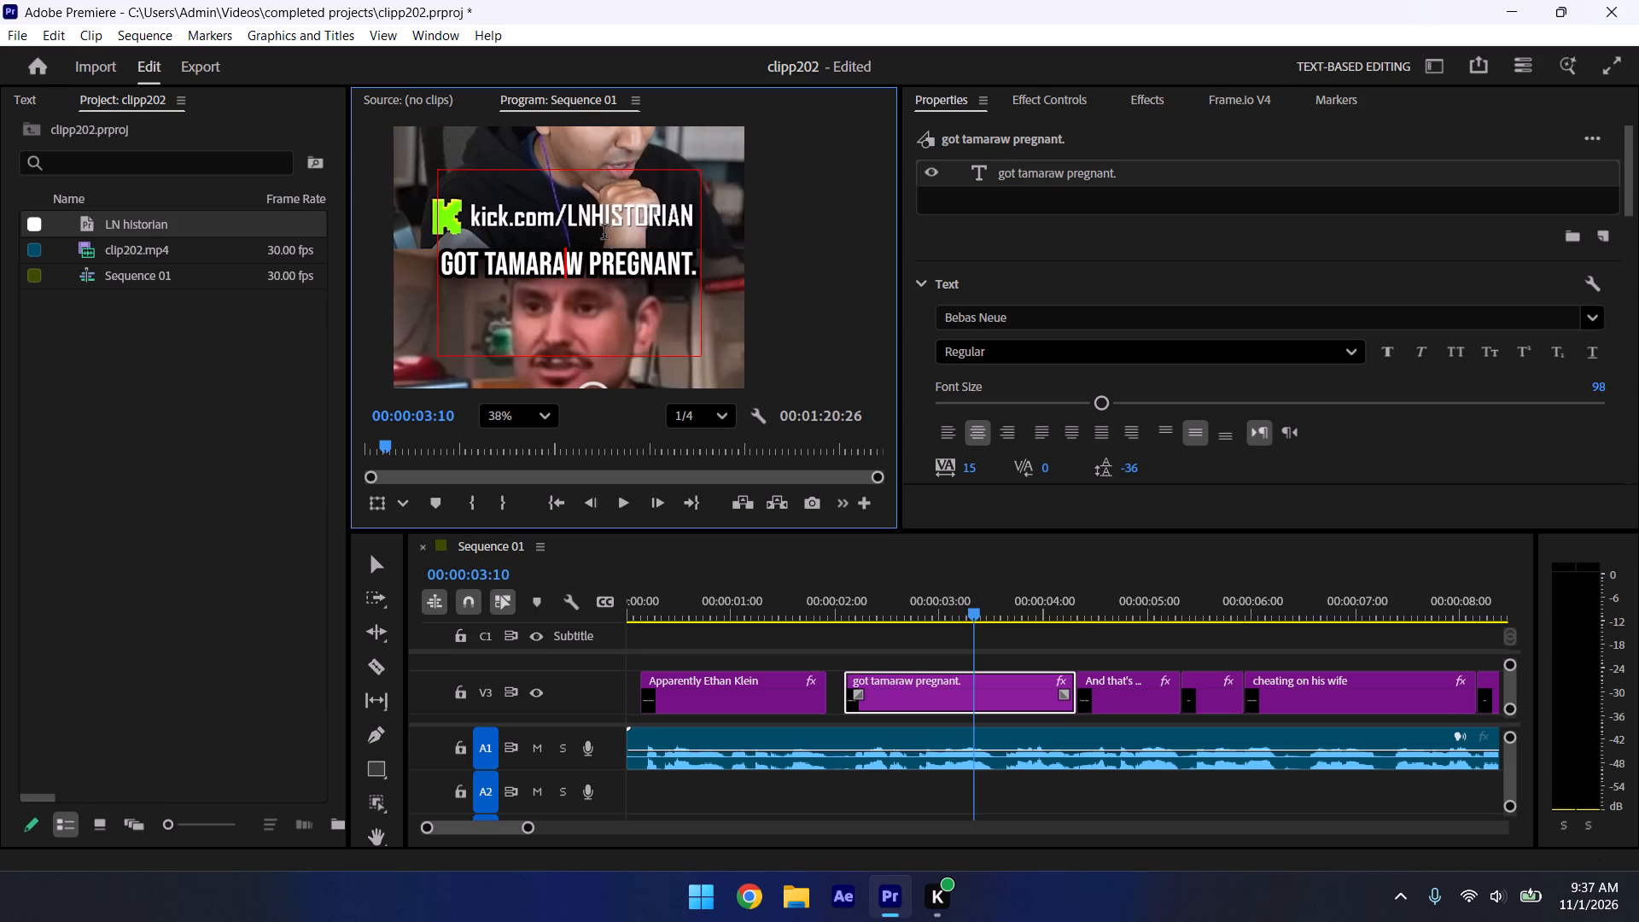
key(Right)
key(BackSpace)
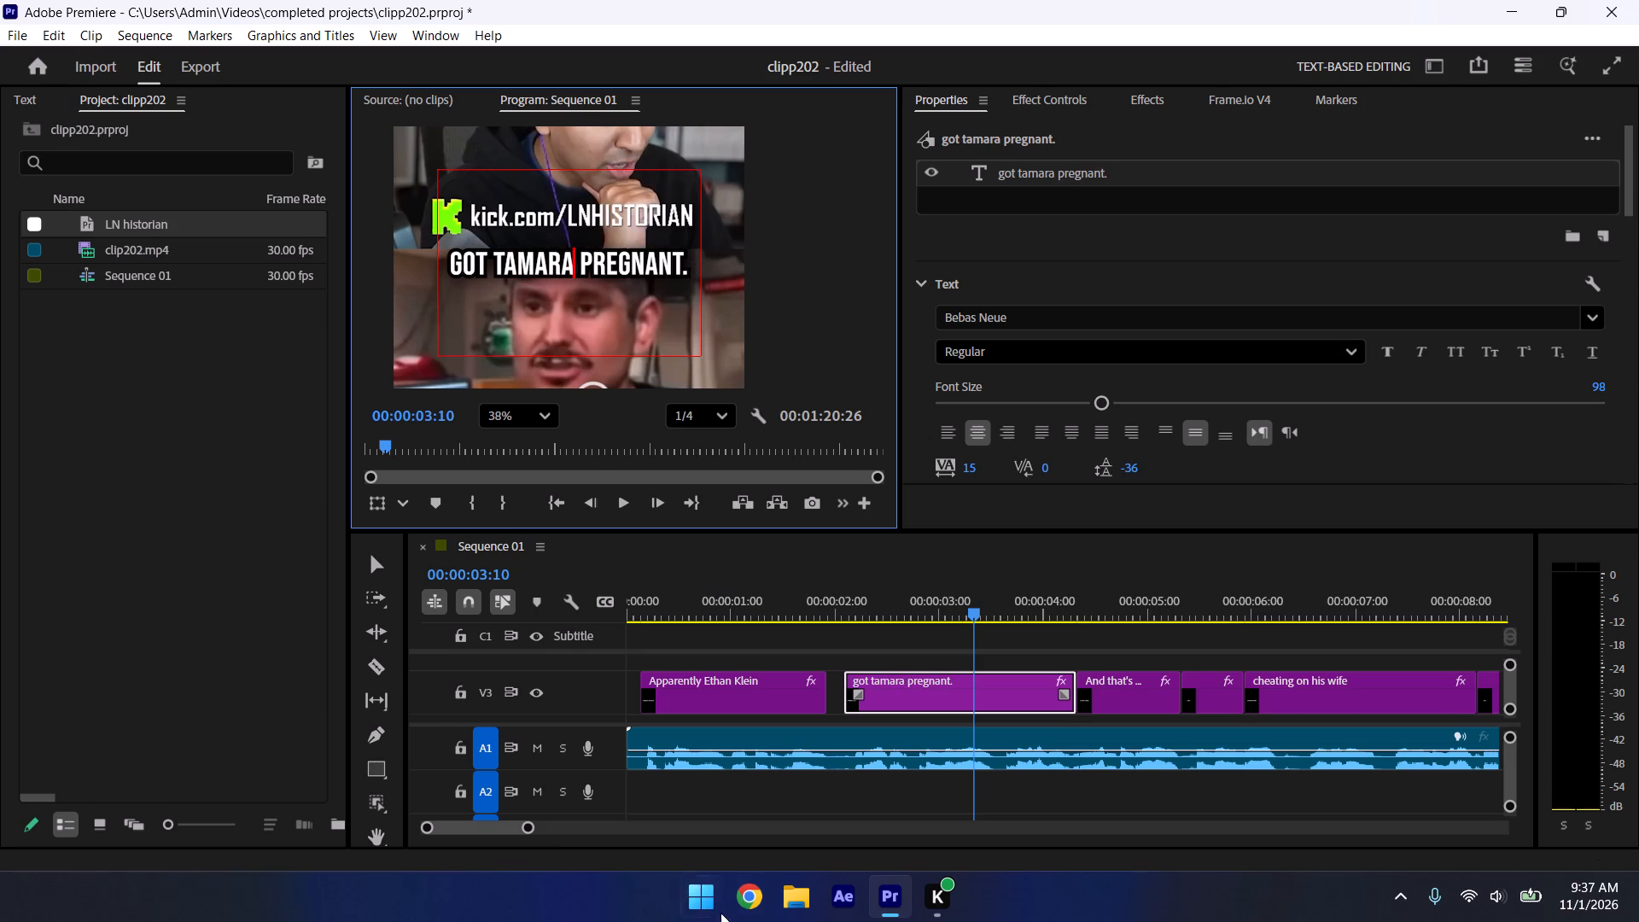
Switch to Chrome, search the web for "ethan klein and tamara" to check the names, and return to the Premiere project.
click(728, 904)
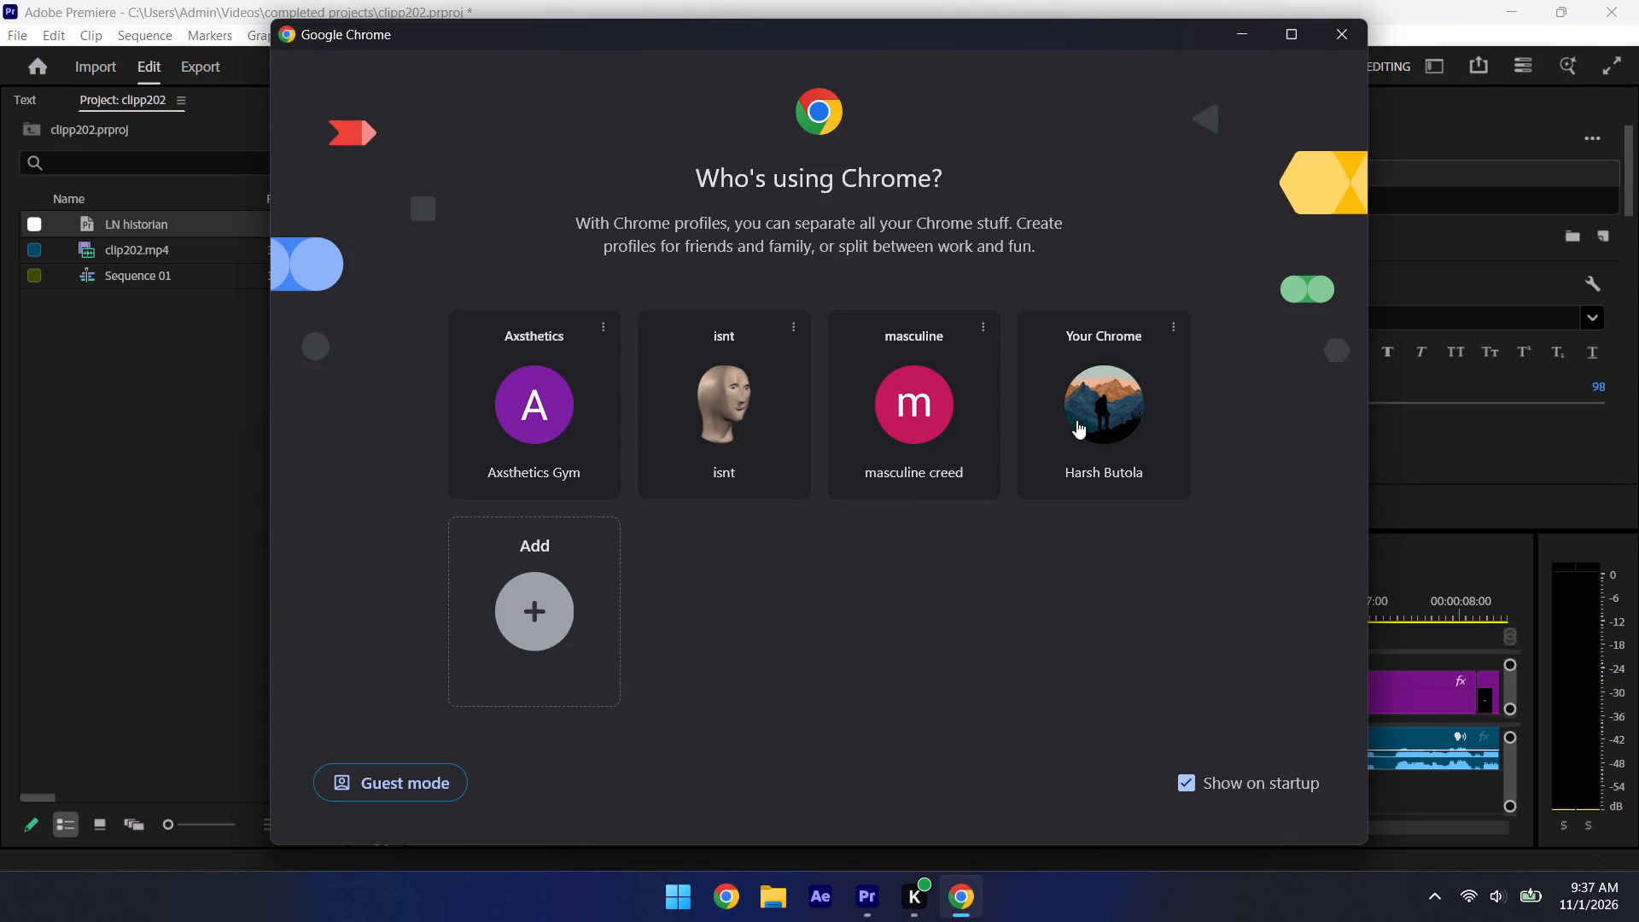
click(1076, 420)
key(n)
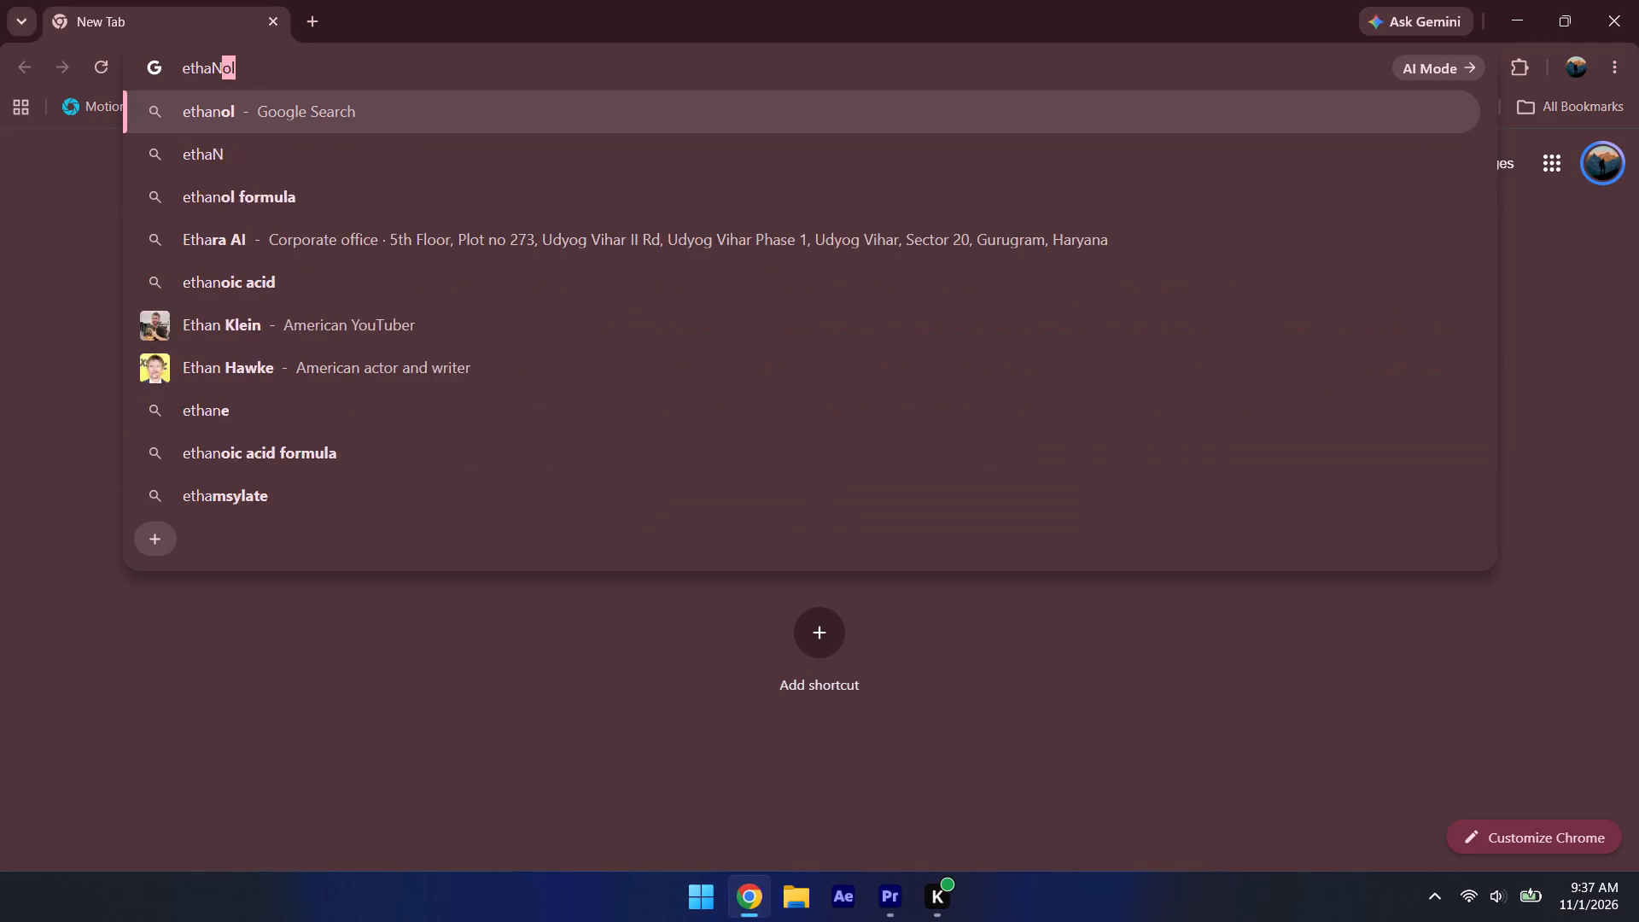
key(BackSpace)
key(BackSpace)
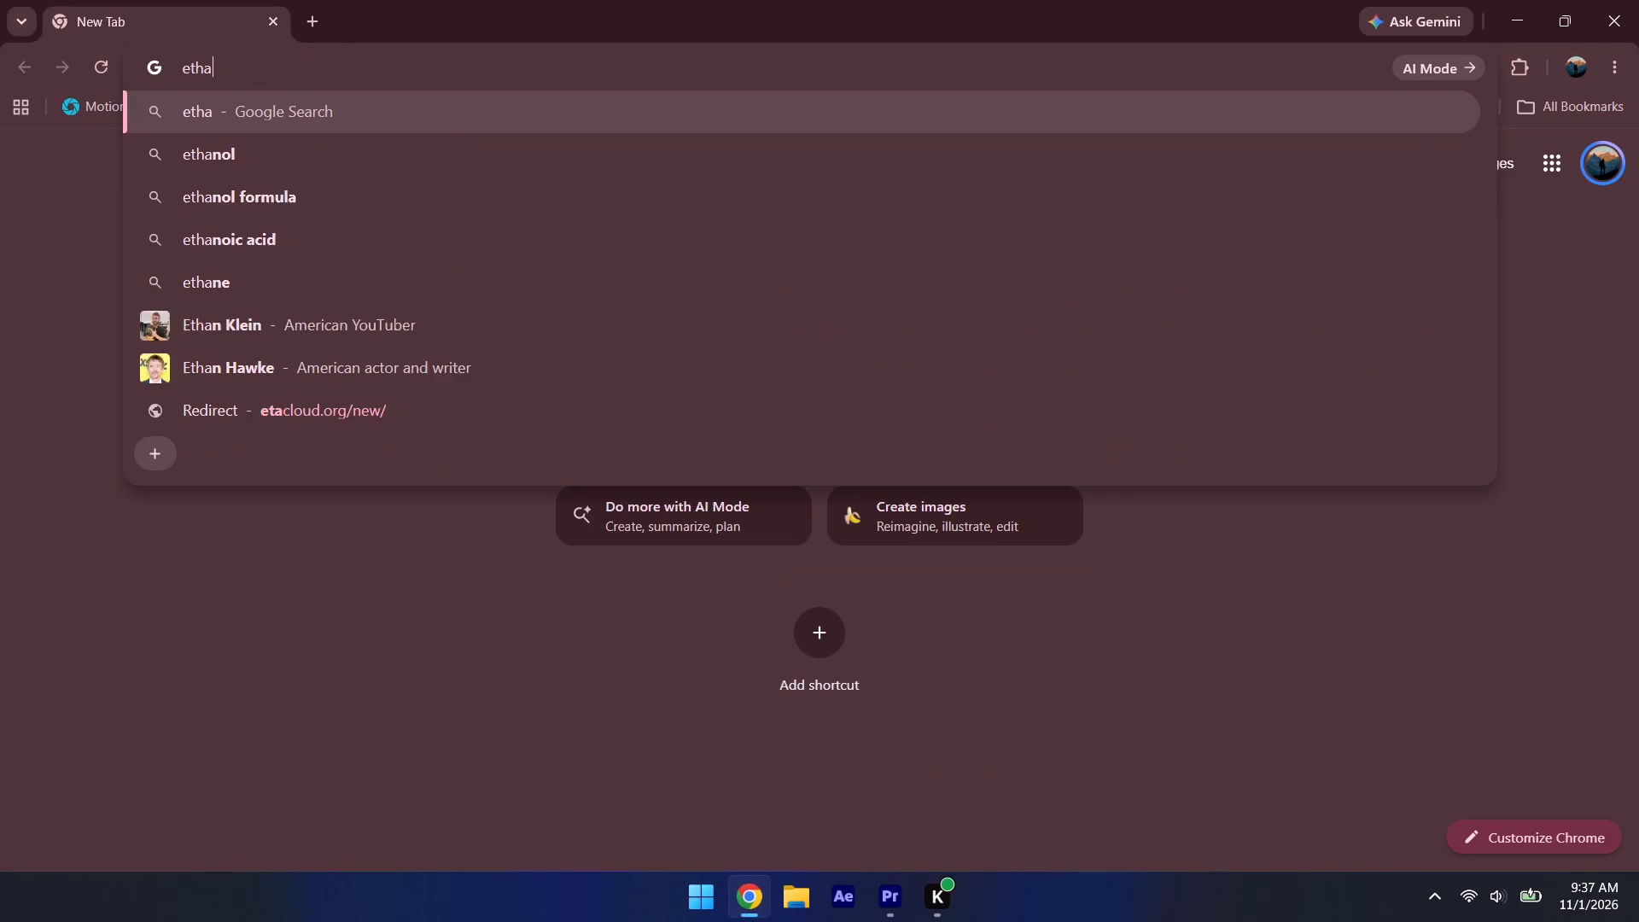
text(n c)
key(BackSpace)
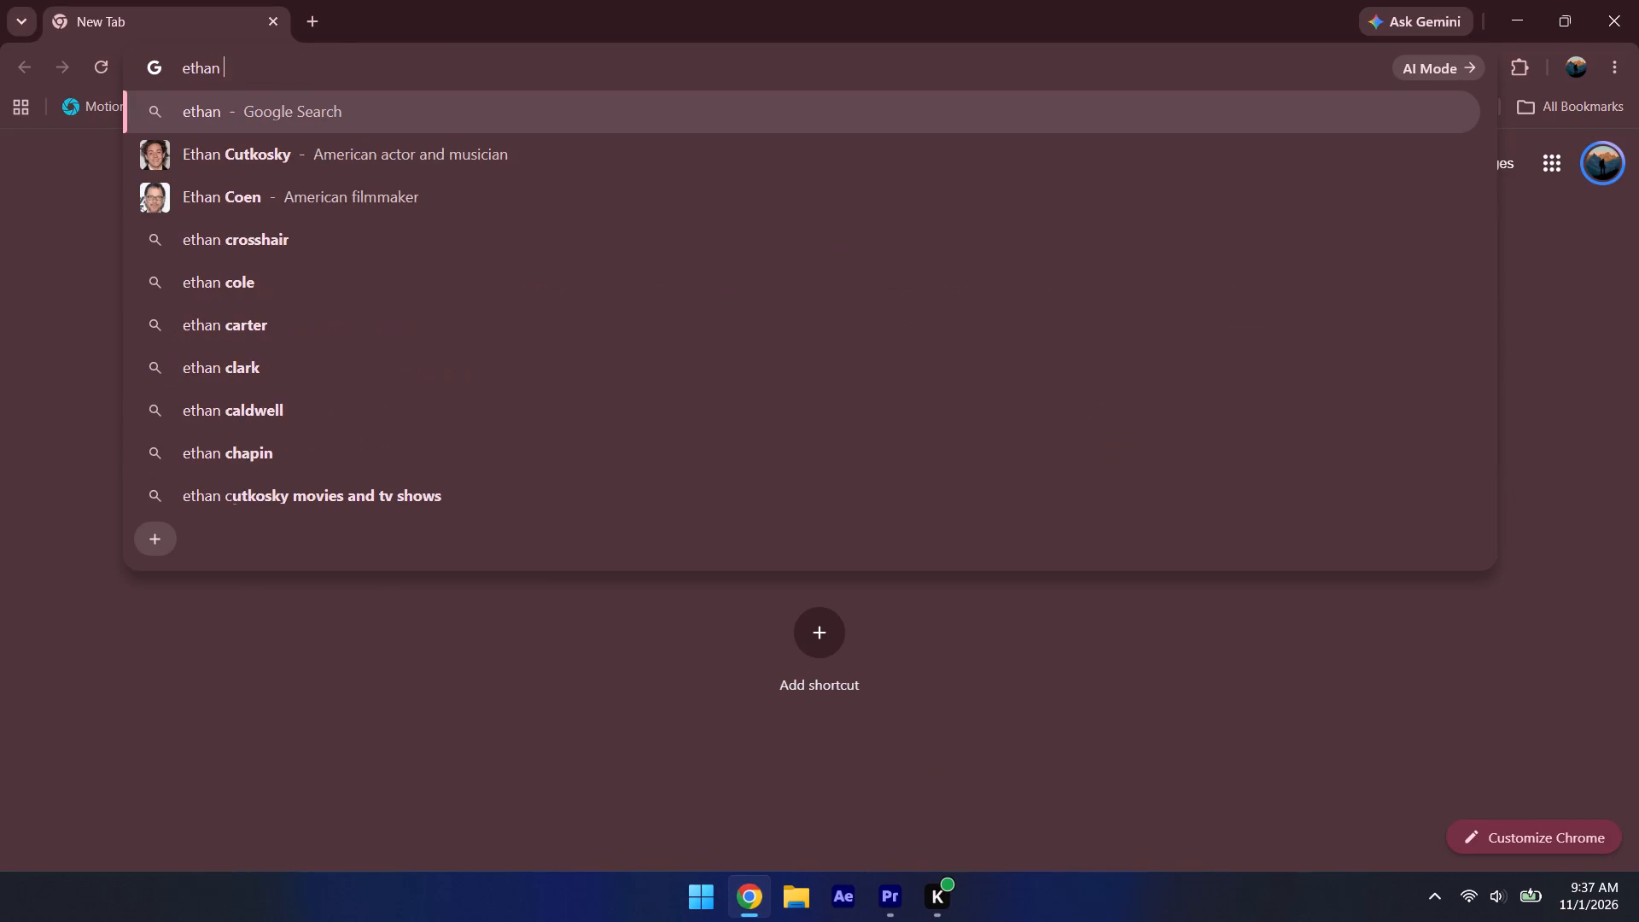
key(k)
key(Down)
key(space)
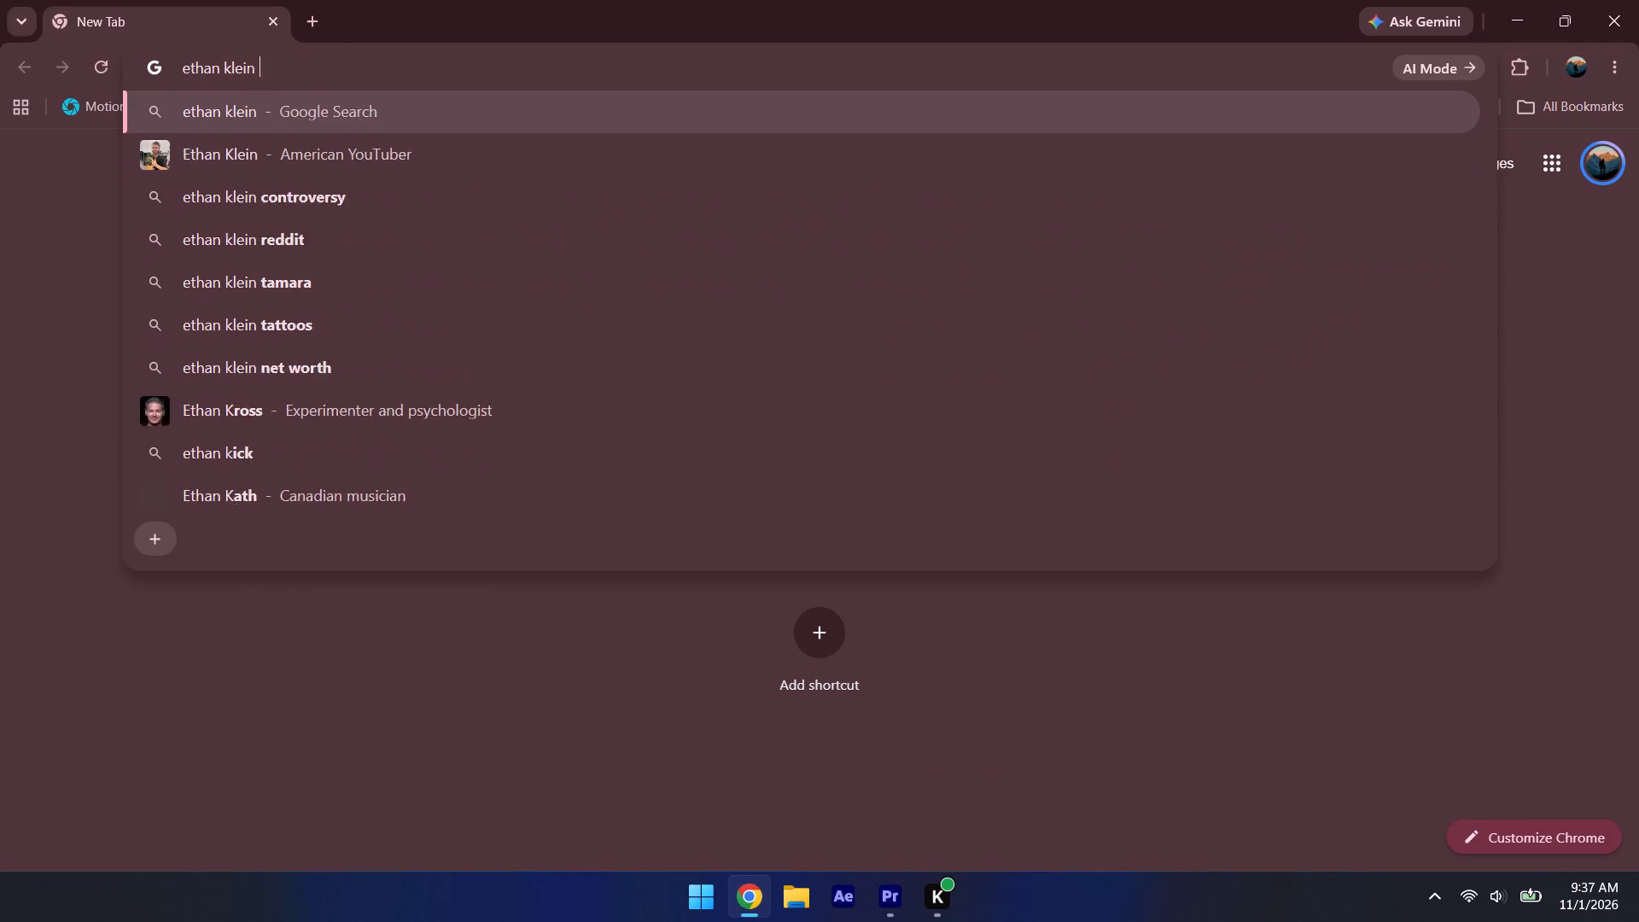
text(and)
key(space)
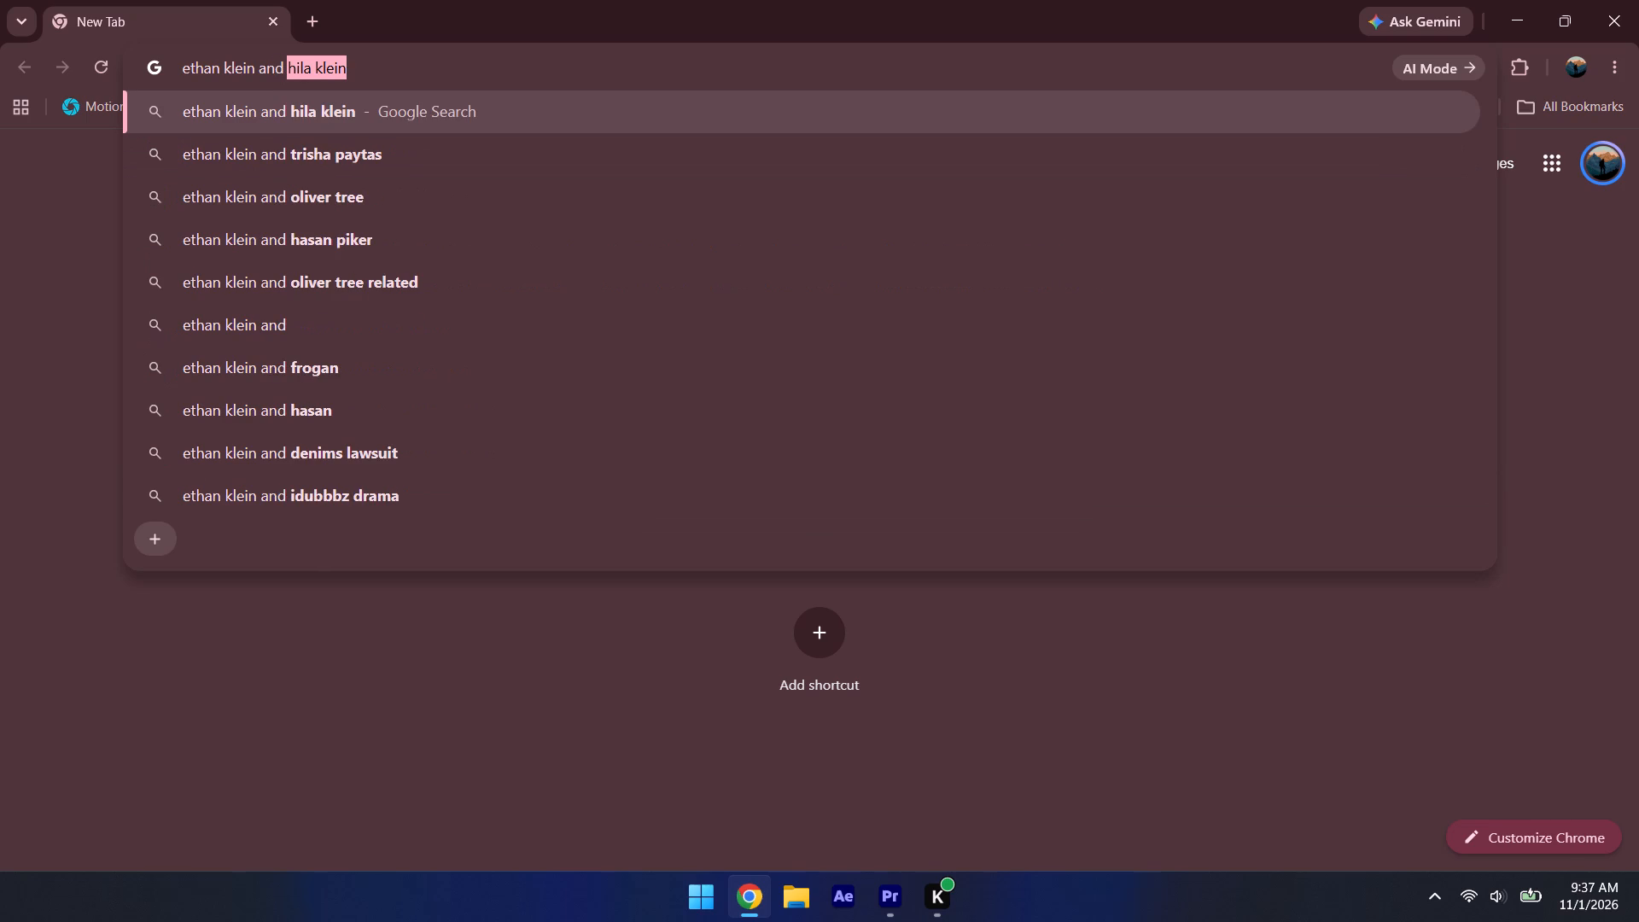
key(t)
text(ma)
text(ra)
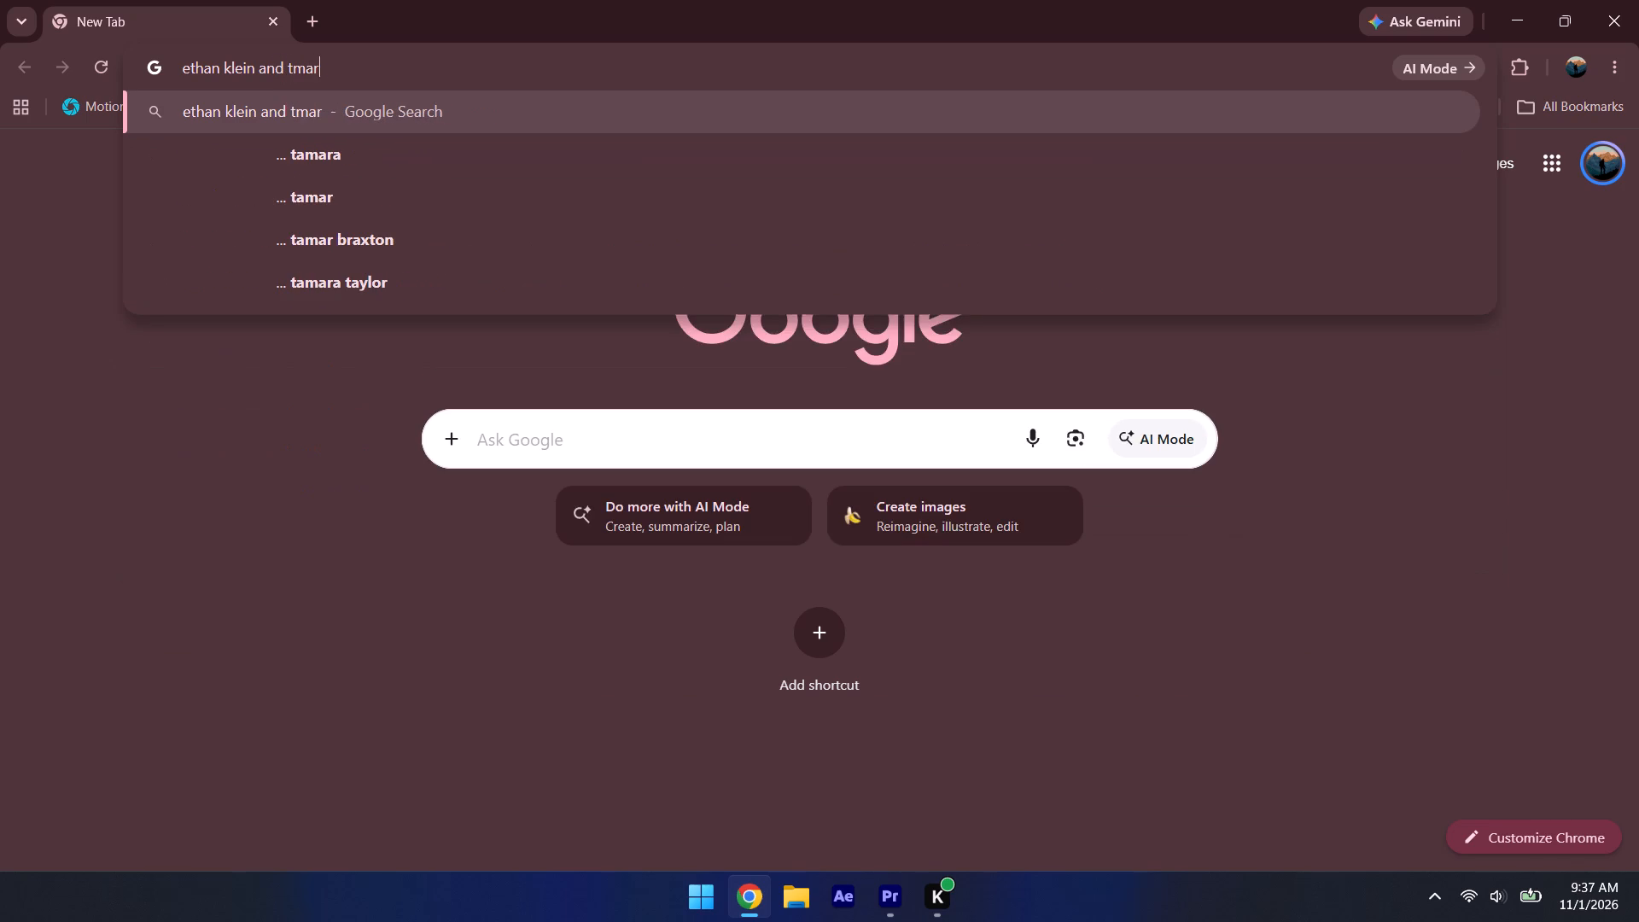
key(Down)
key(Return)
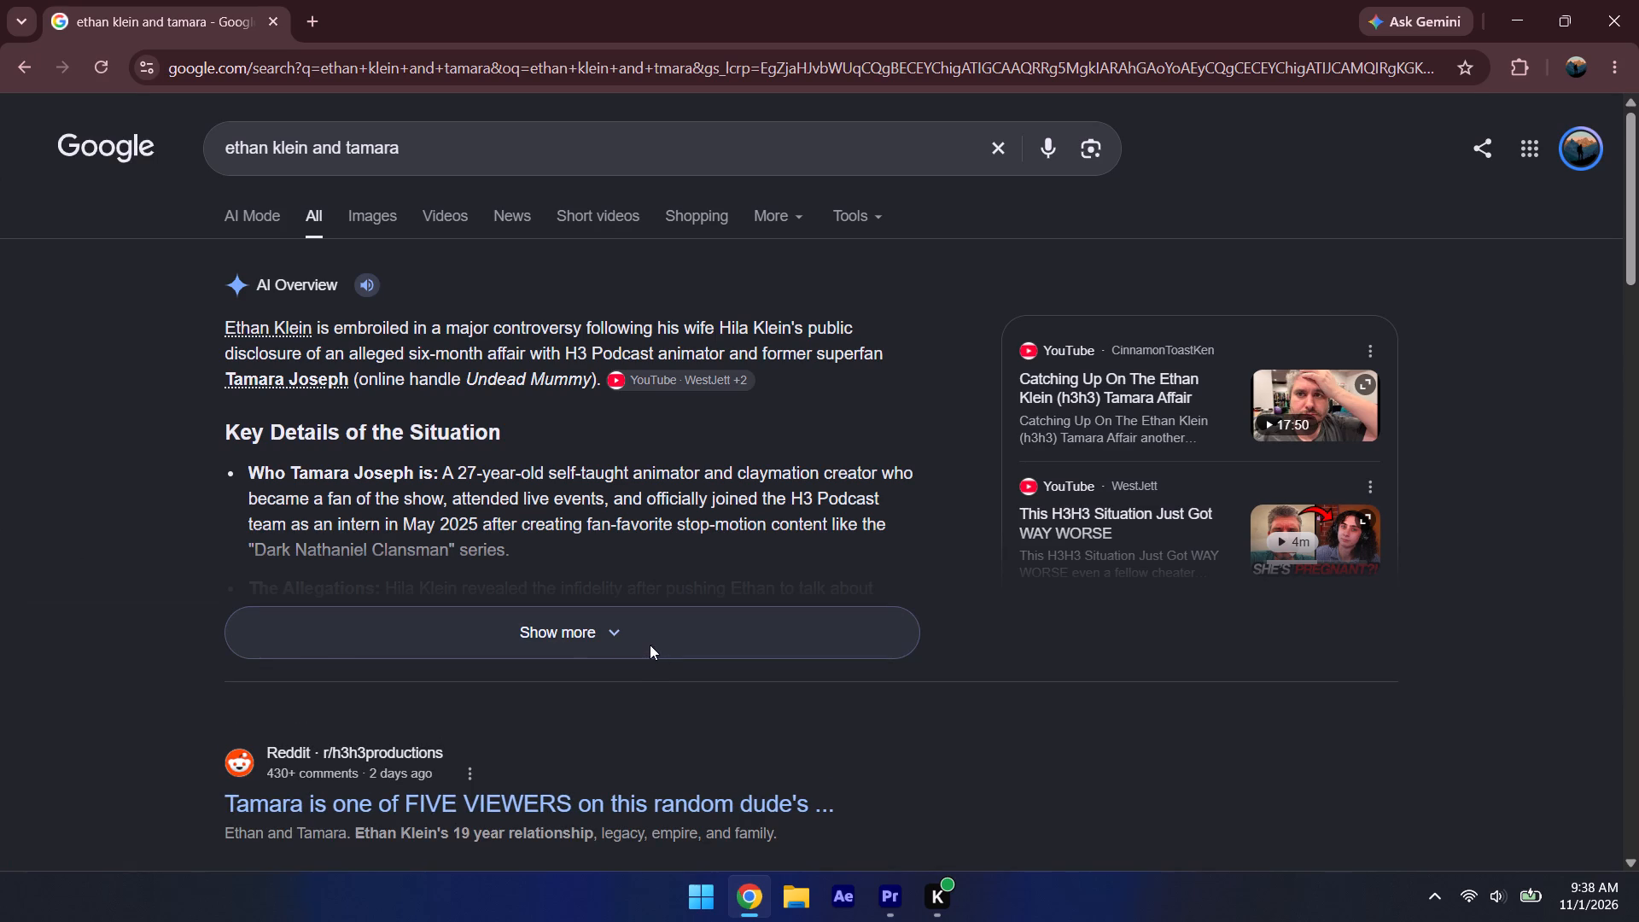
click(1636, 1)
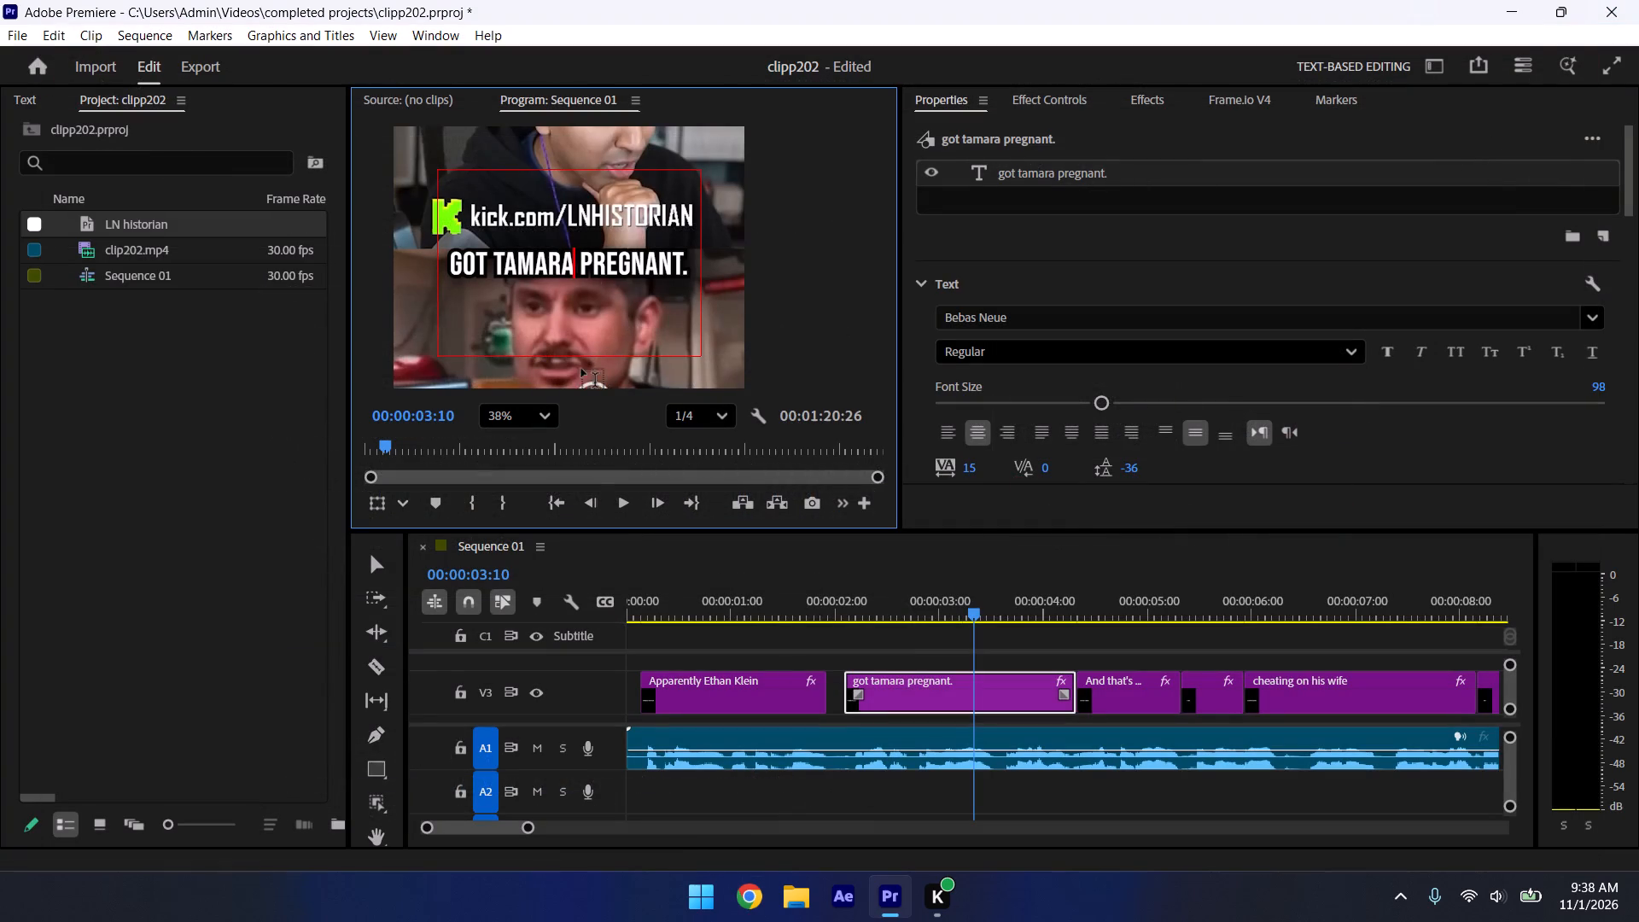
Play on from 00:00:03:10 and correct the "key clear" caption graphic near 00:00:11:08 to "key clears".
click(997, 656)
key(space)
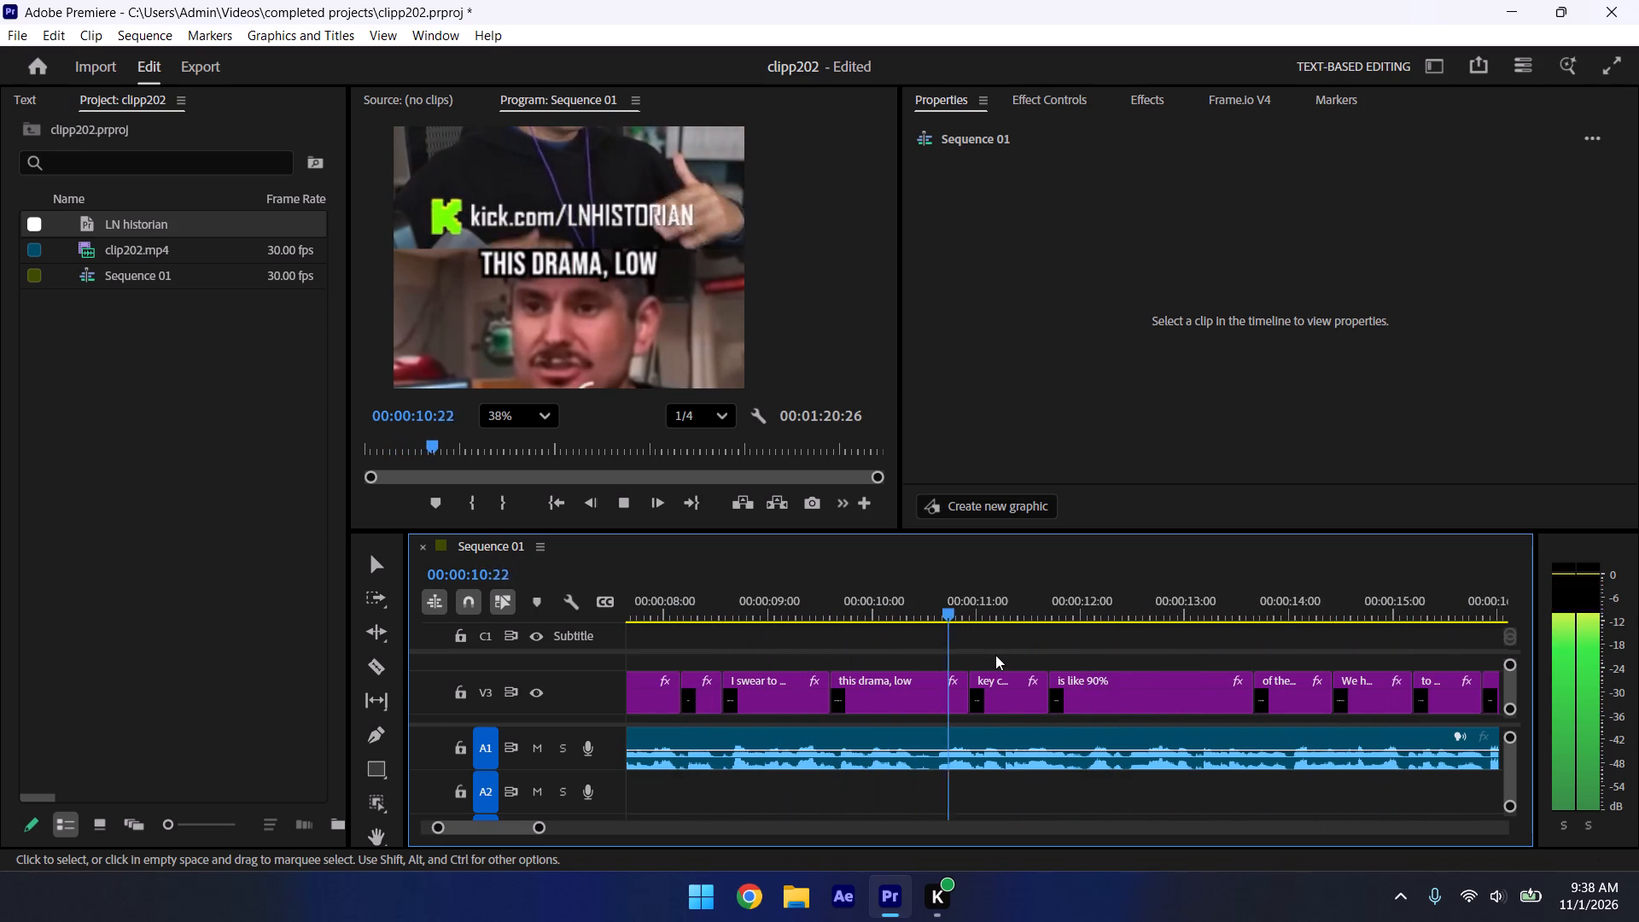
key(space)
click(950, 591)
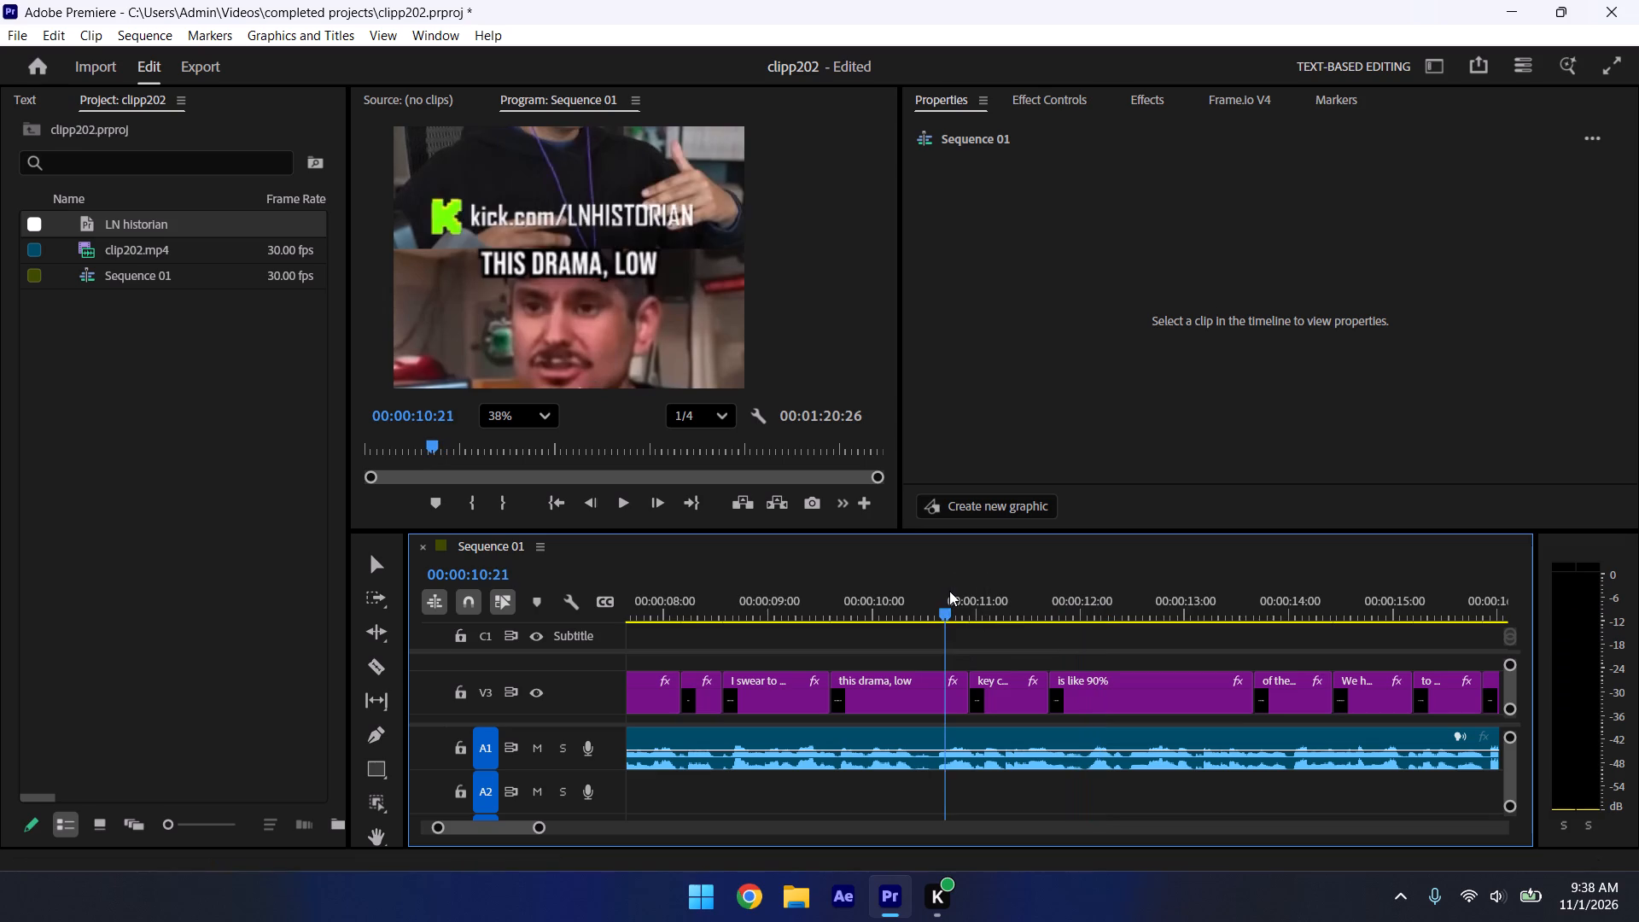
key(space)
key(space)
click(618, 255)
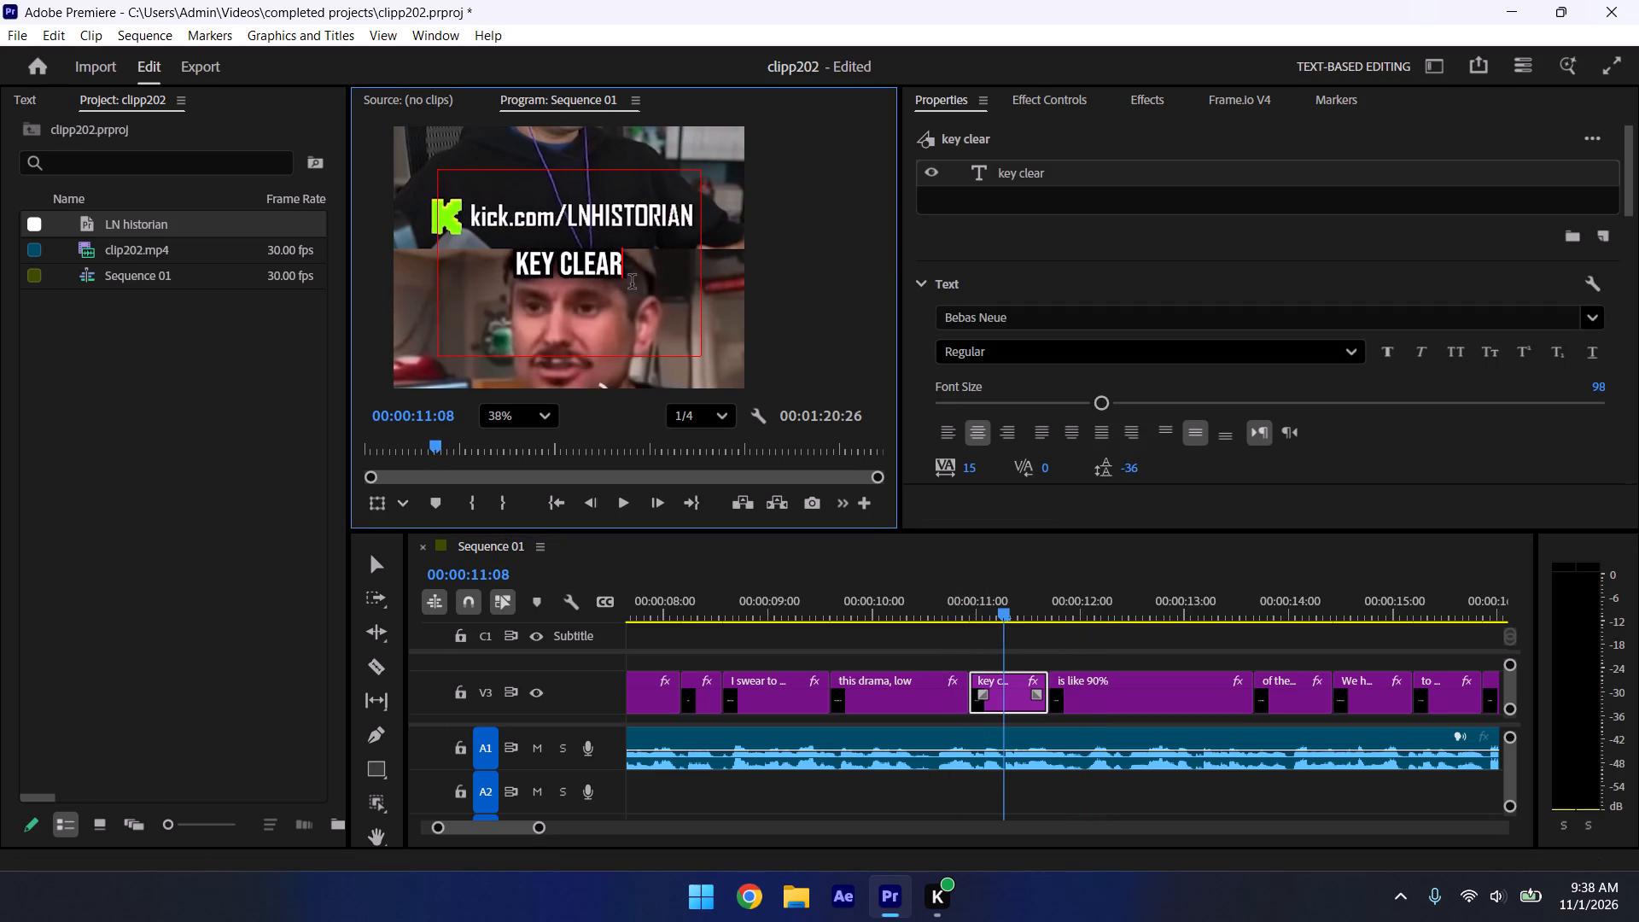
key(s)
Play on to 00:00:12:20 and shorten the "is like 90%" caption graphic's text to "like 90%".
click(964, 632)
key(space)
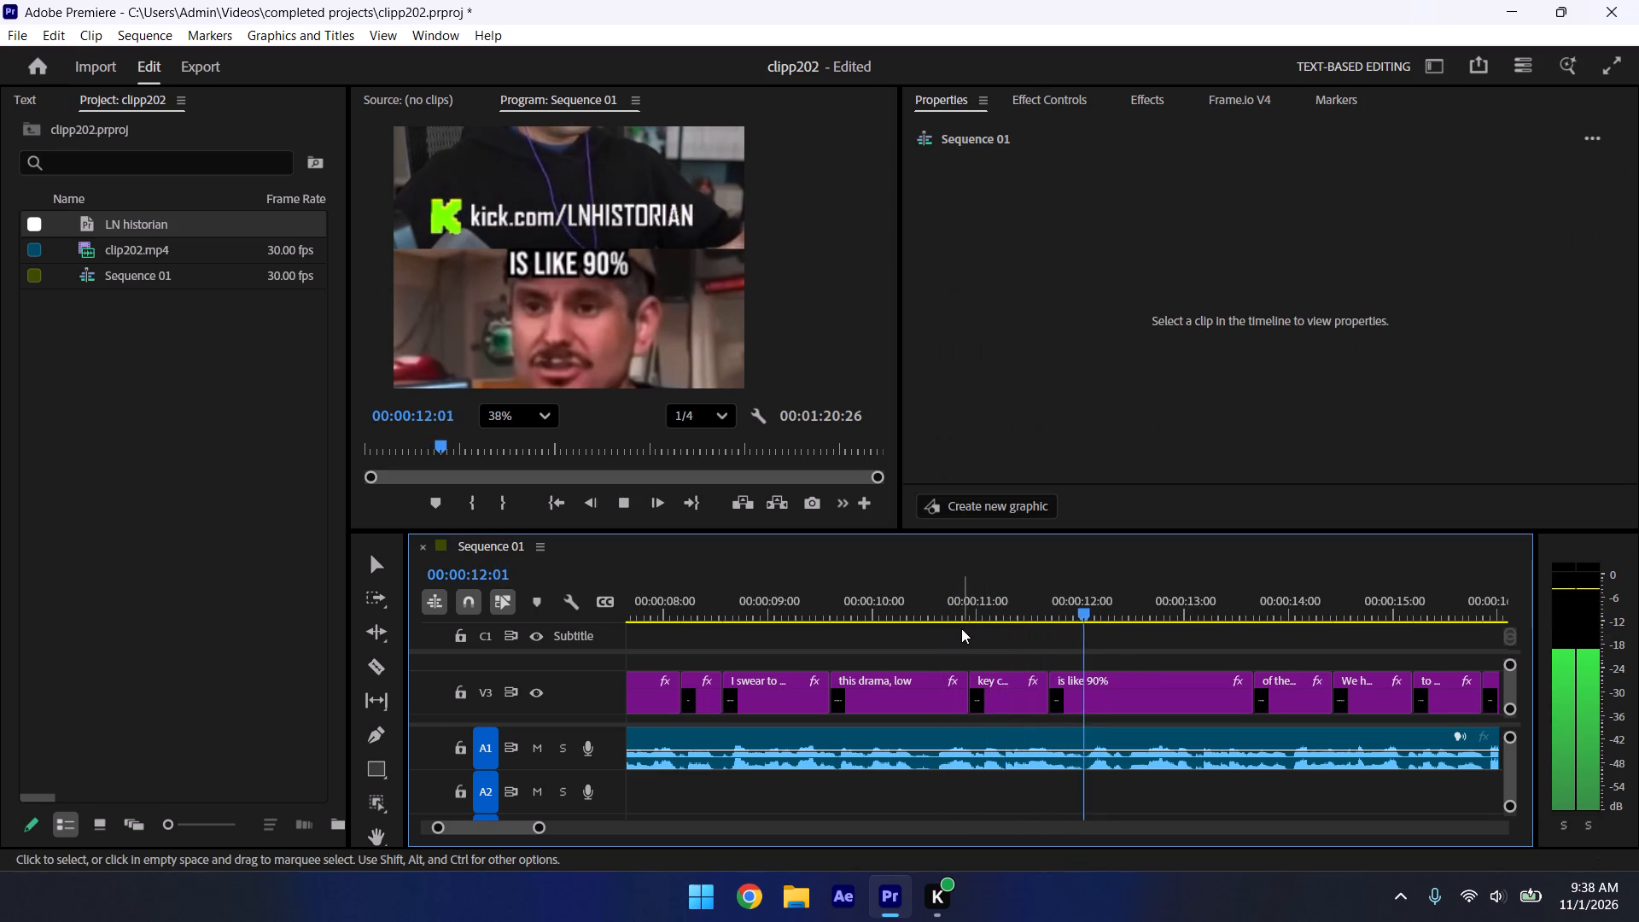
key(space)
click(539, 265)
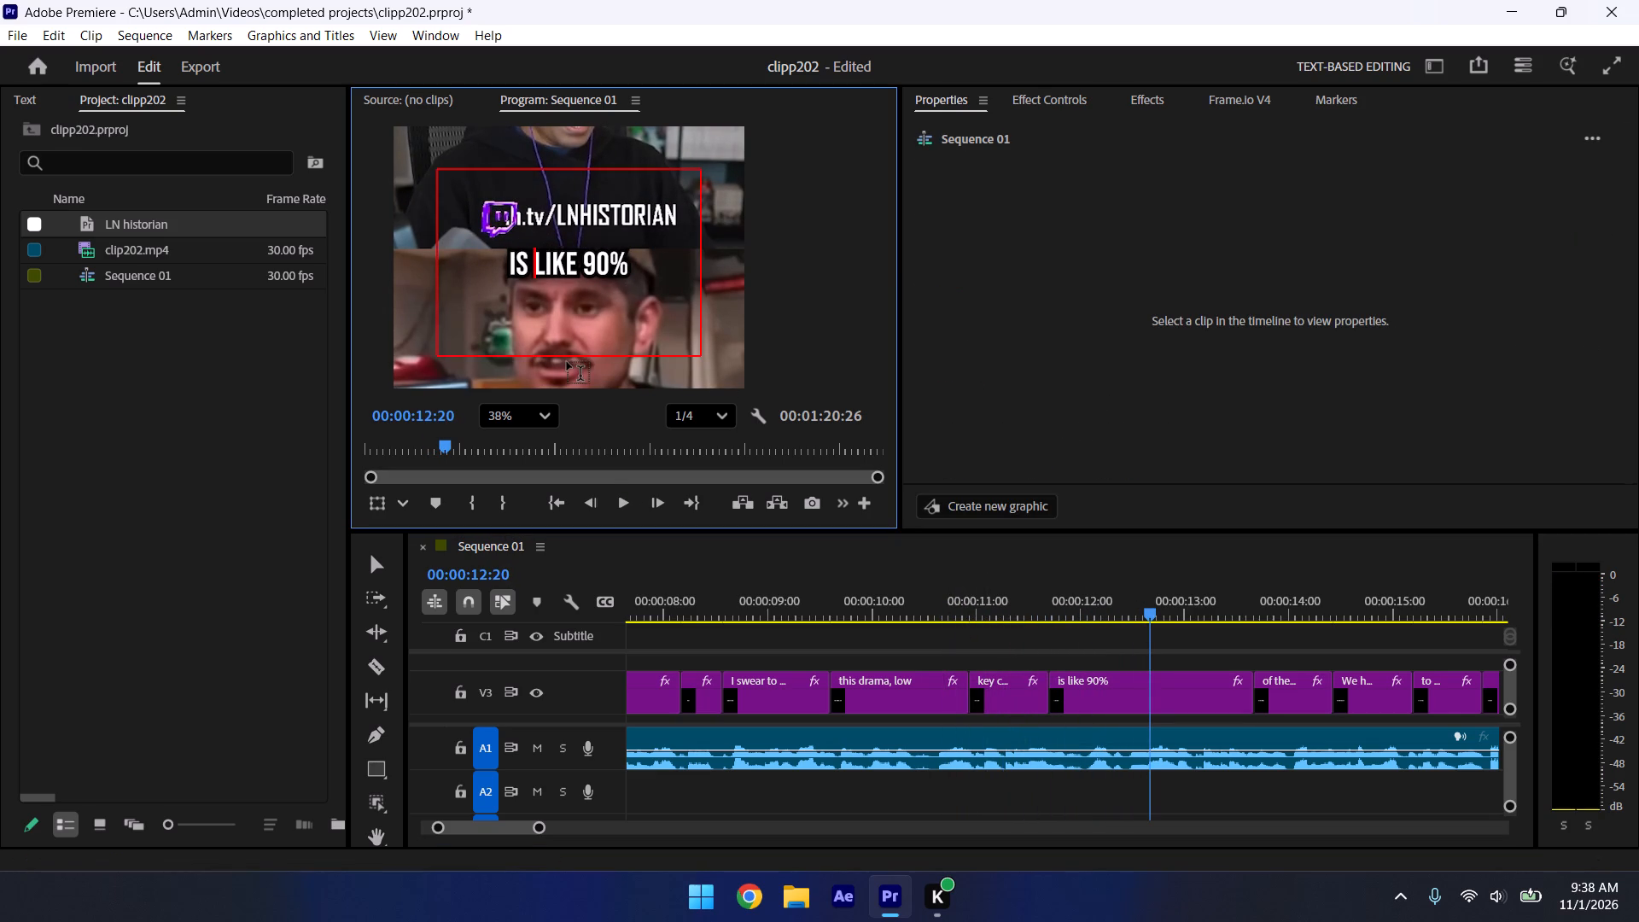
key(BackSpace)
key(BackSpace)
key(BackSpace)
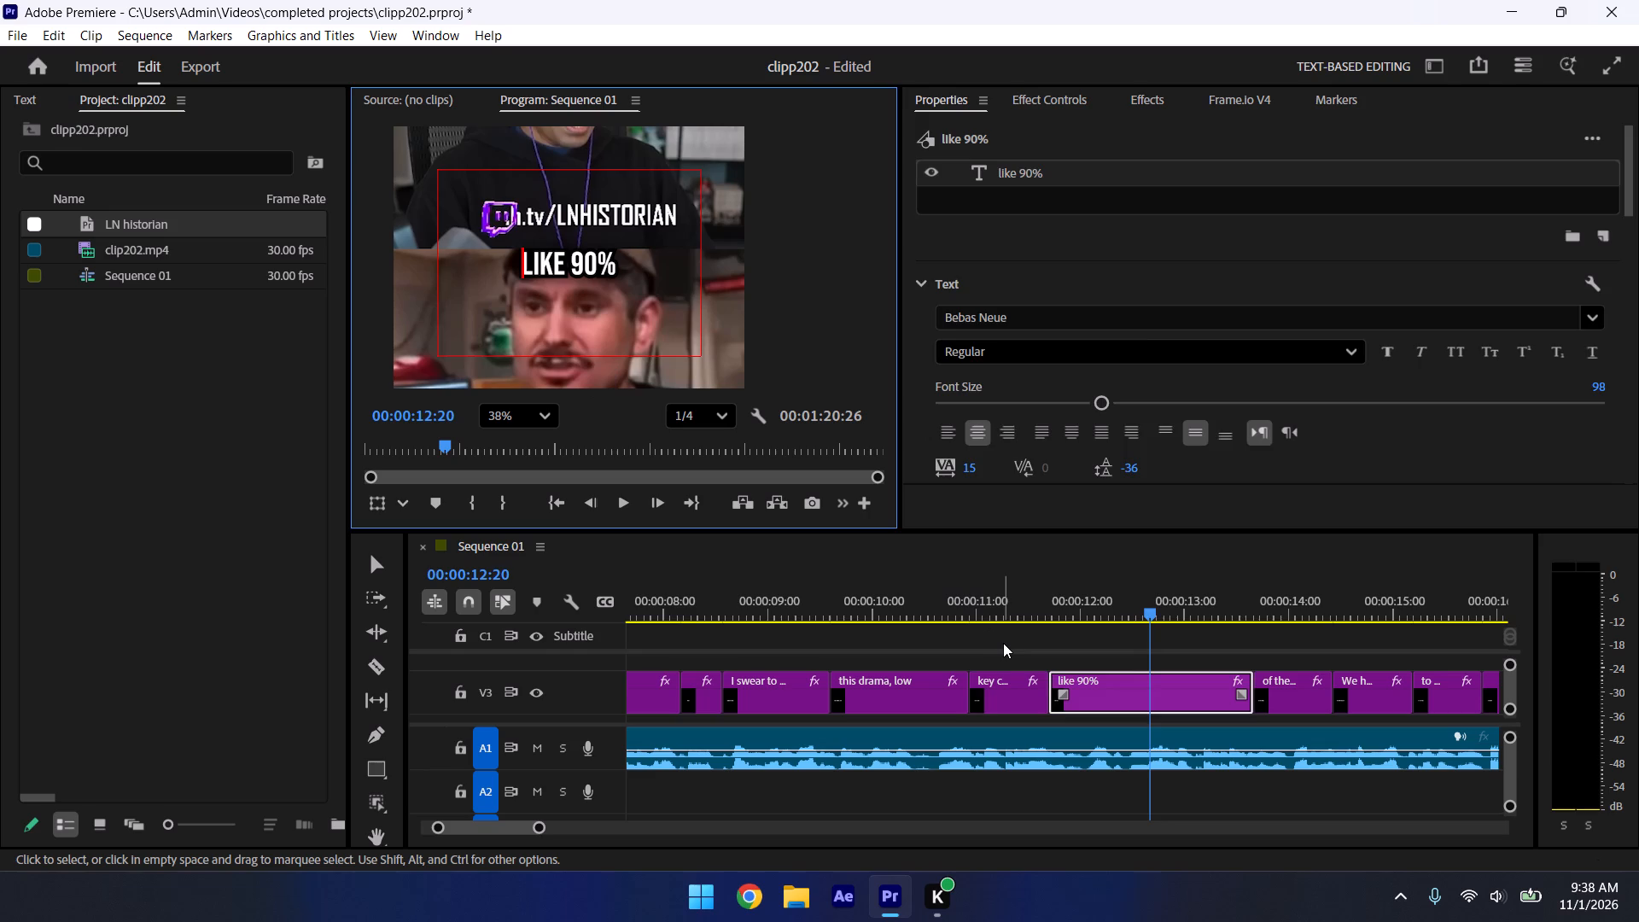
Play the captions from 00:00:12:20 to about 00:00:38:29, replaying the stretch around 00:00:36:12, to check their wording against the audio.
click(1005, 644)
key(space)
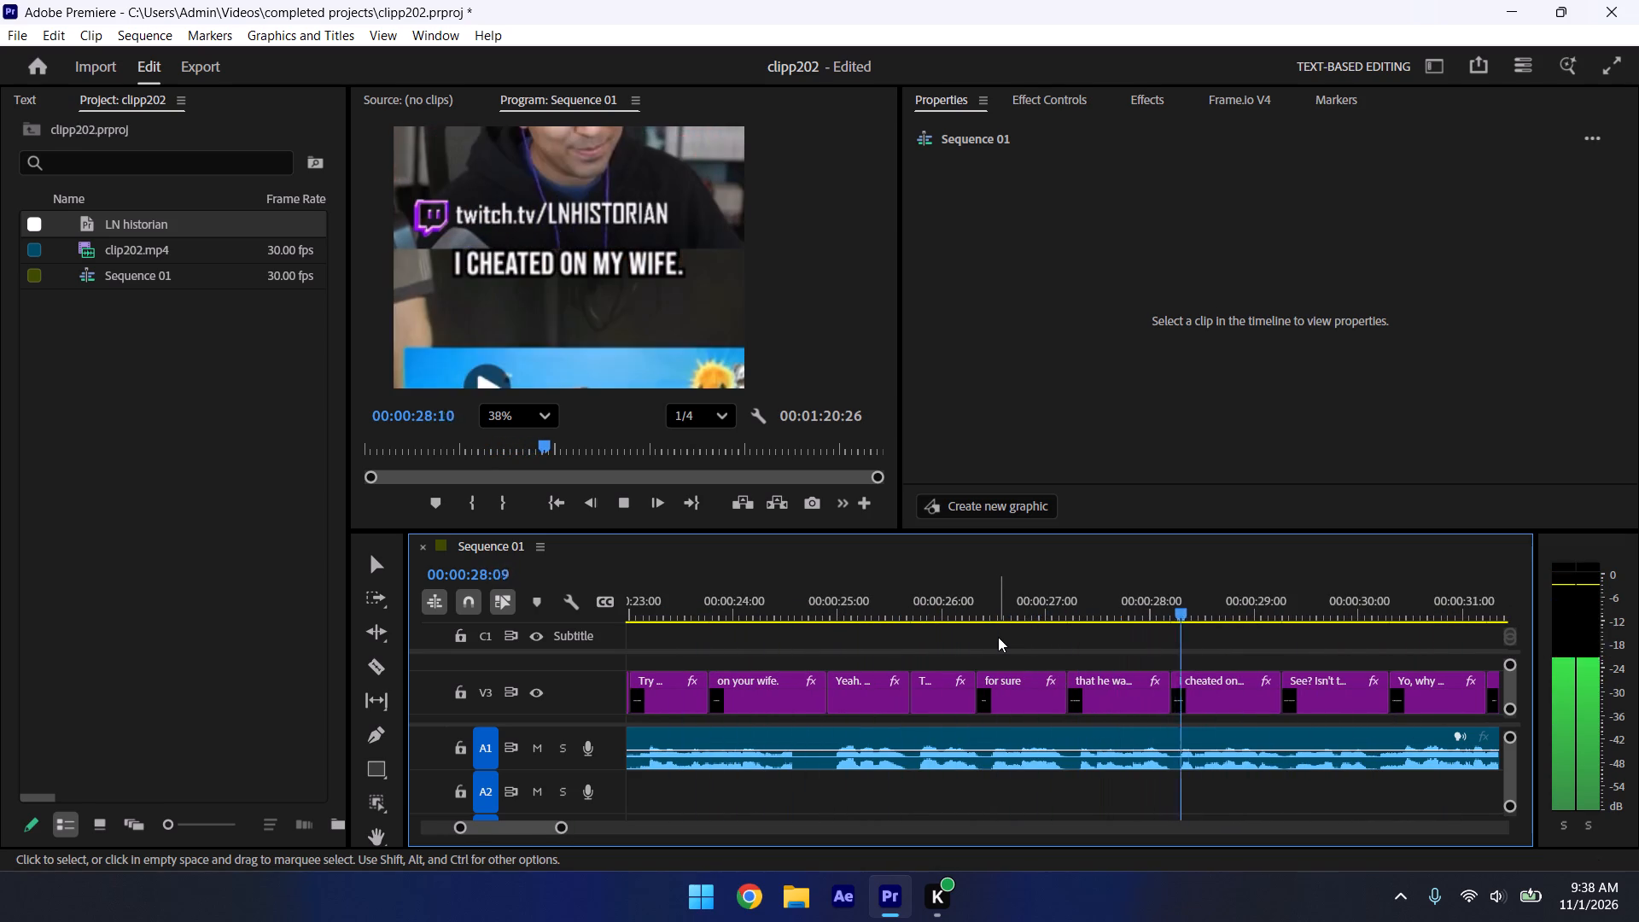
key(space)
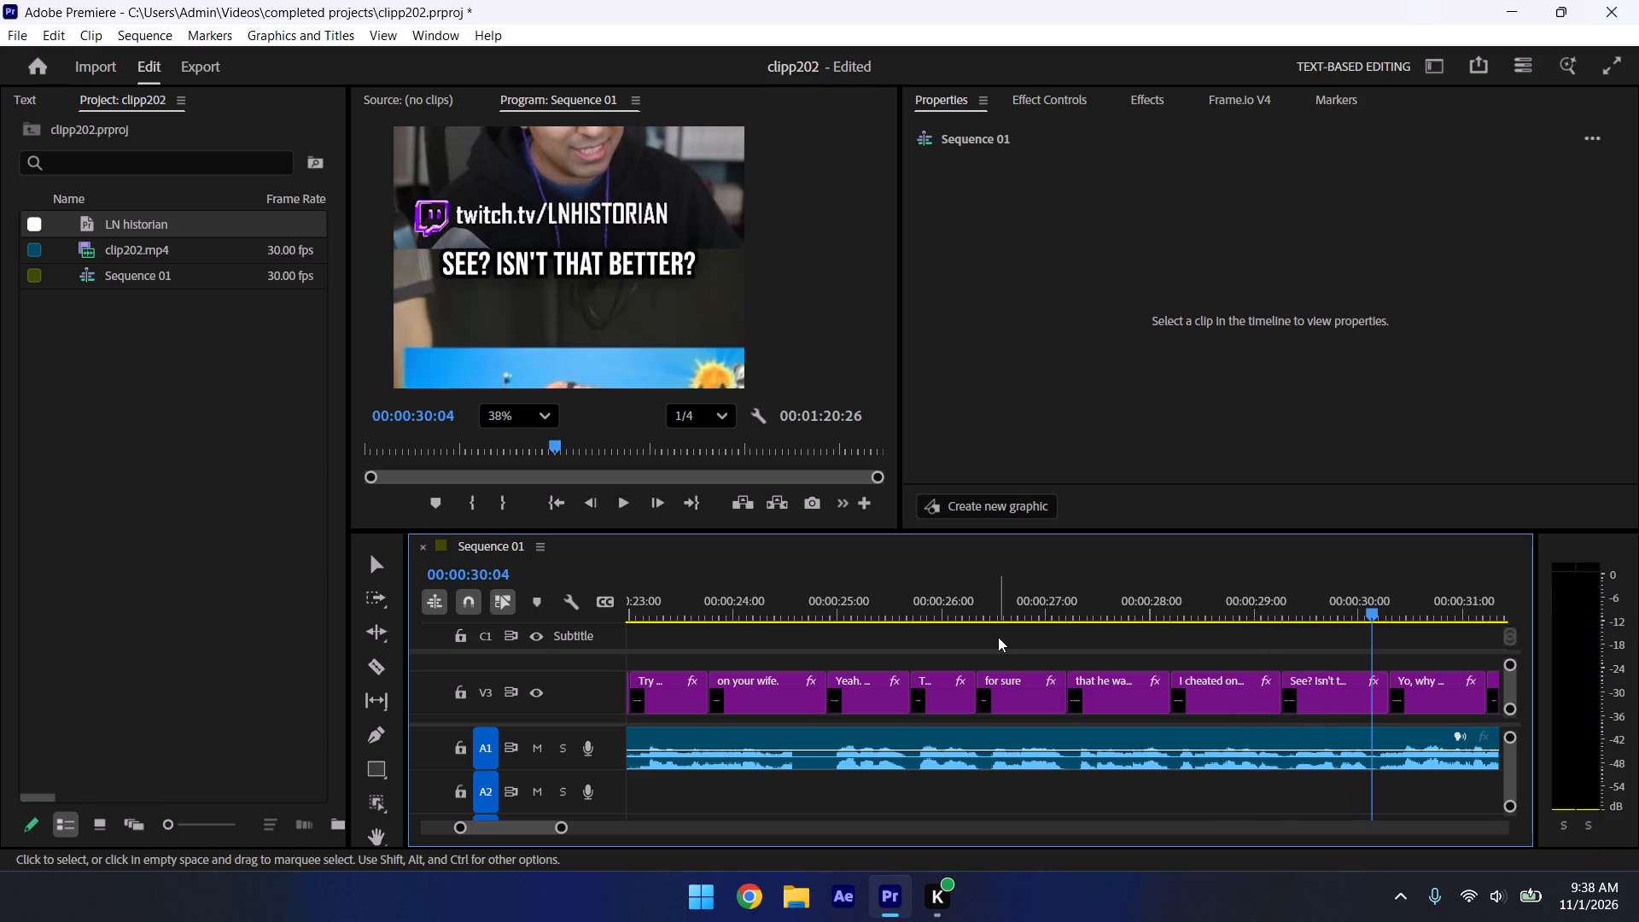
key(space)
key(space)
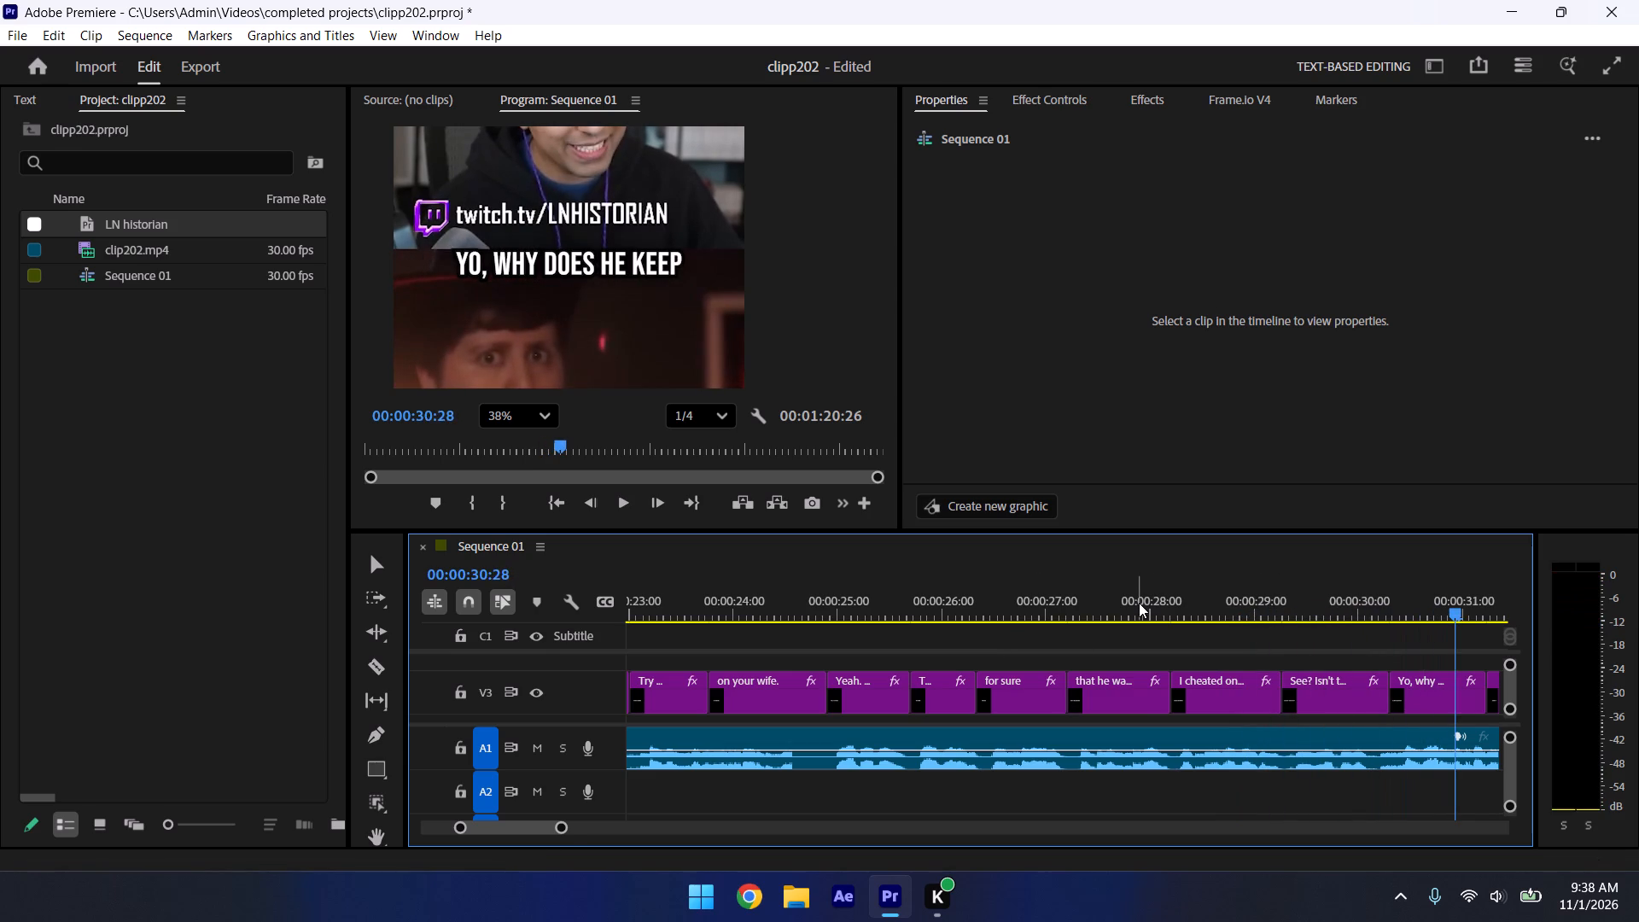
key(space)
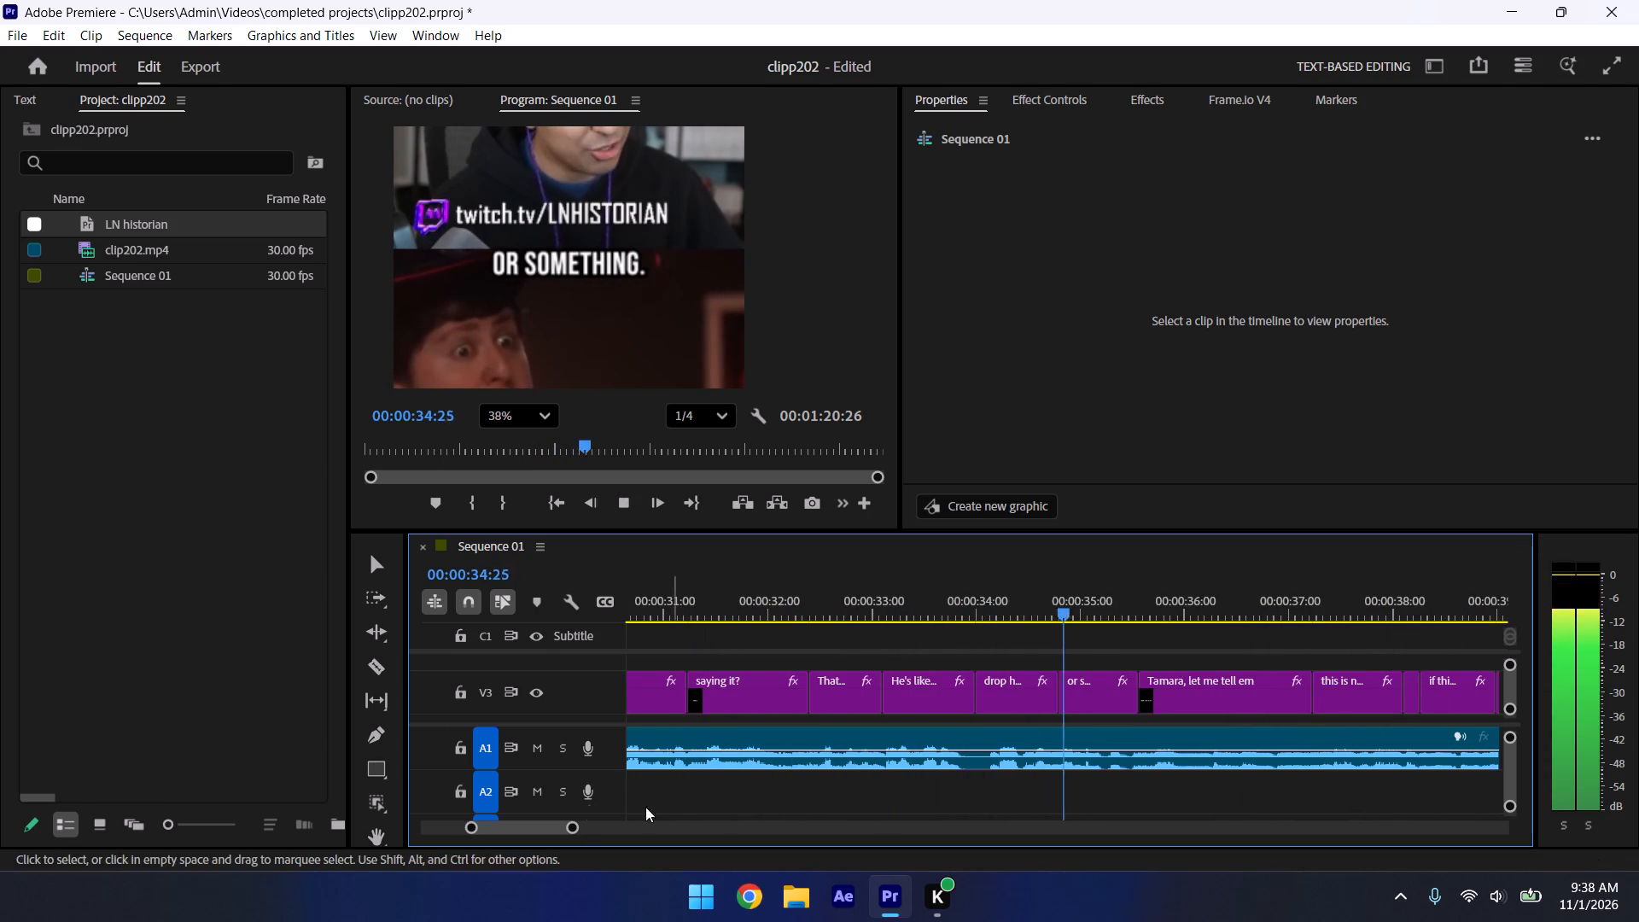
drag(569, 830, 584, 844)
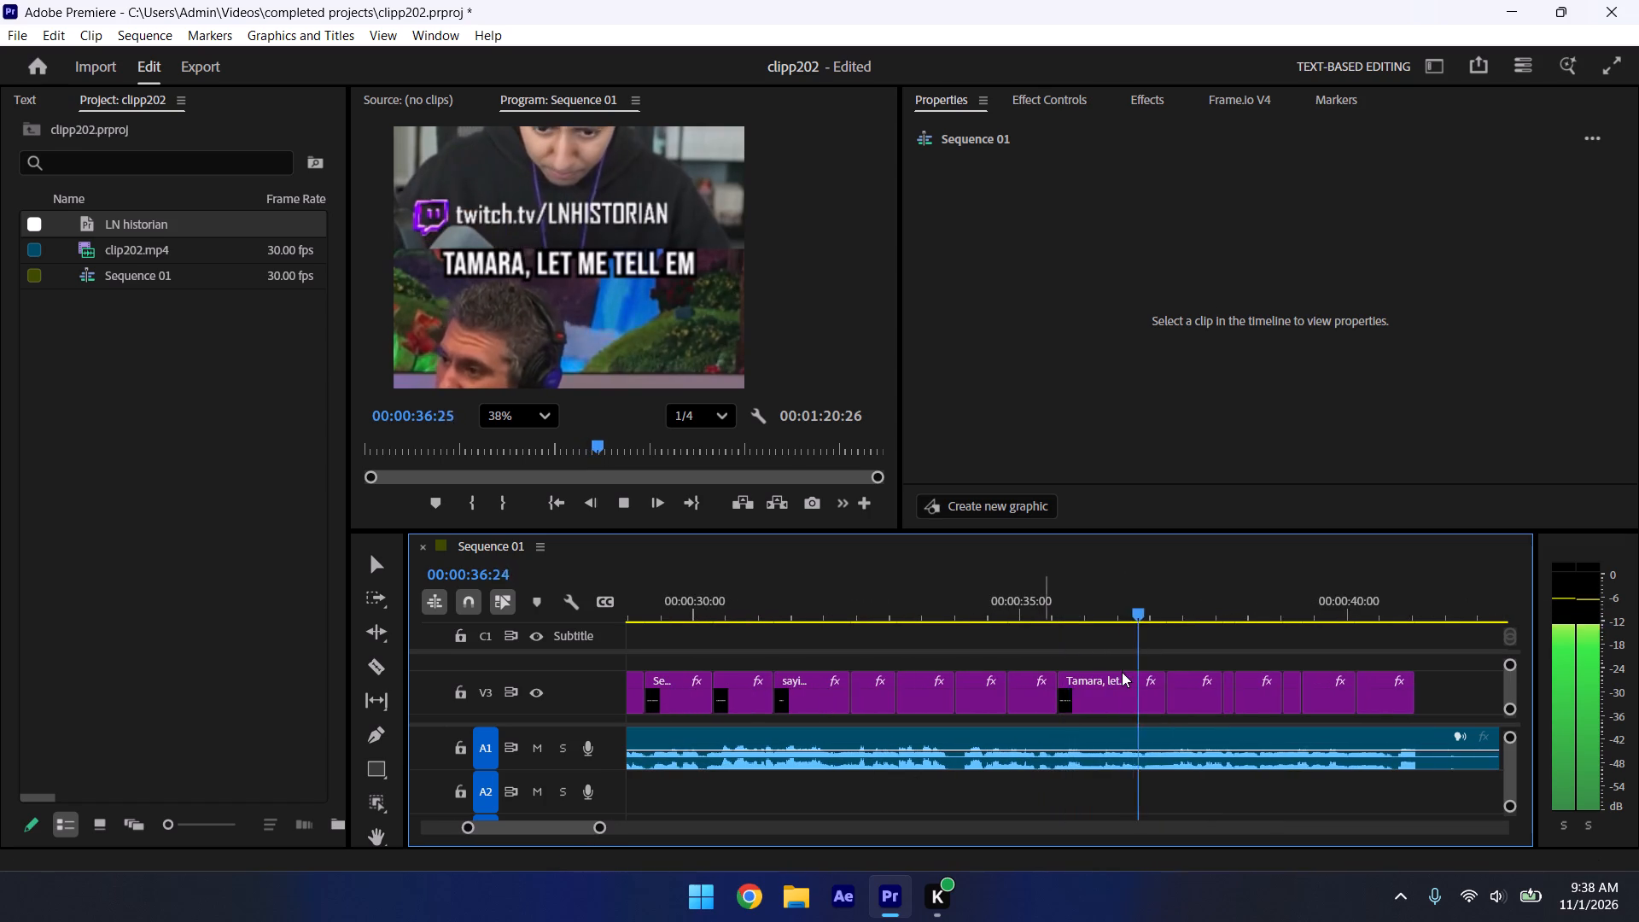
key(space)
click(1113, 598)
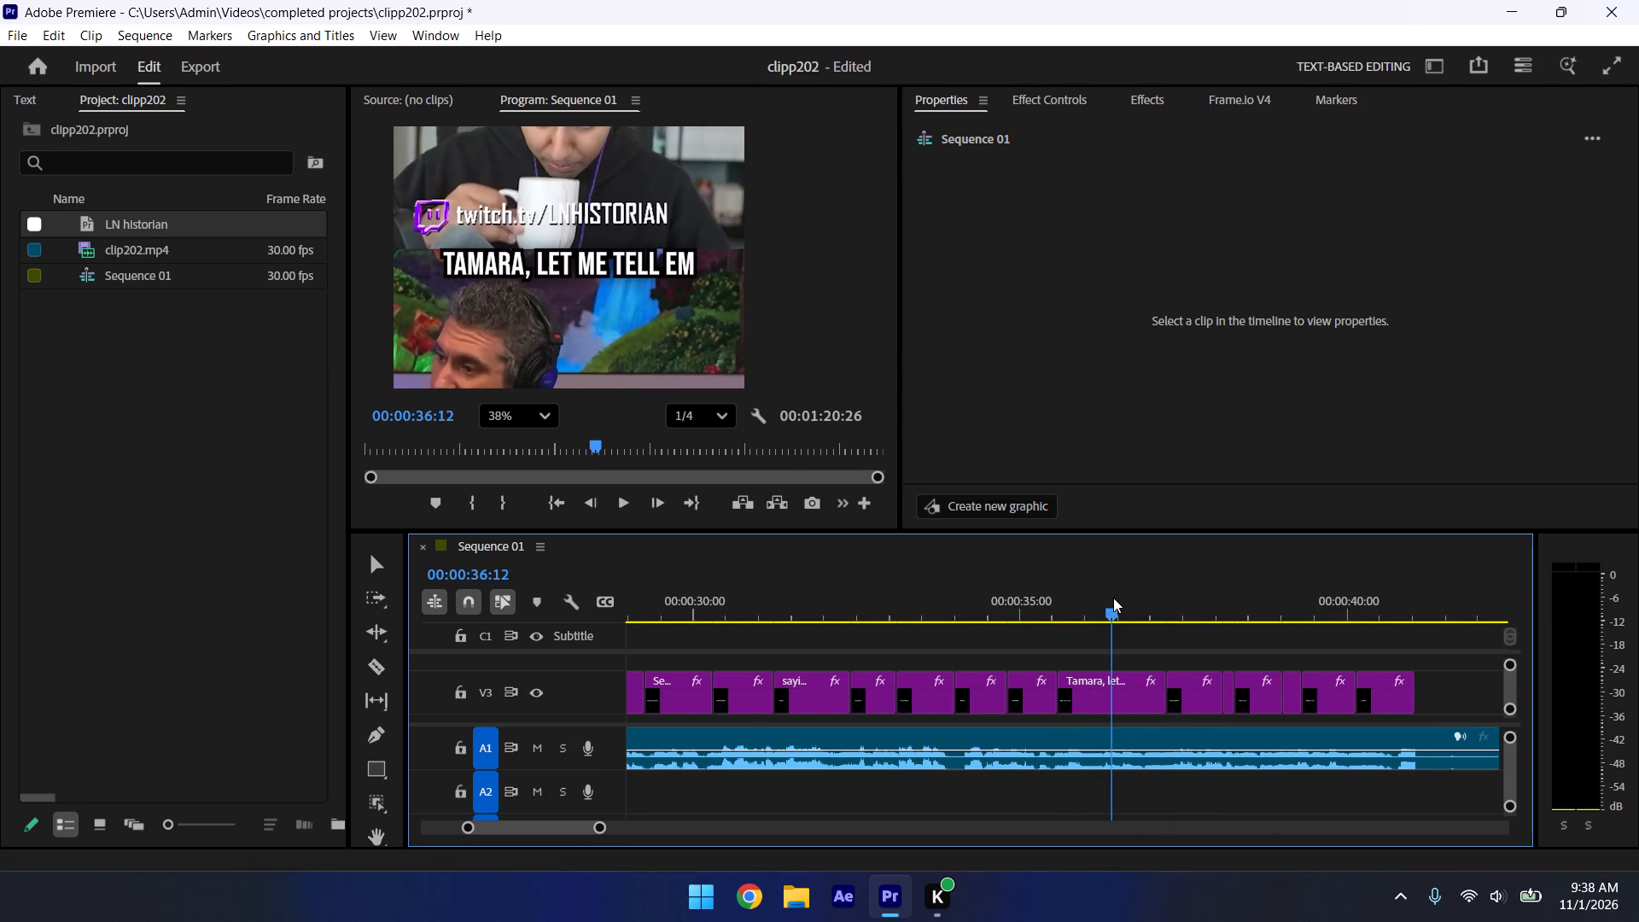
key(space)
key(space)
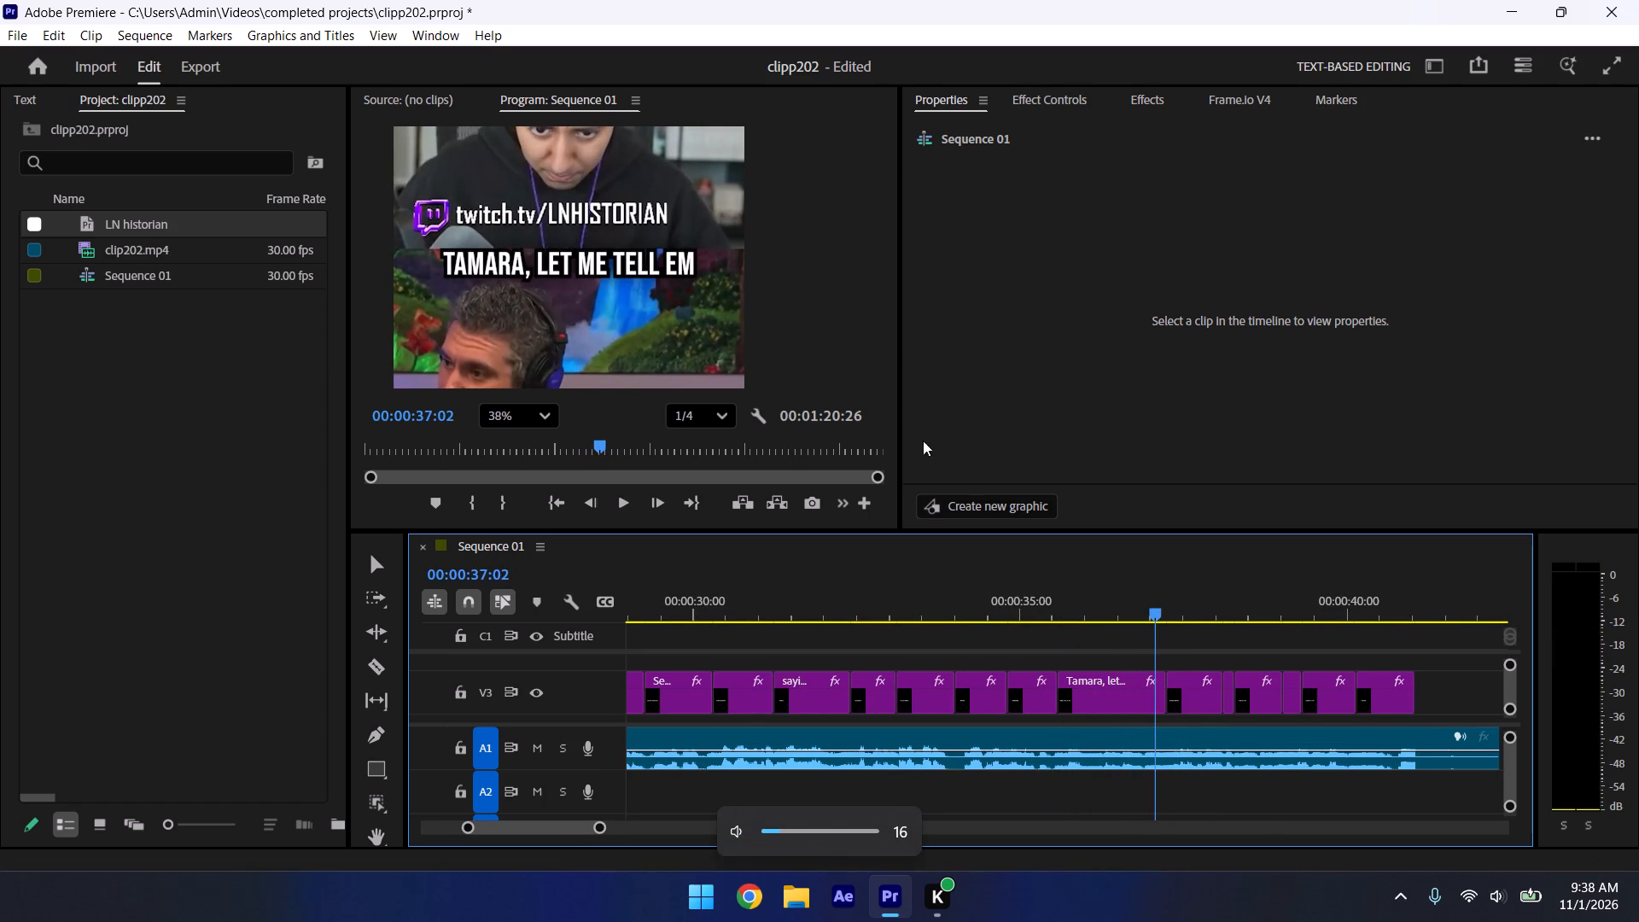
key(space)
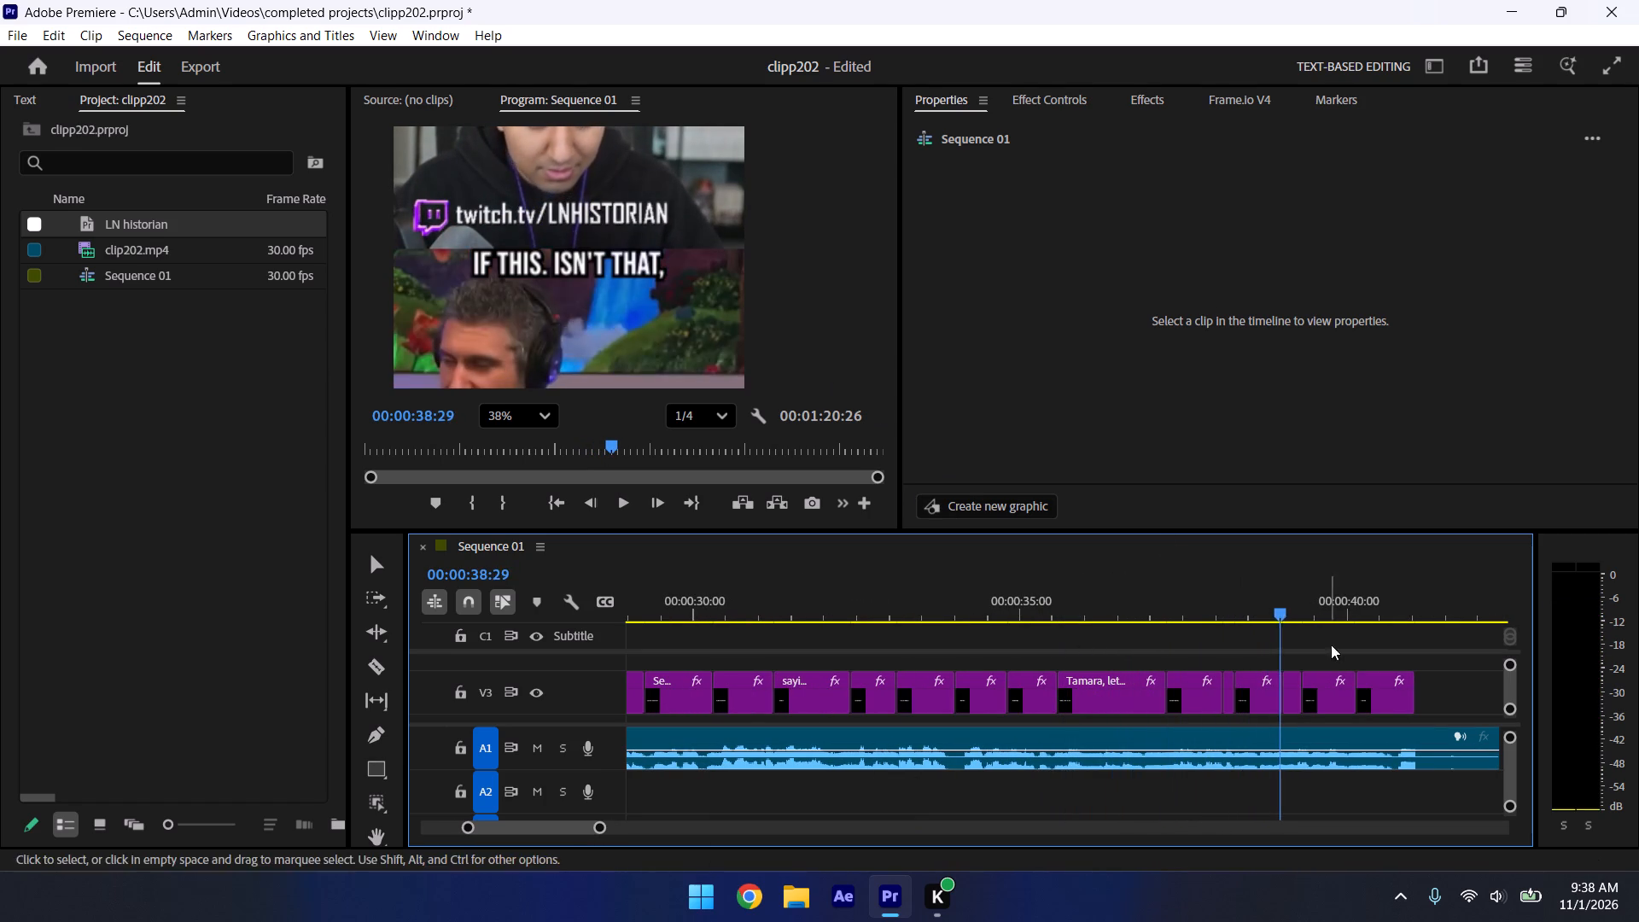
click(1170, 611)
key(space)
key(space)
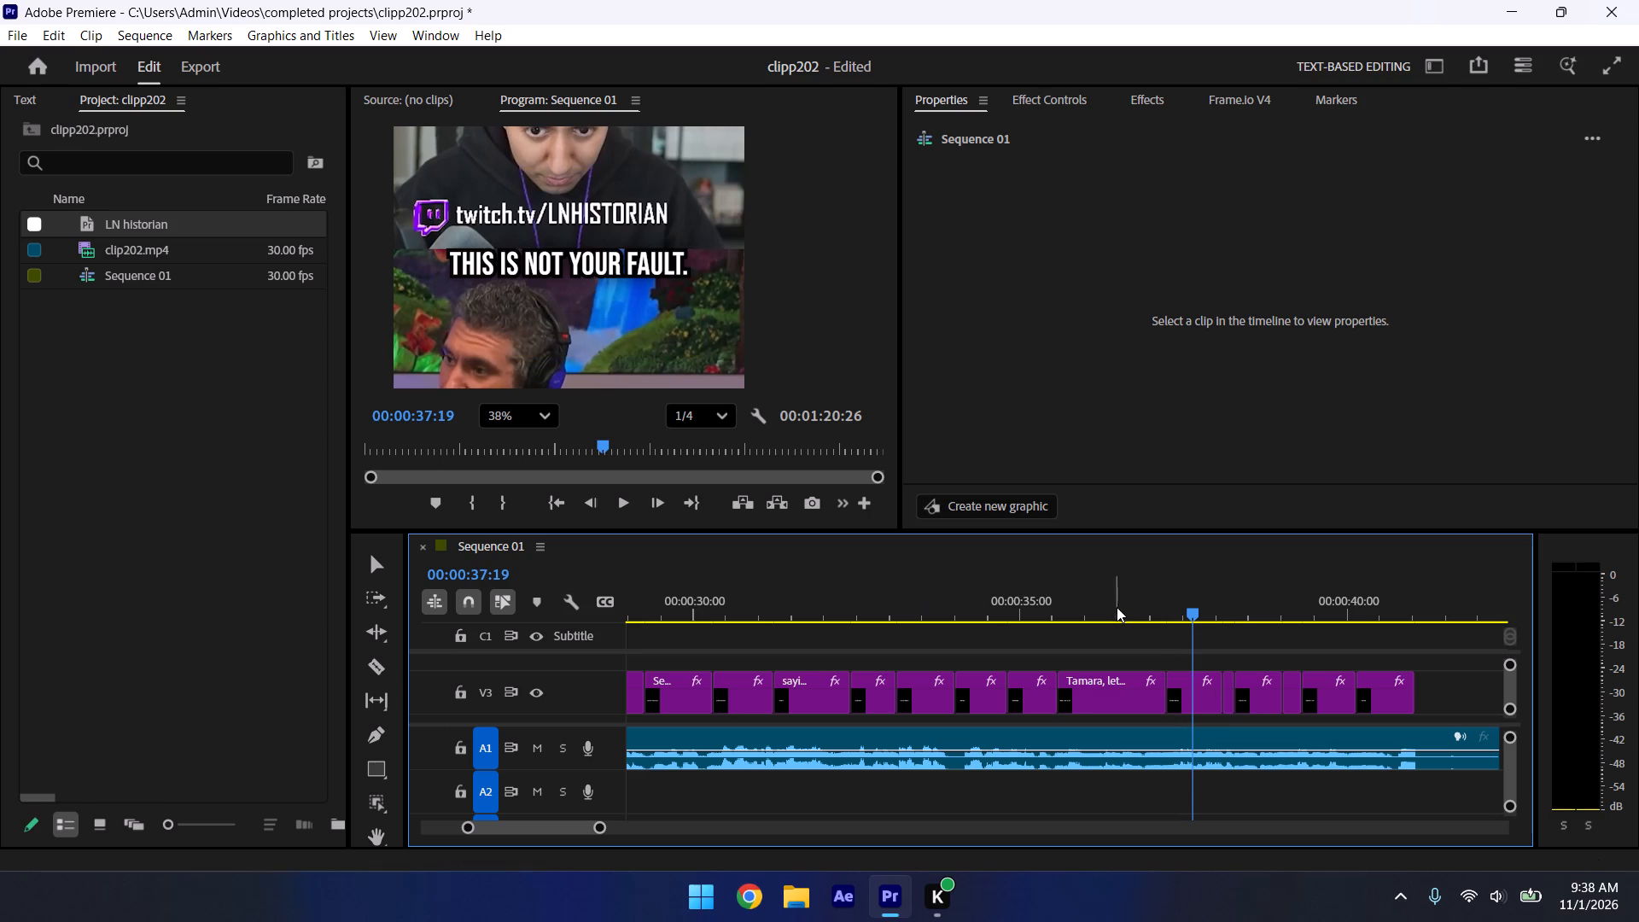
Change the "Tamara, let me tell em" caption graphic at 00:00:36:08 to read "Tamara, let me finish".
click(1108, 601)
click(649, 260)
key(Right)
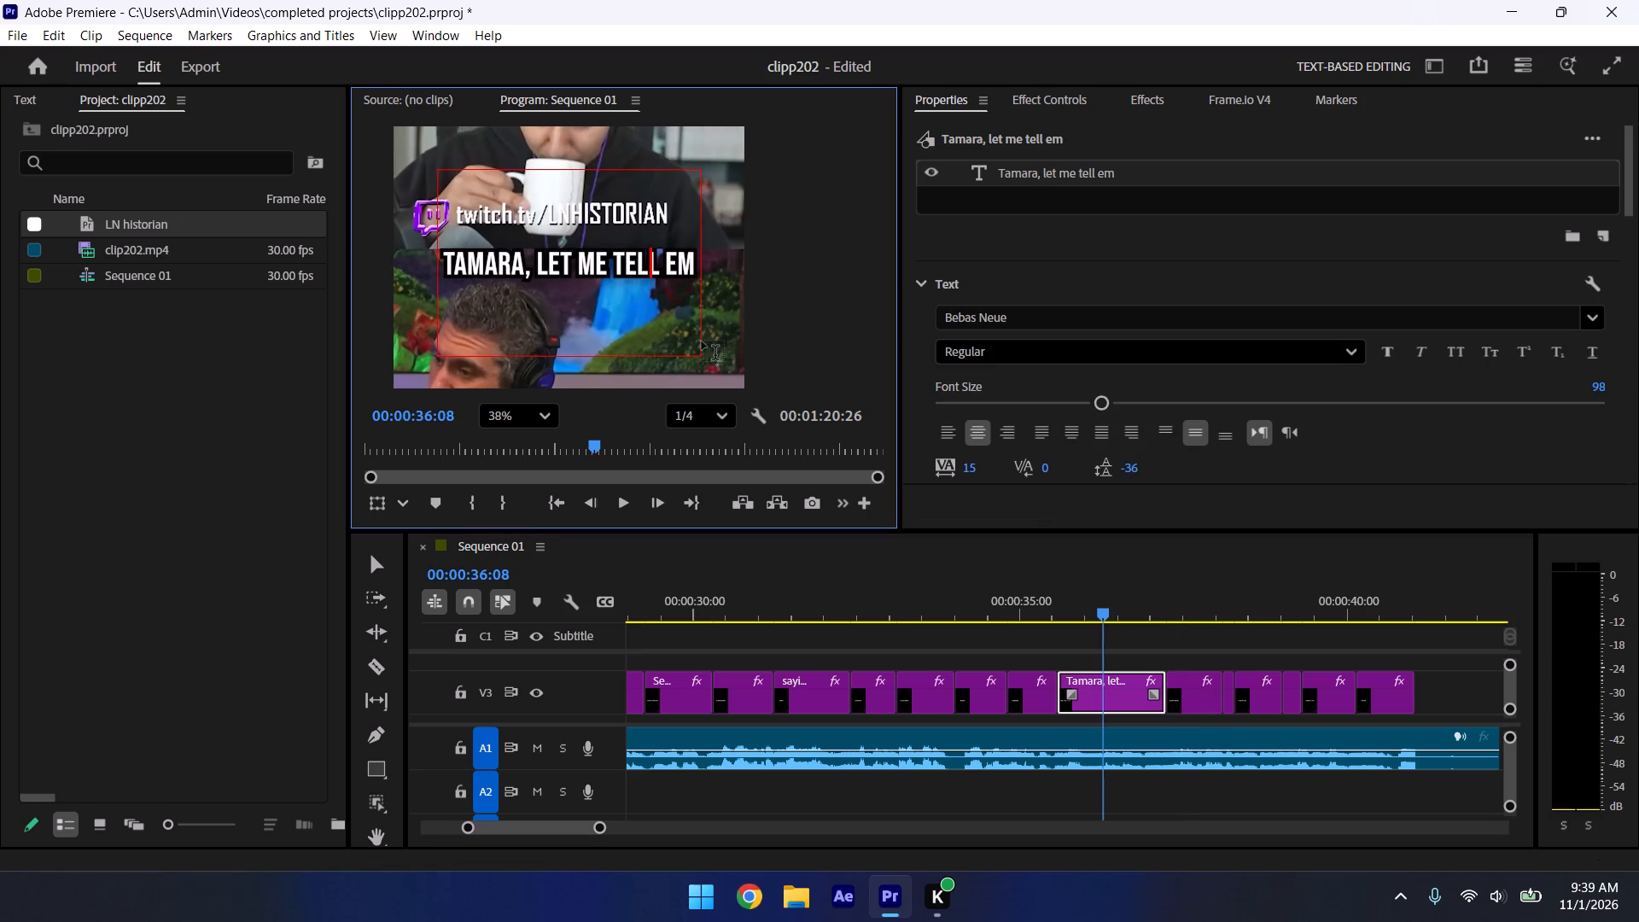
key(Right)
key(Right)
key(BackSpace)
key(BackSpace)
key(BackSpace)
key(Right)
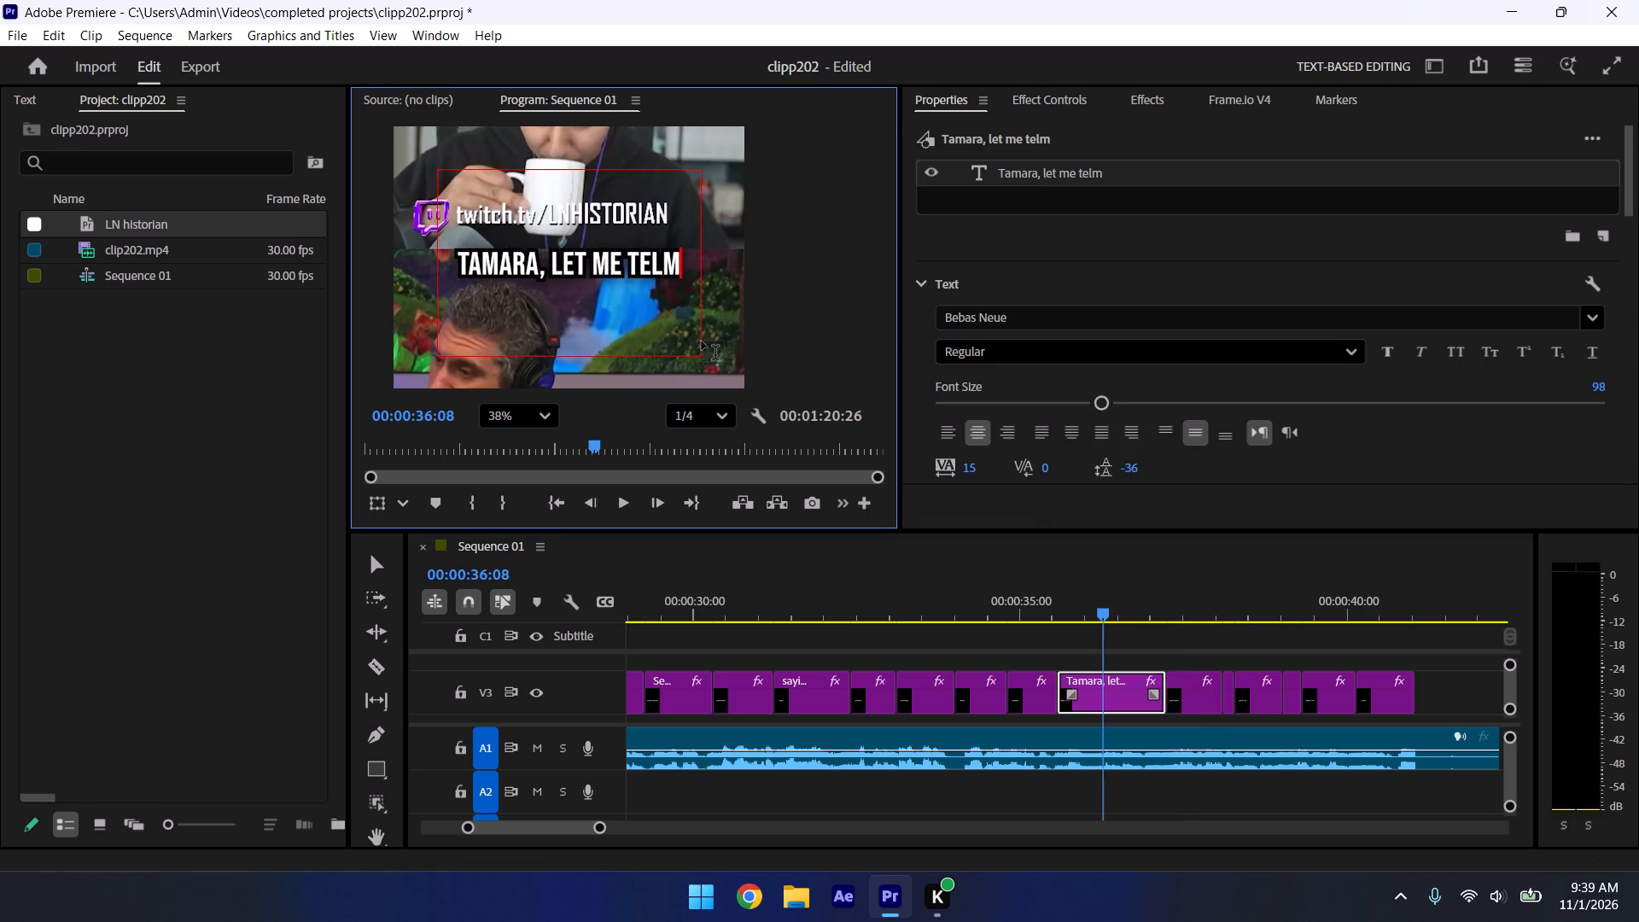
key(Insert)
key(BackSpace)
key(BackSpace)
key(BackSpace)
key(BackSpace)
text(finish)
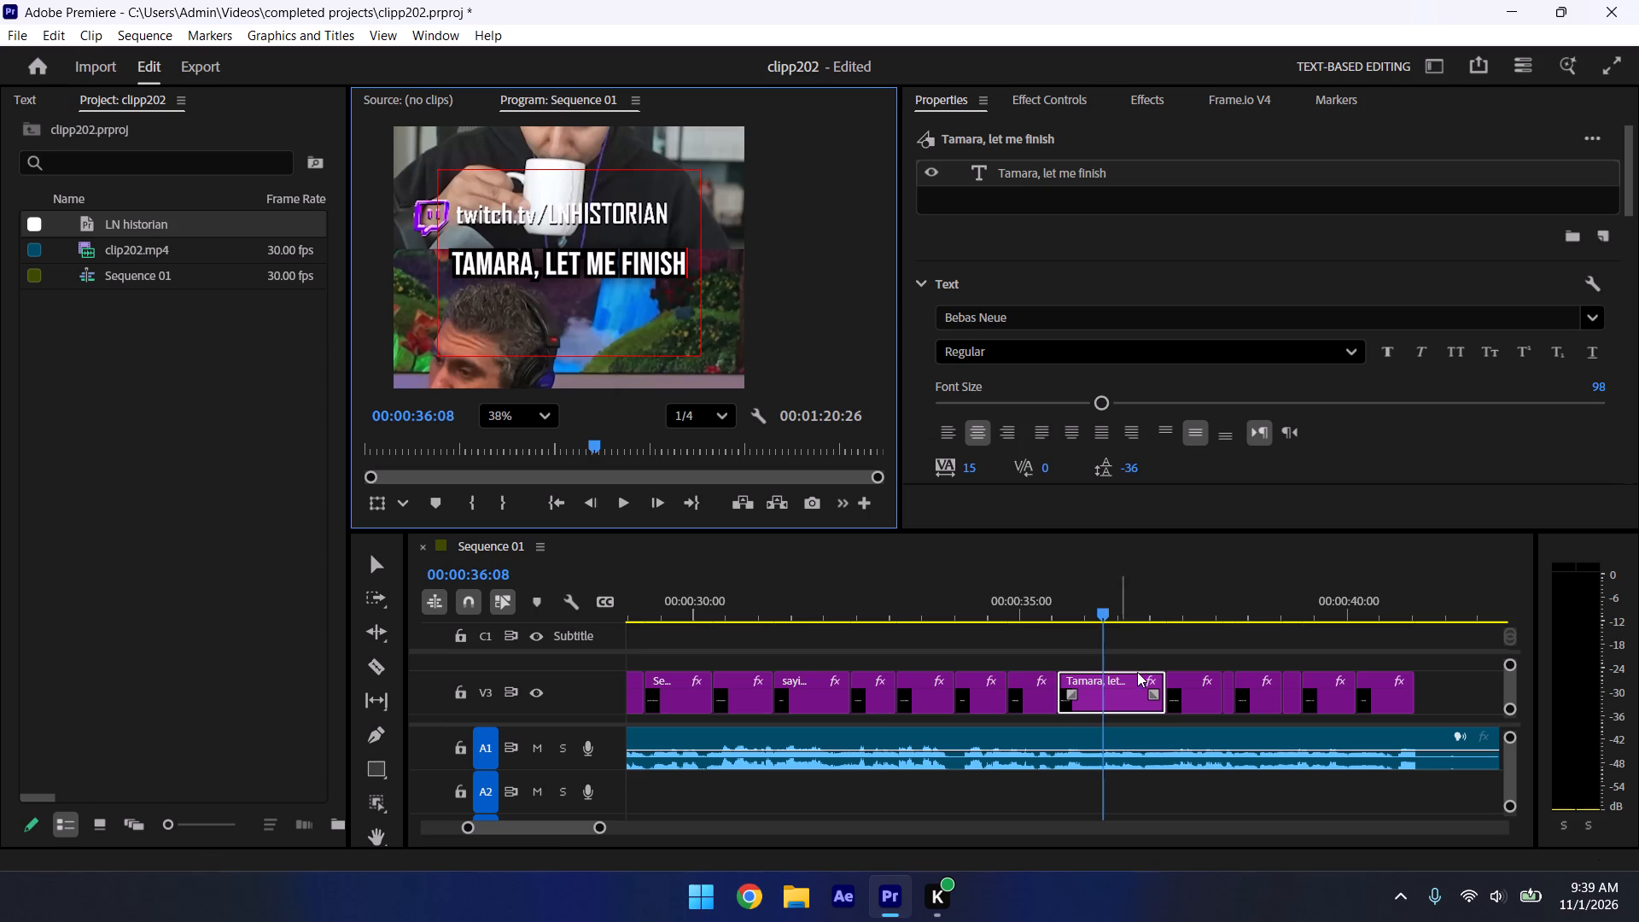
Play from 00:00:36:08 to about 00:00:38:21 and replay the end of it to check caption wording and timing.
click(1113, 639)
key(space)
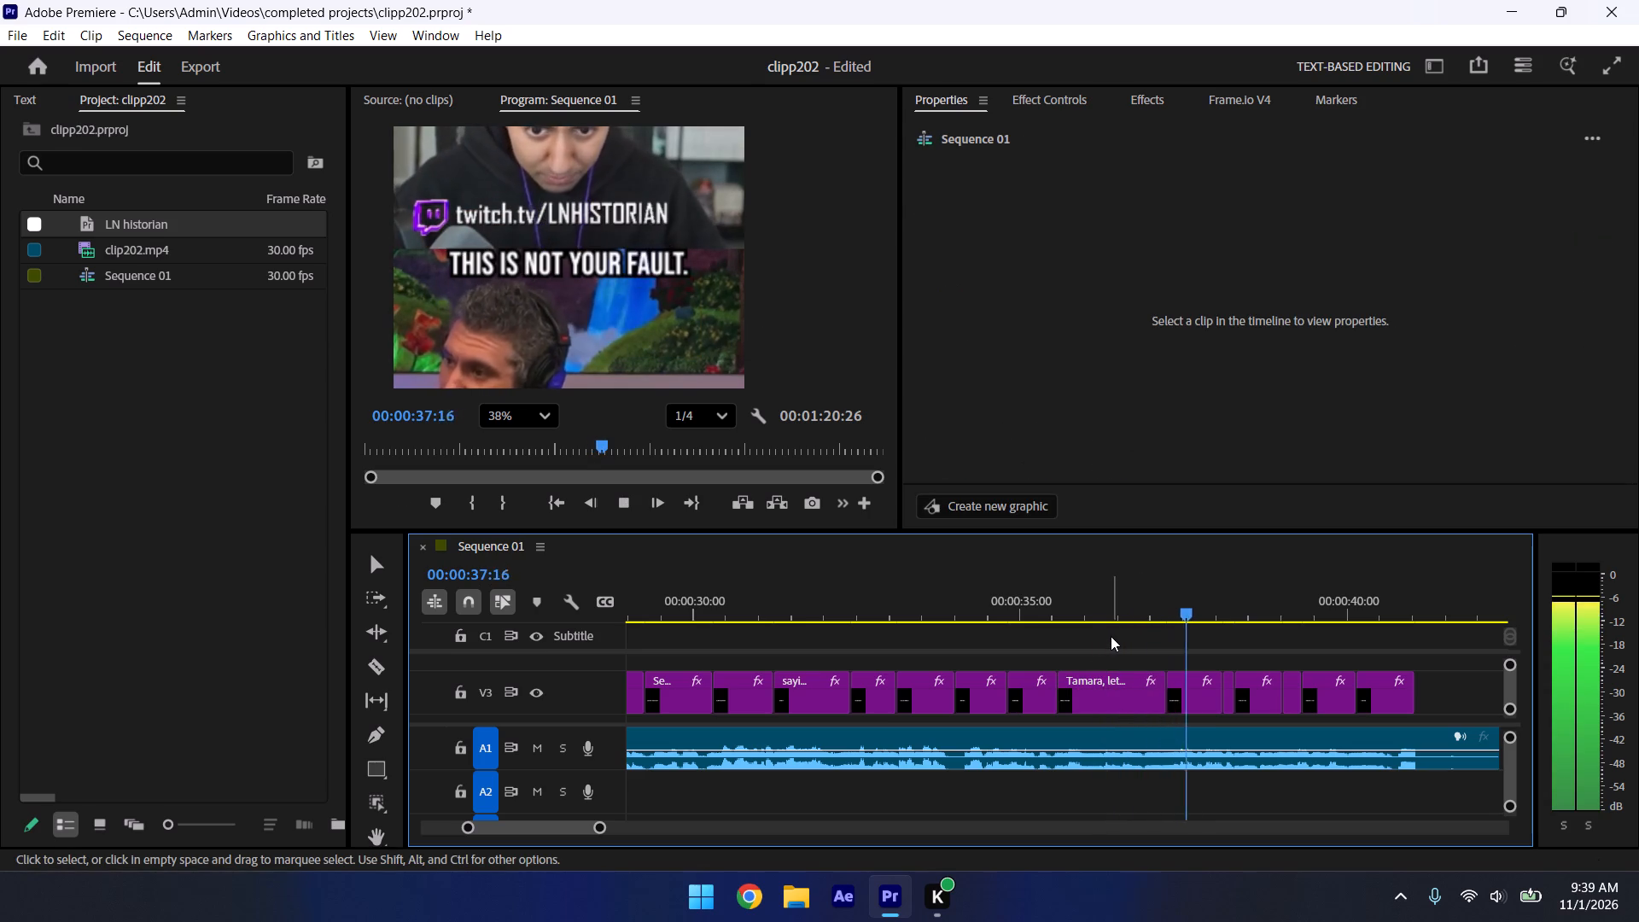
key(space)
key(space)
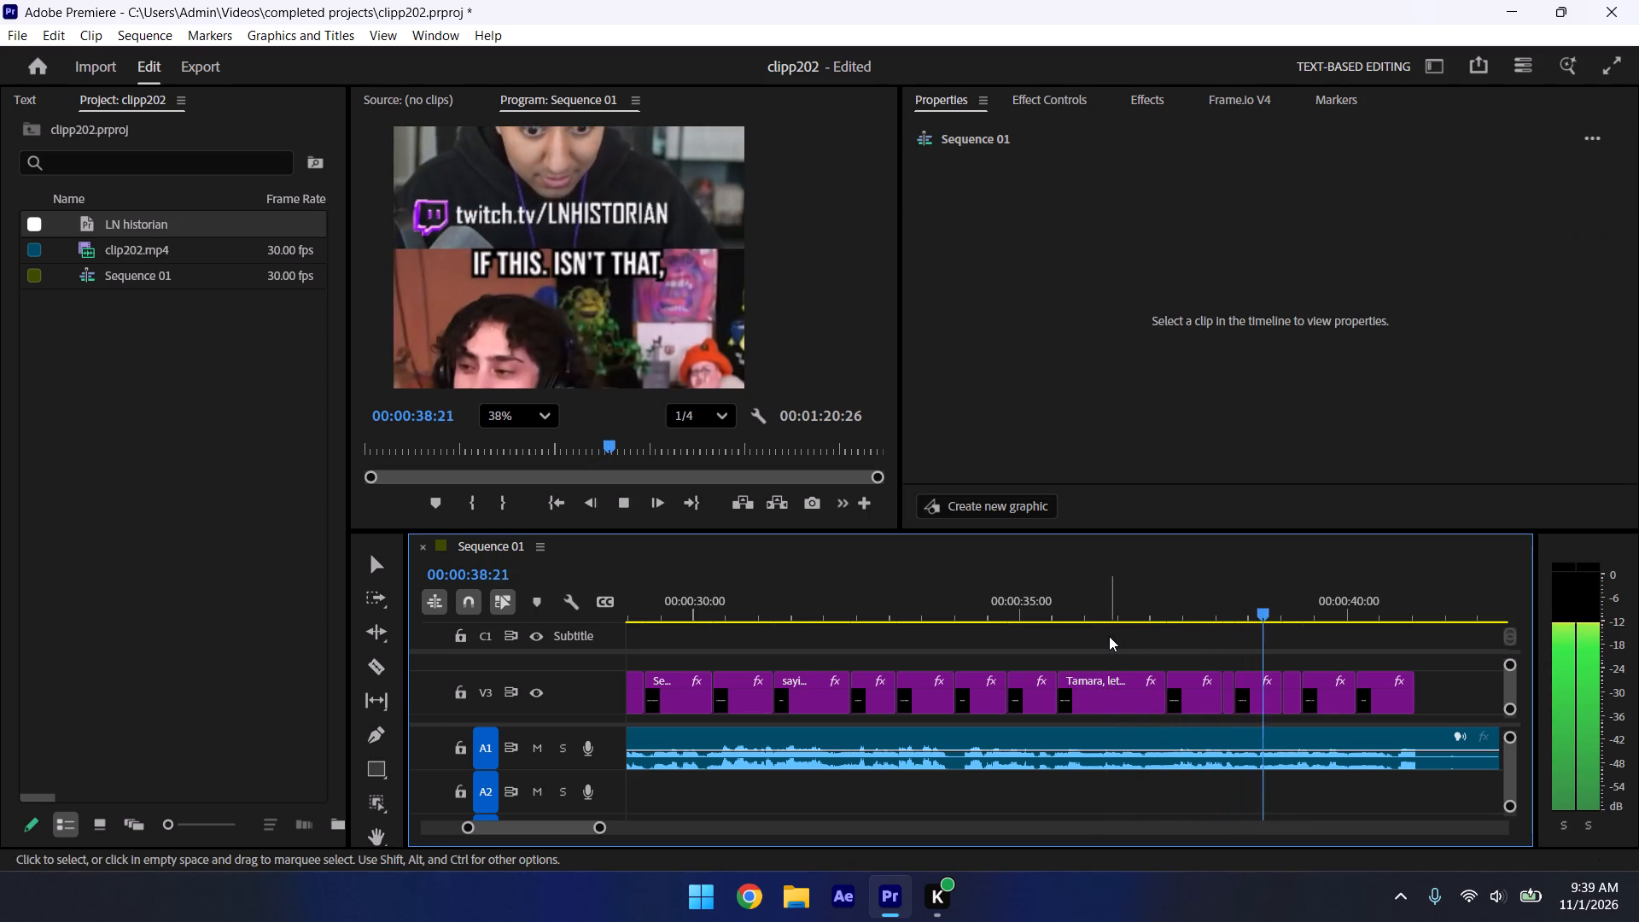
key(space)
click(1192, 610)
key(space)
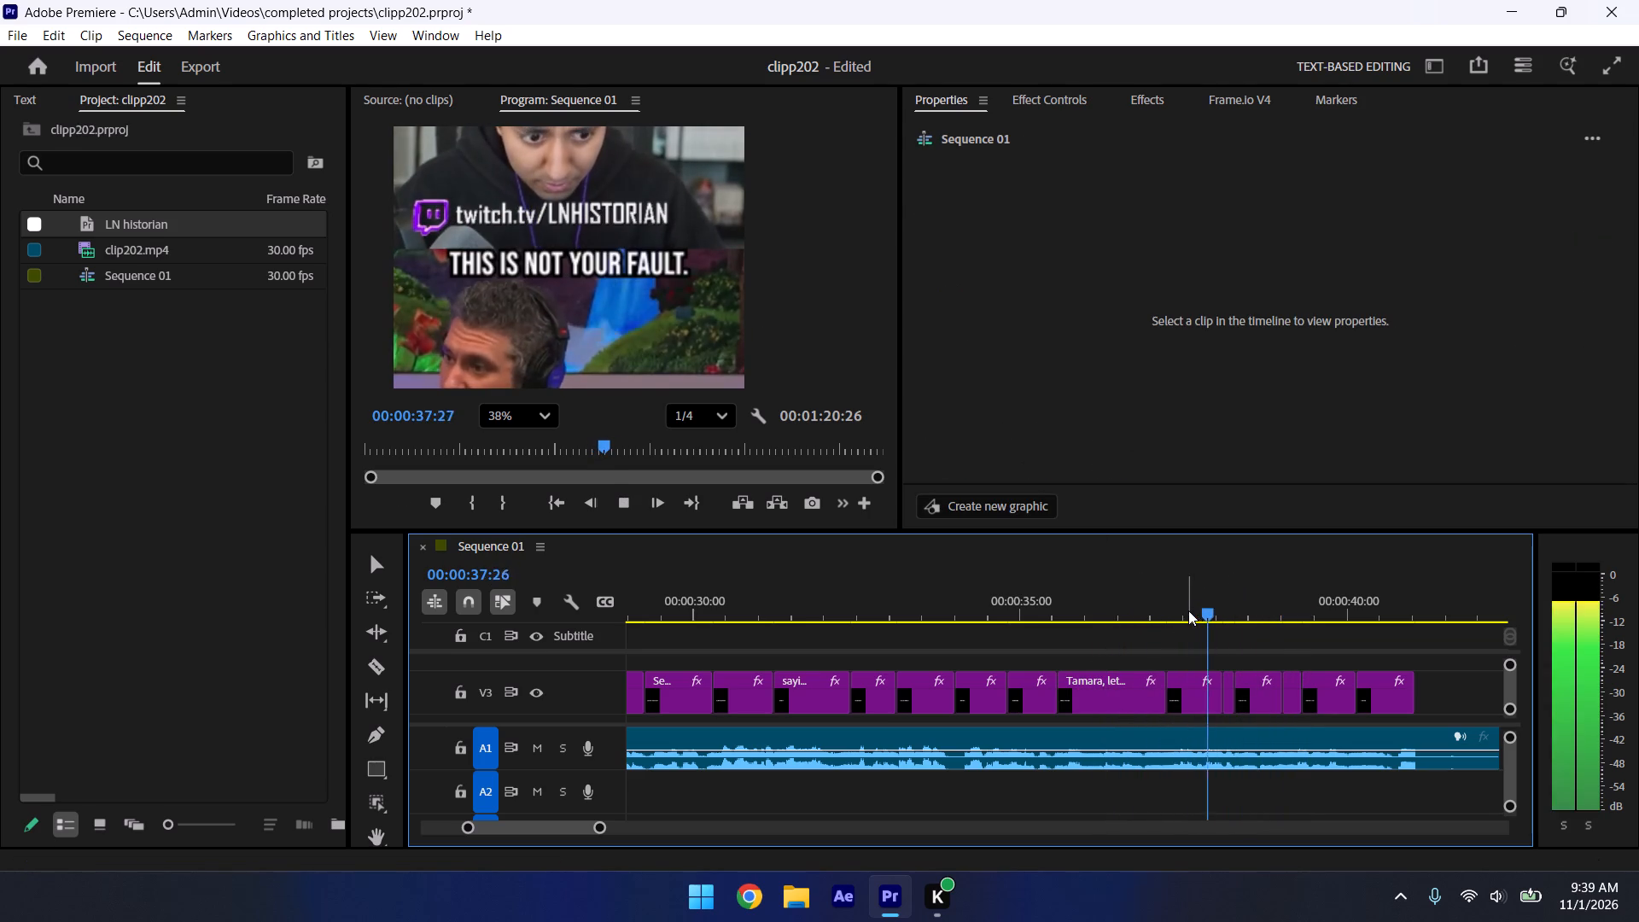
key(space)
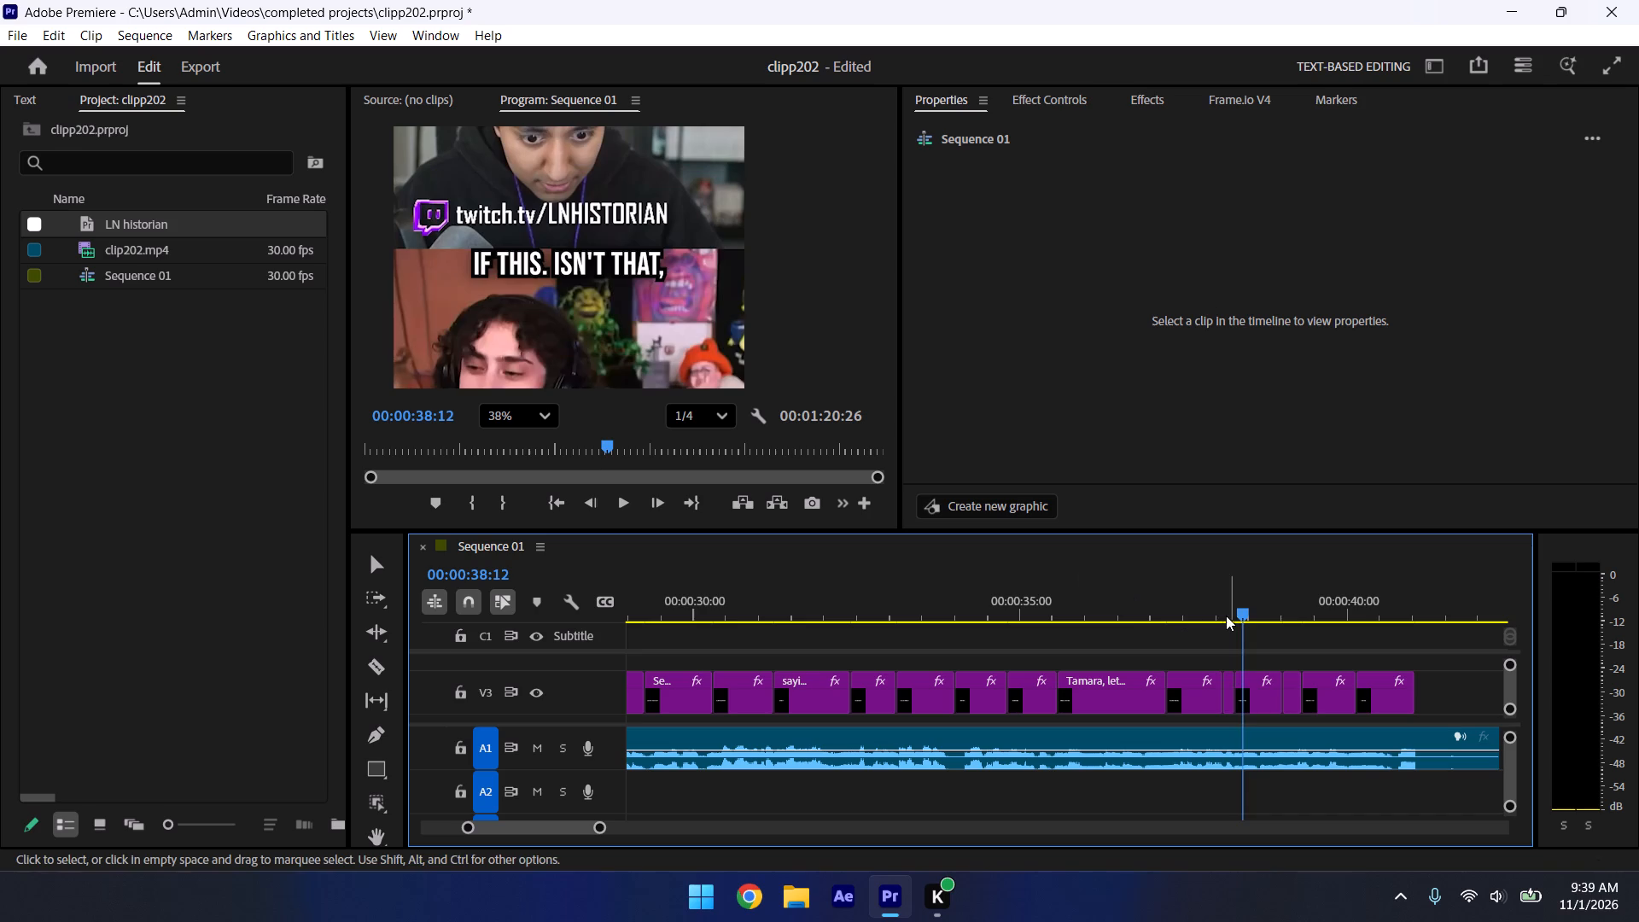
Trim the start of the "if this. Isn't that," graphic to about 00:00:38:13 and extend the "Like," graphic's end to about 00:00:38:12.
click(1226, 613)
drag(598, 821, 533, 812)
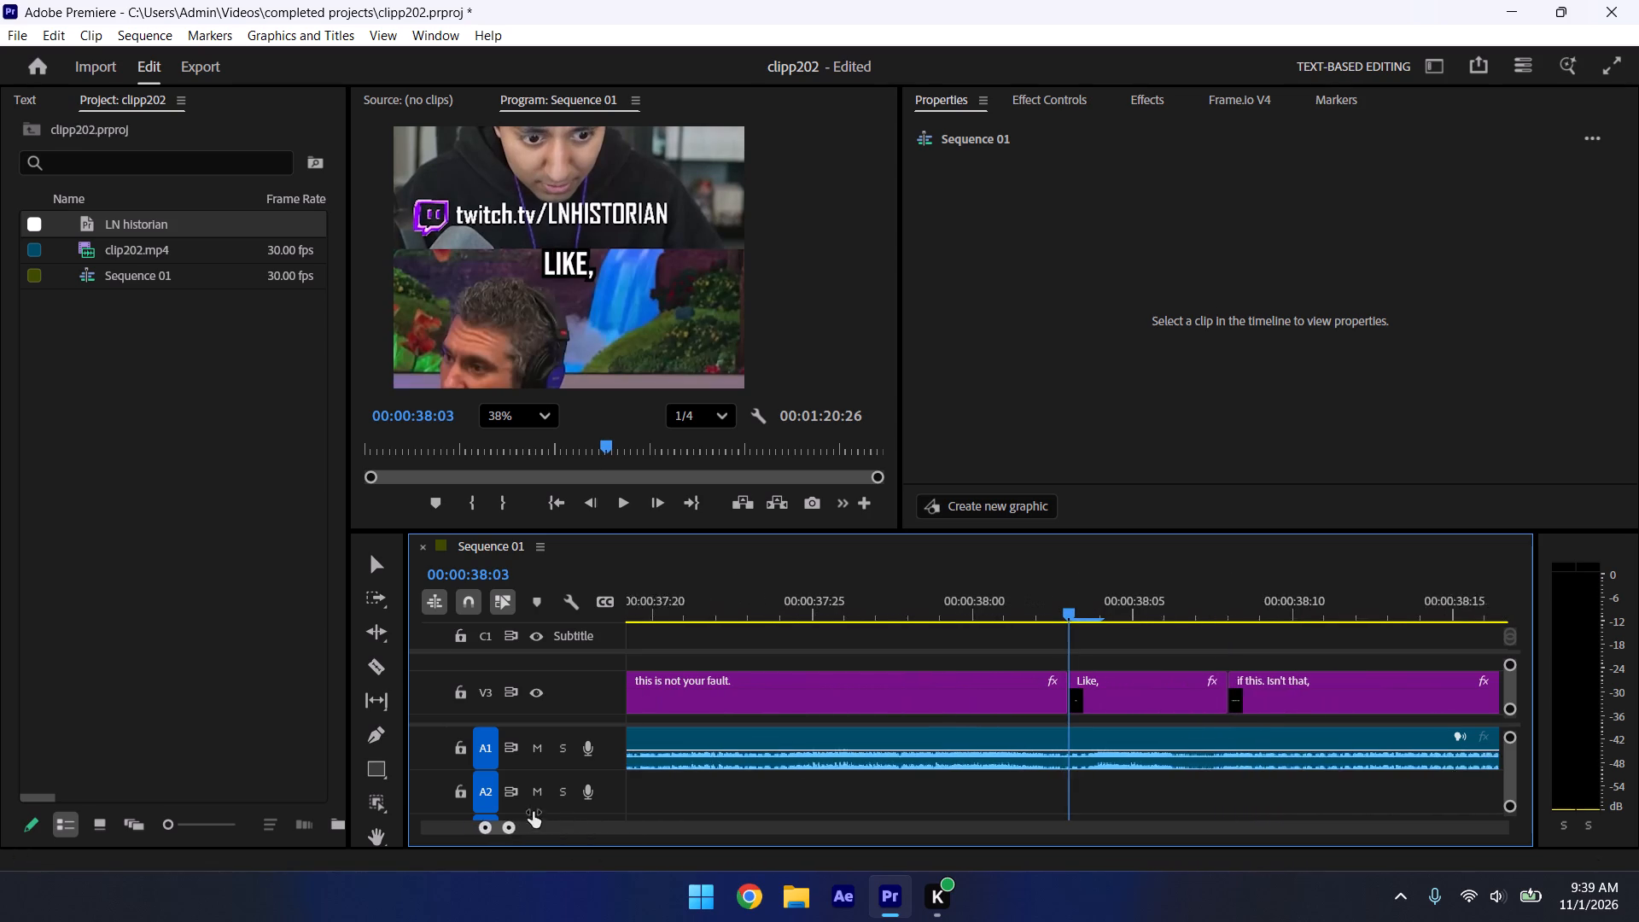
drag(533, 812, 534, 813)
drag(1228, 674, 1374, 699)
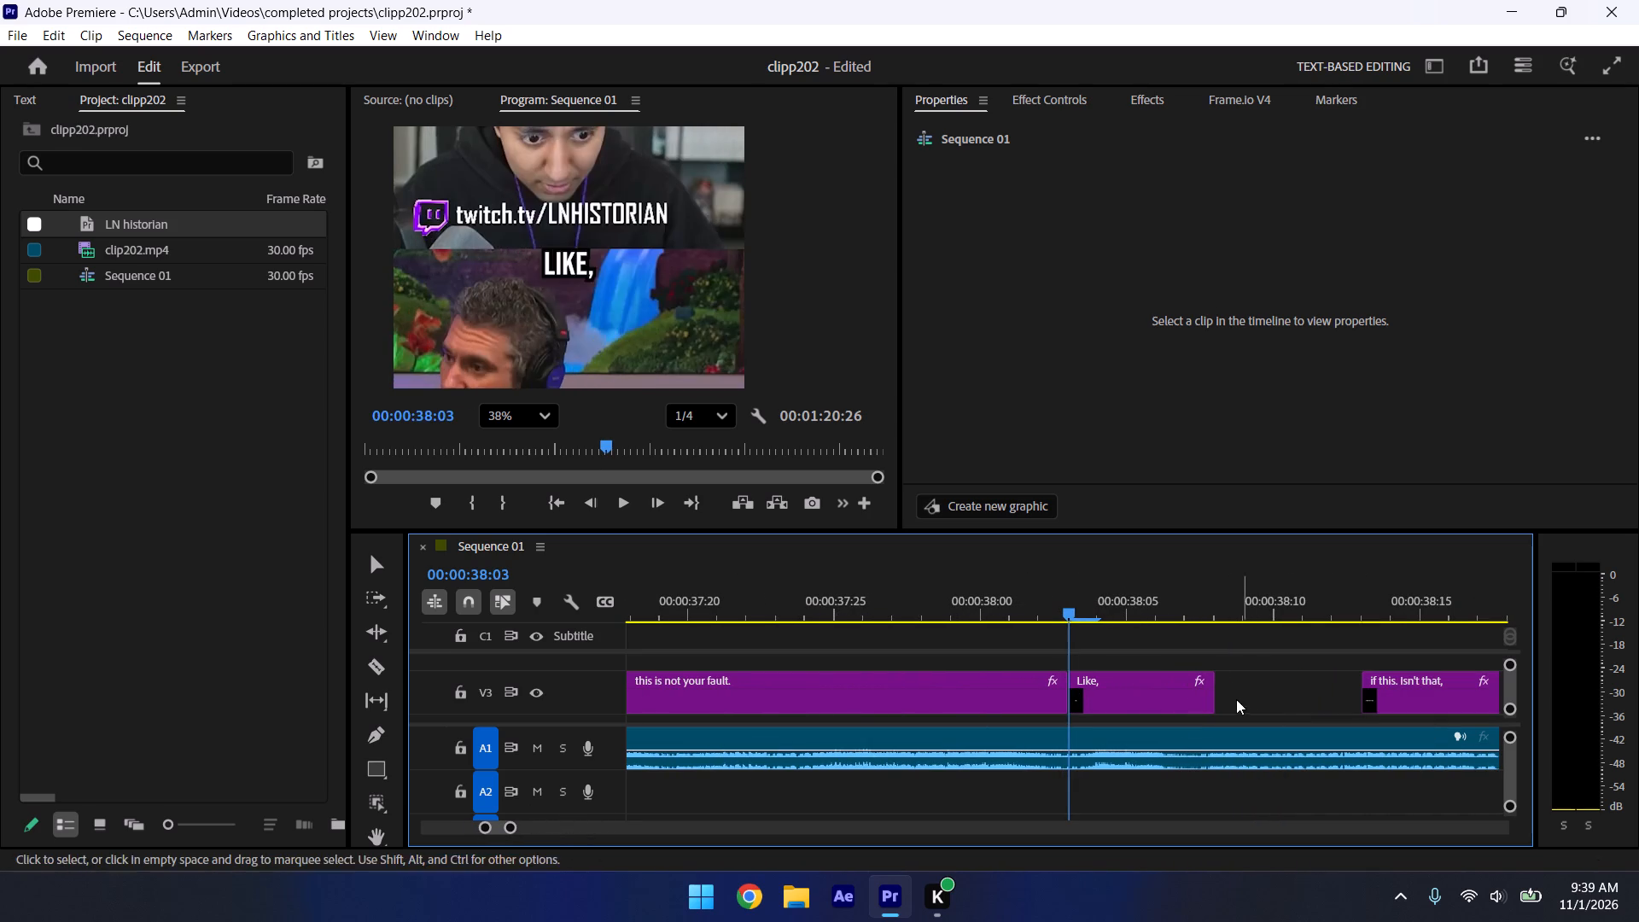
drag(1224, 687, 1345, 703)
Replace the "Like," caption graphic's text at 00:00:38:04 with "i will let you finish".
click(1108, 603)
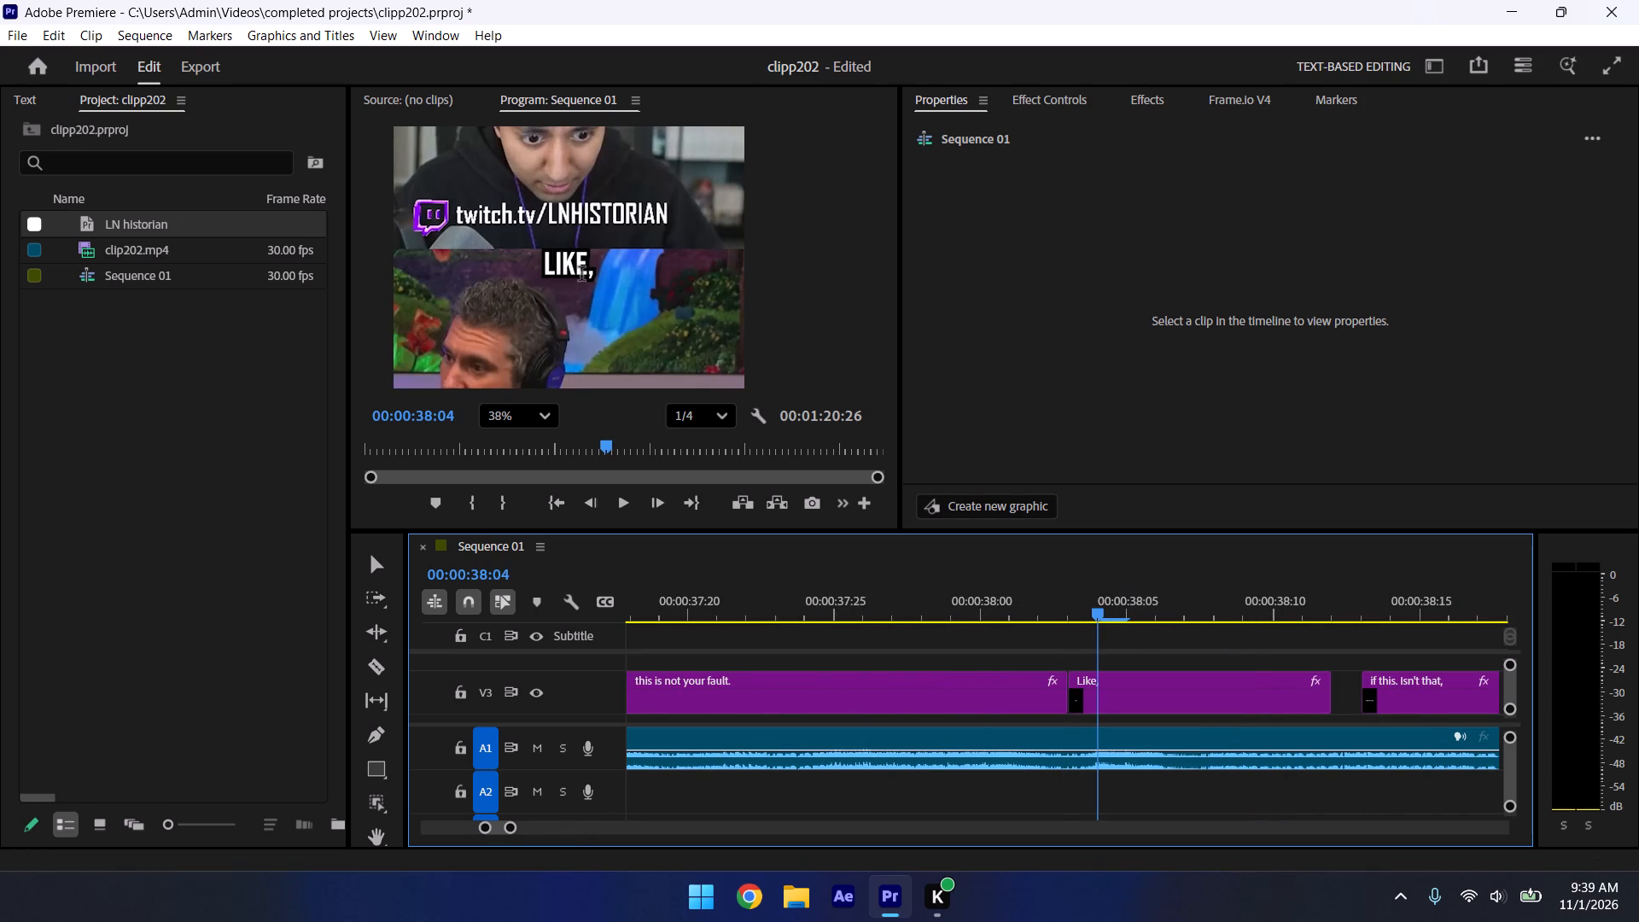
click(589, 277)
key(Right)
key(BackSpace)
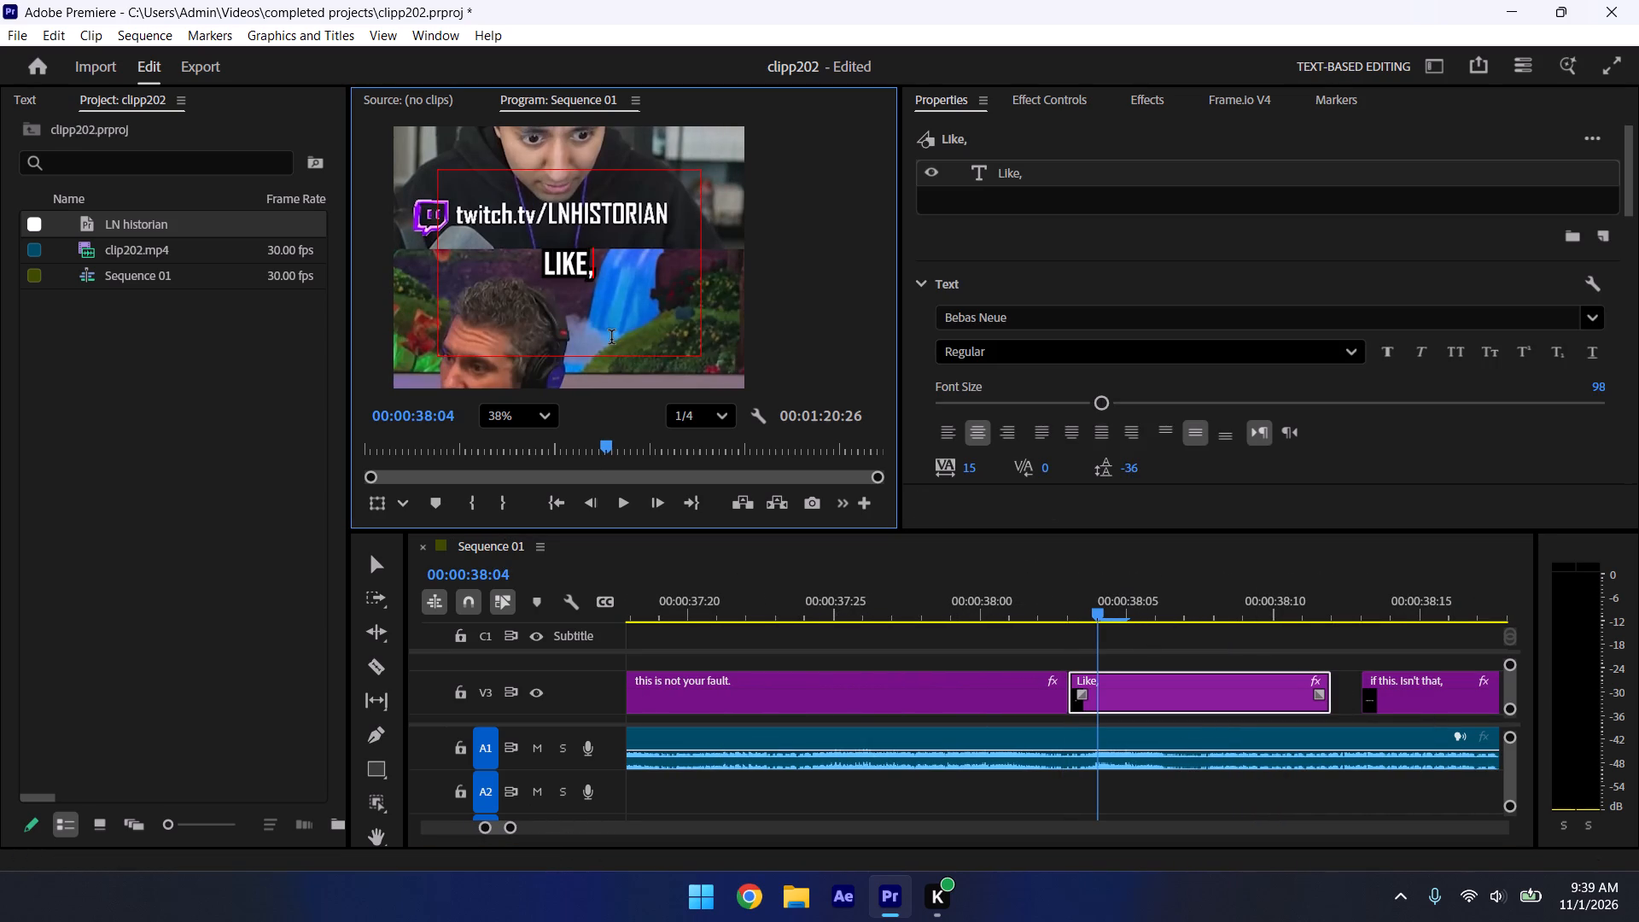
key(BackSpace)
key(BackSpace)
key(BackSpace)
key(BackSpace)
key(BackSpace)
text(i will let you finish)
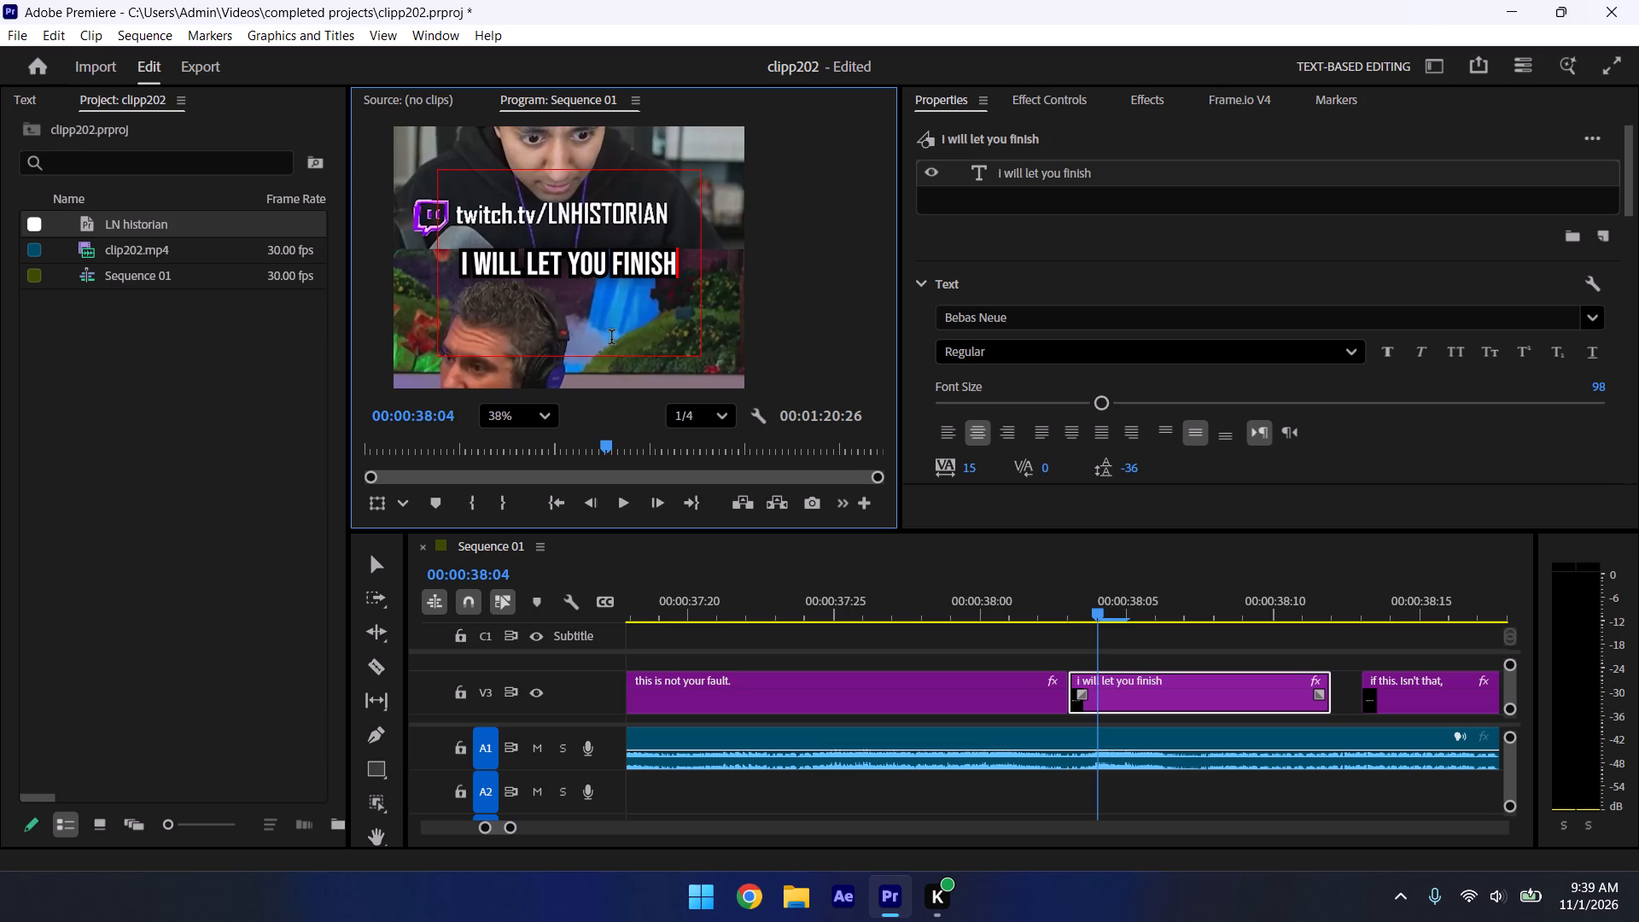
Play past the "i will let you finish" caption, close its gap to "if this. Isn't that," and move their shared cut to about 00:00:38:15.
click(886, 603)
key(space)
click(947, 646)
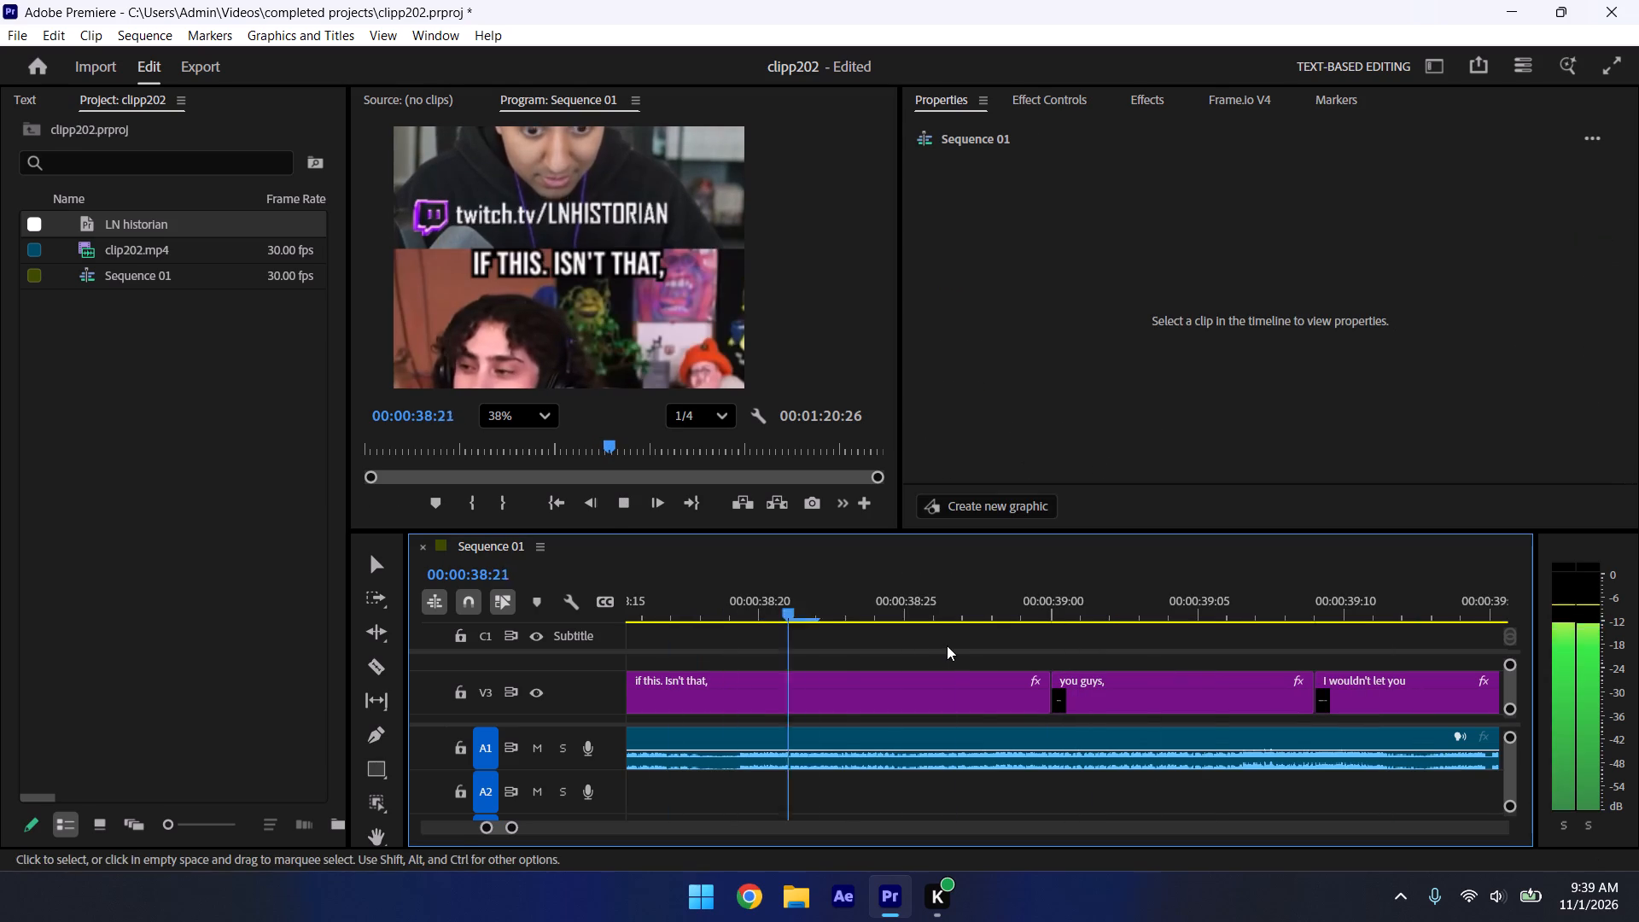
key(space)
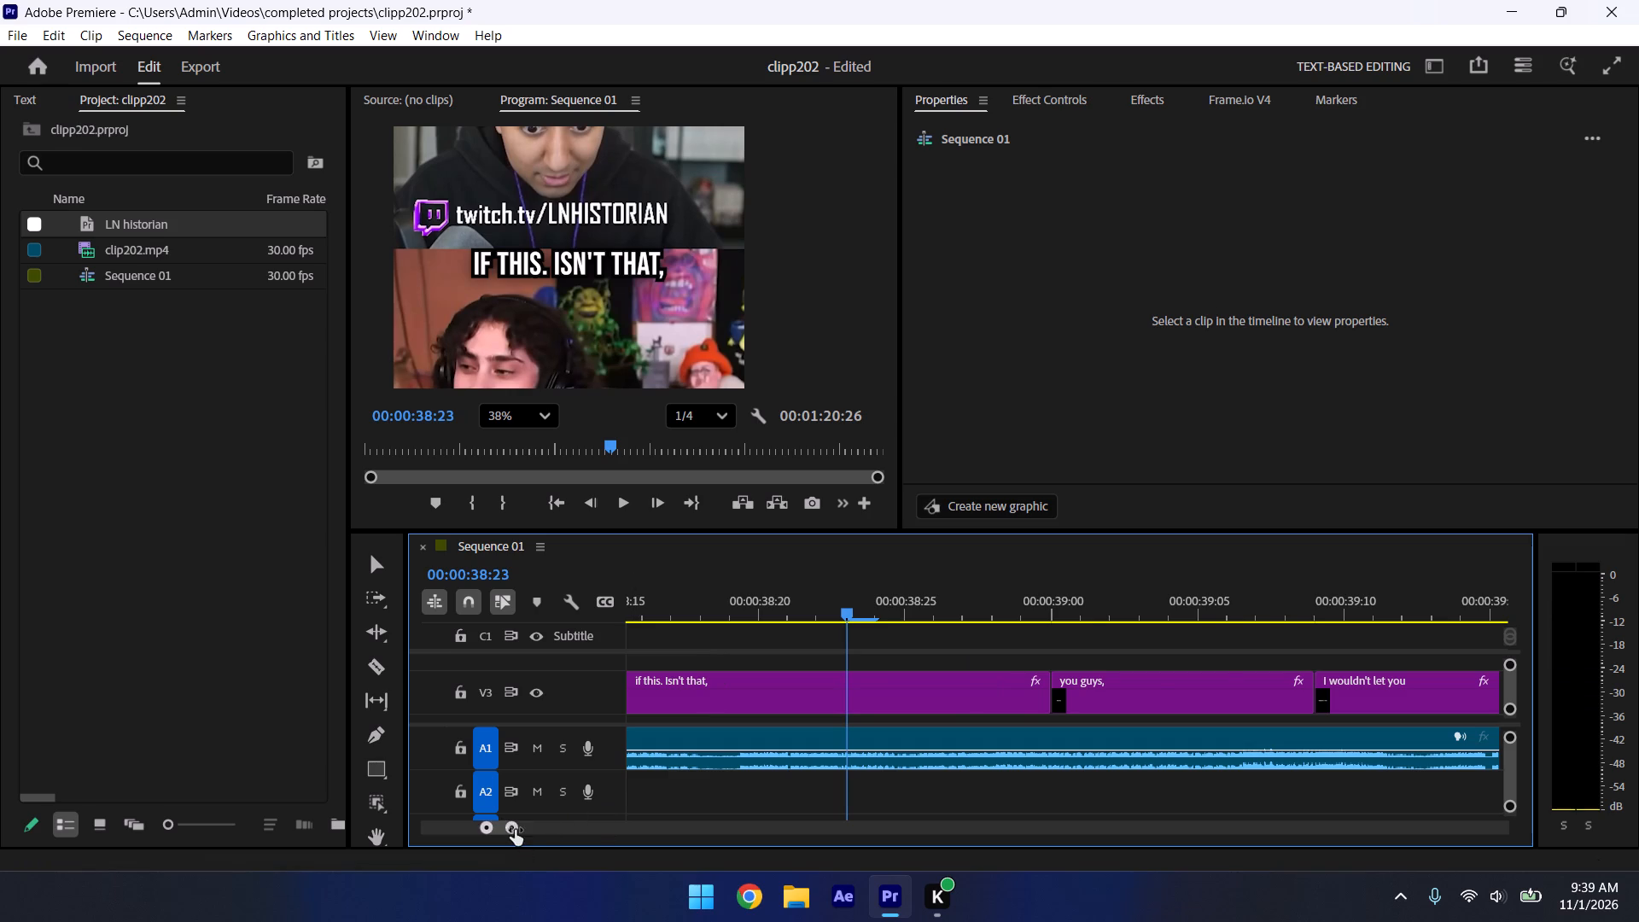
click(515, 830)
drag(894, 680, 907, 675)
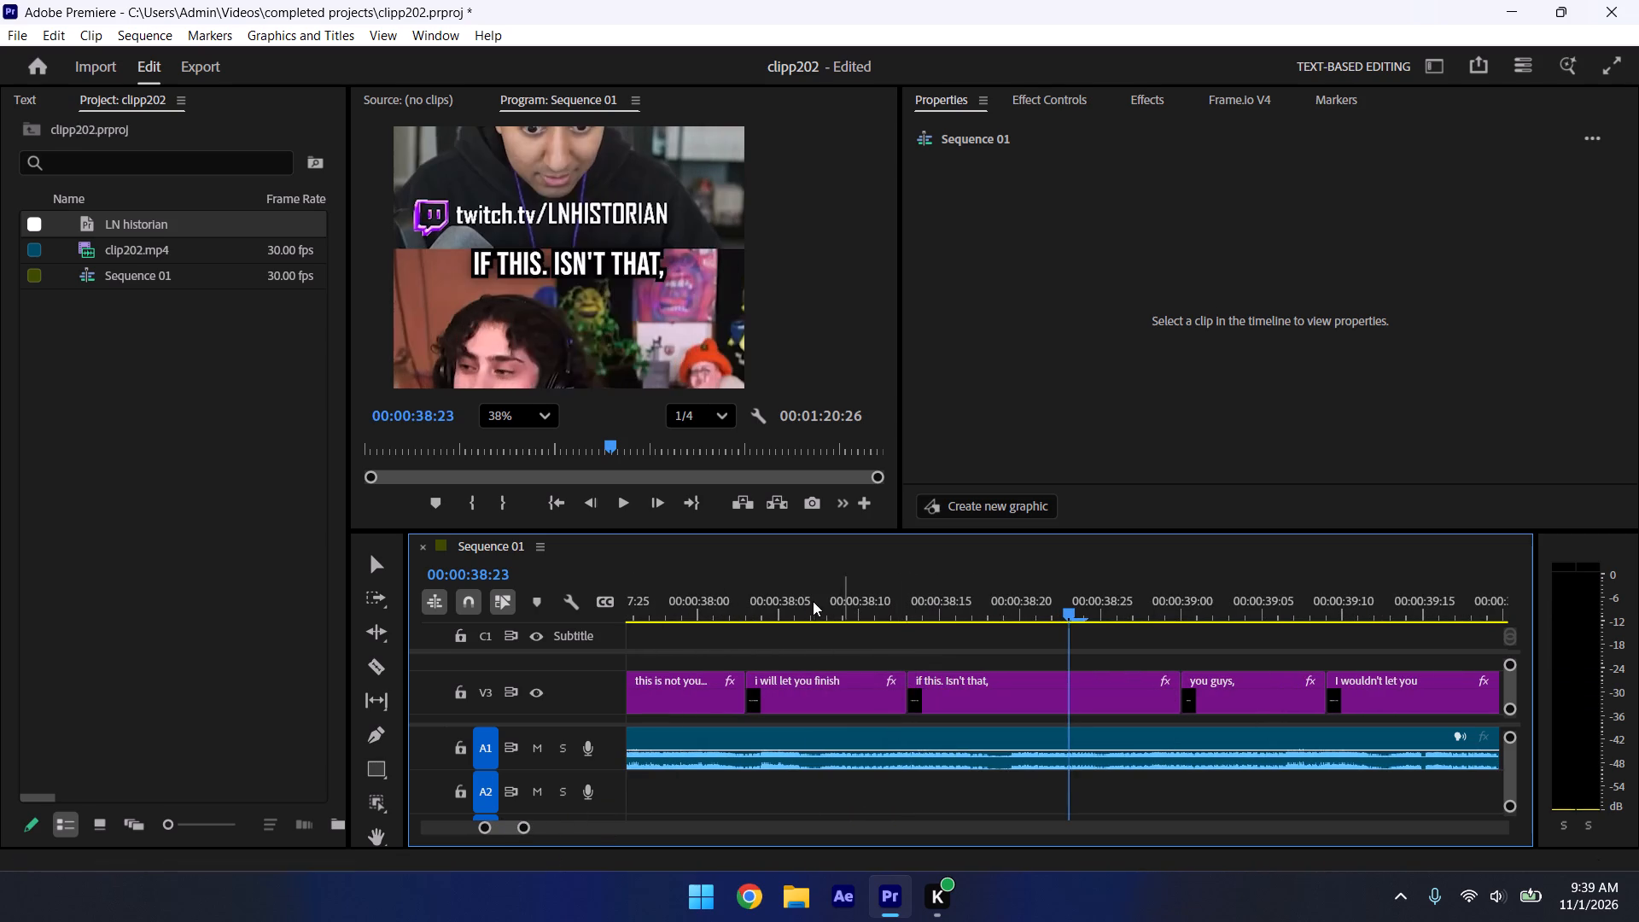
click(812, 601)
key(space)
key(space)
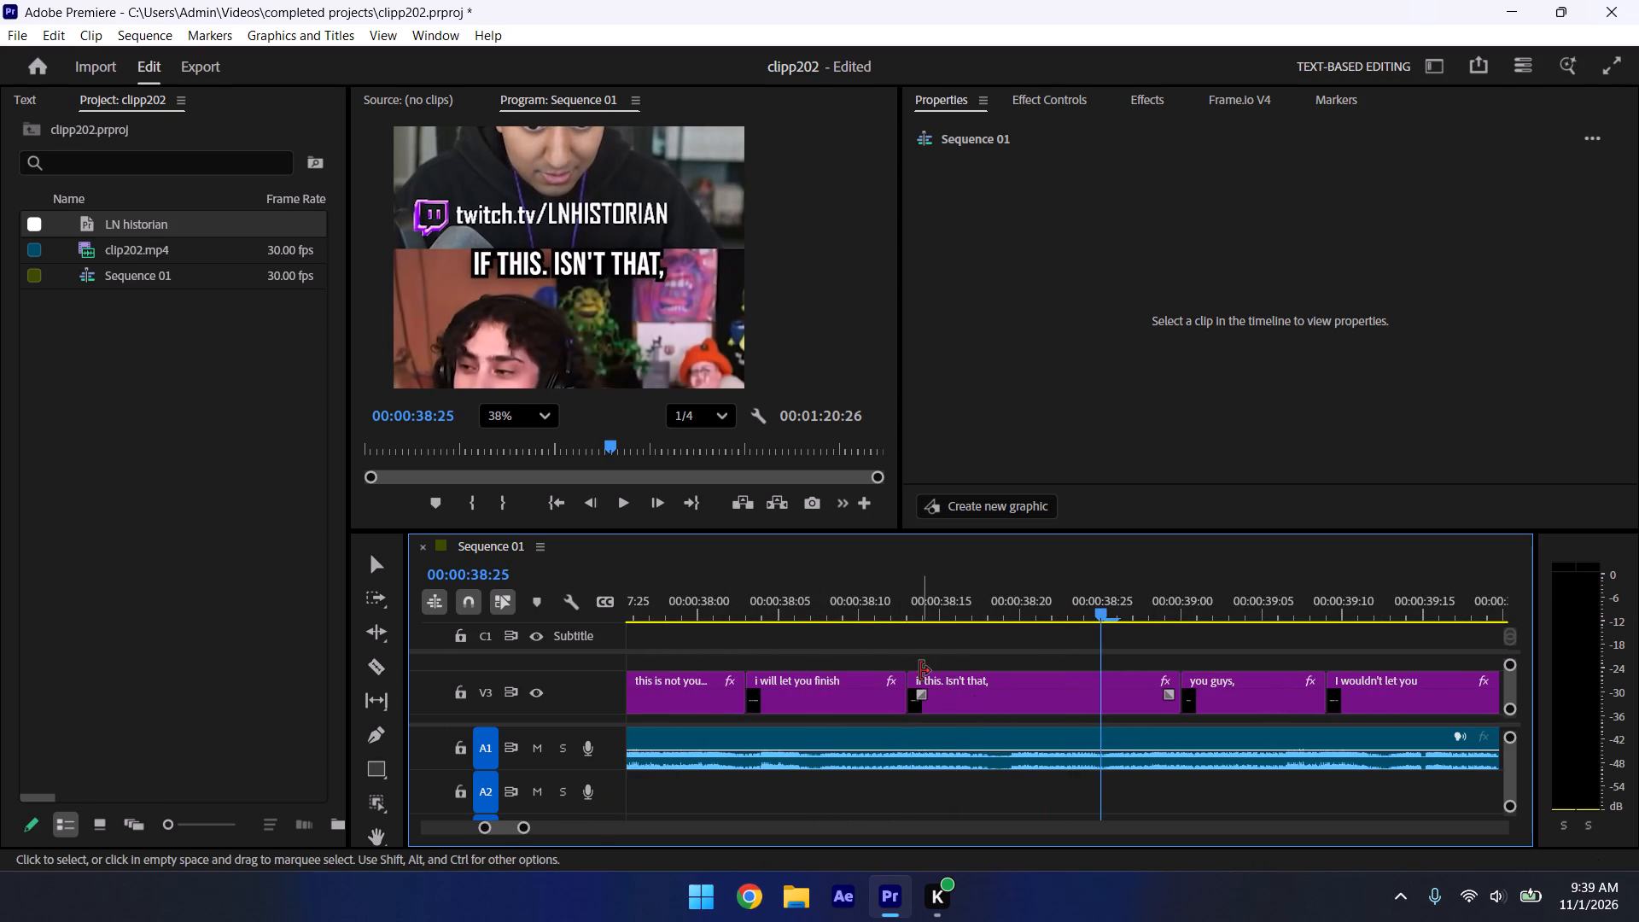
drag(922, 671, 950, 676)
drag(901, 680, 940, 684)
Replay from about 00:00:38:12 and change the "if this. Isn't that," caption graphic to read "this Isn't that,".
click(951, 616)
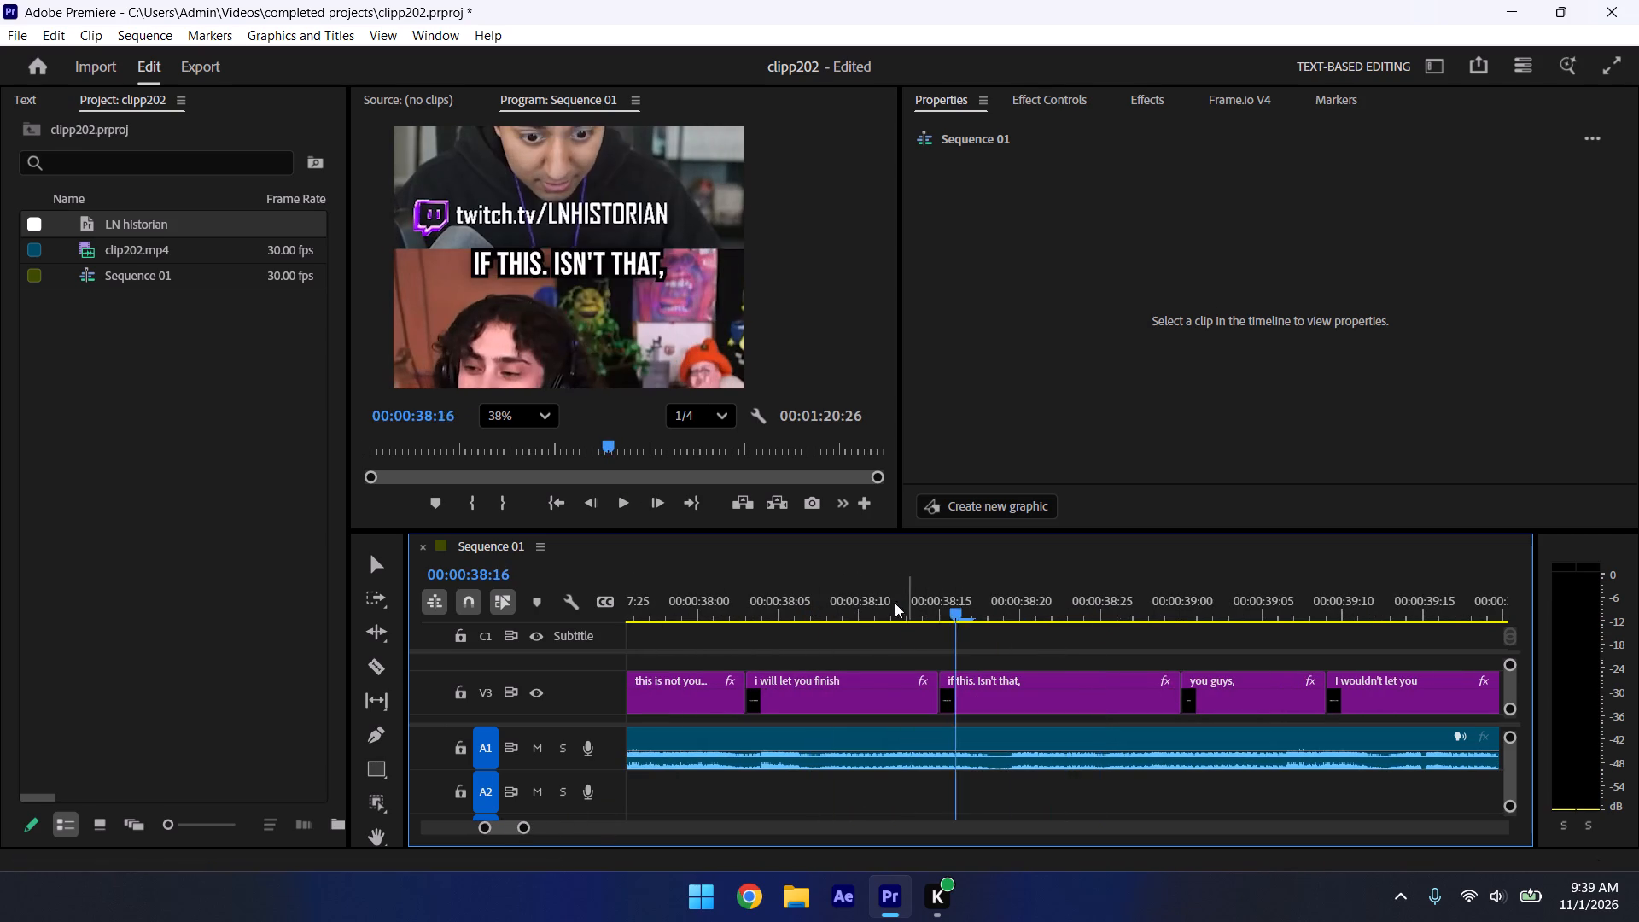
click(888, 598)
key(space)
key(space)
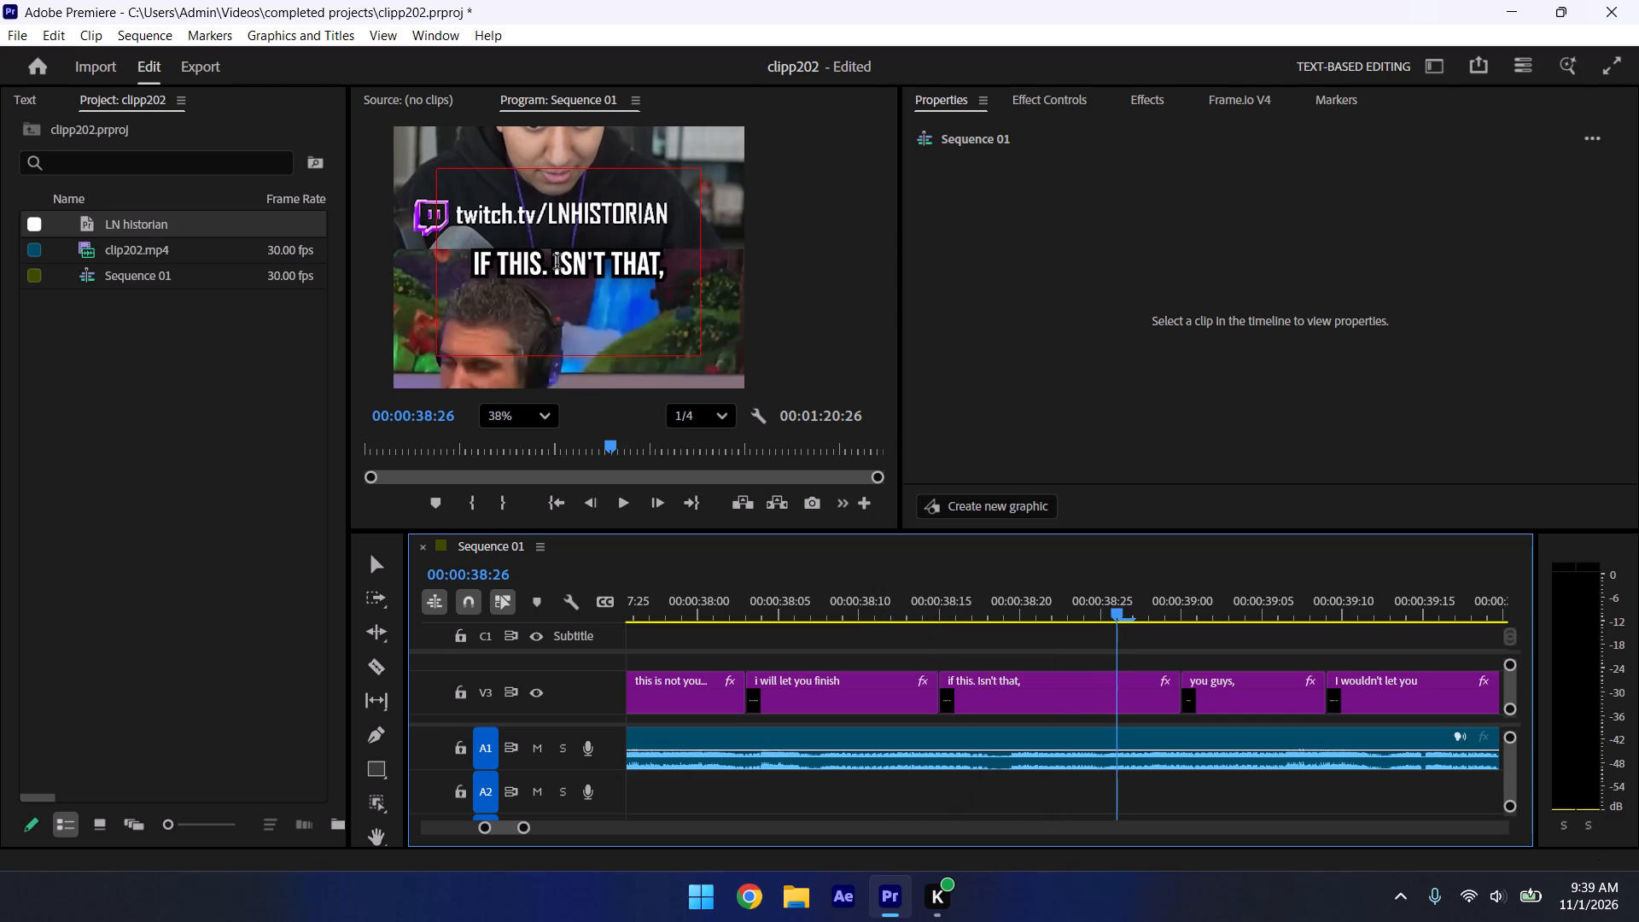
click(503, 272)
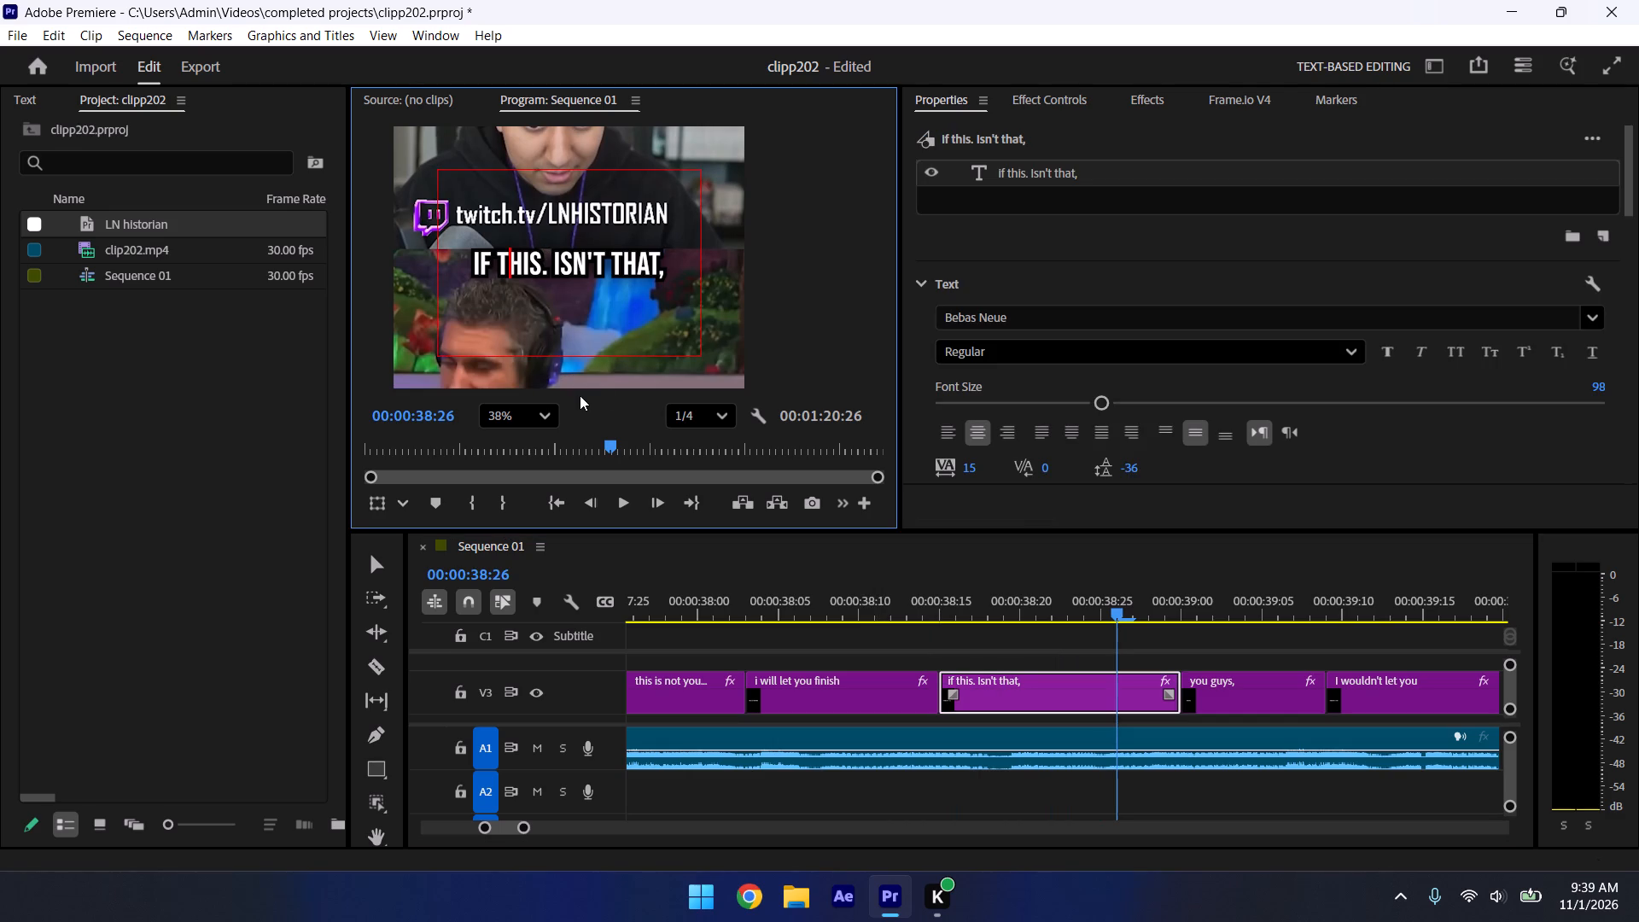
key(Left)
key(BackSpace)
key(BackSpace)
key(BackSpace)
key(Right)
key(Right)
key(Right)
key(Right)
key(Right)
key(Right)
key(Right)
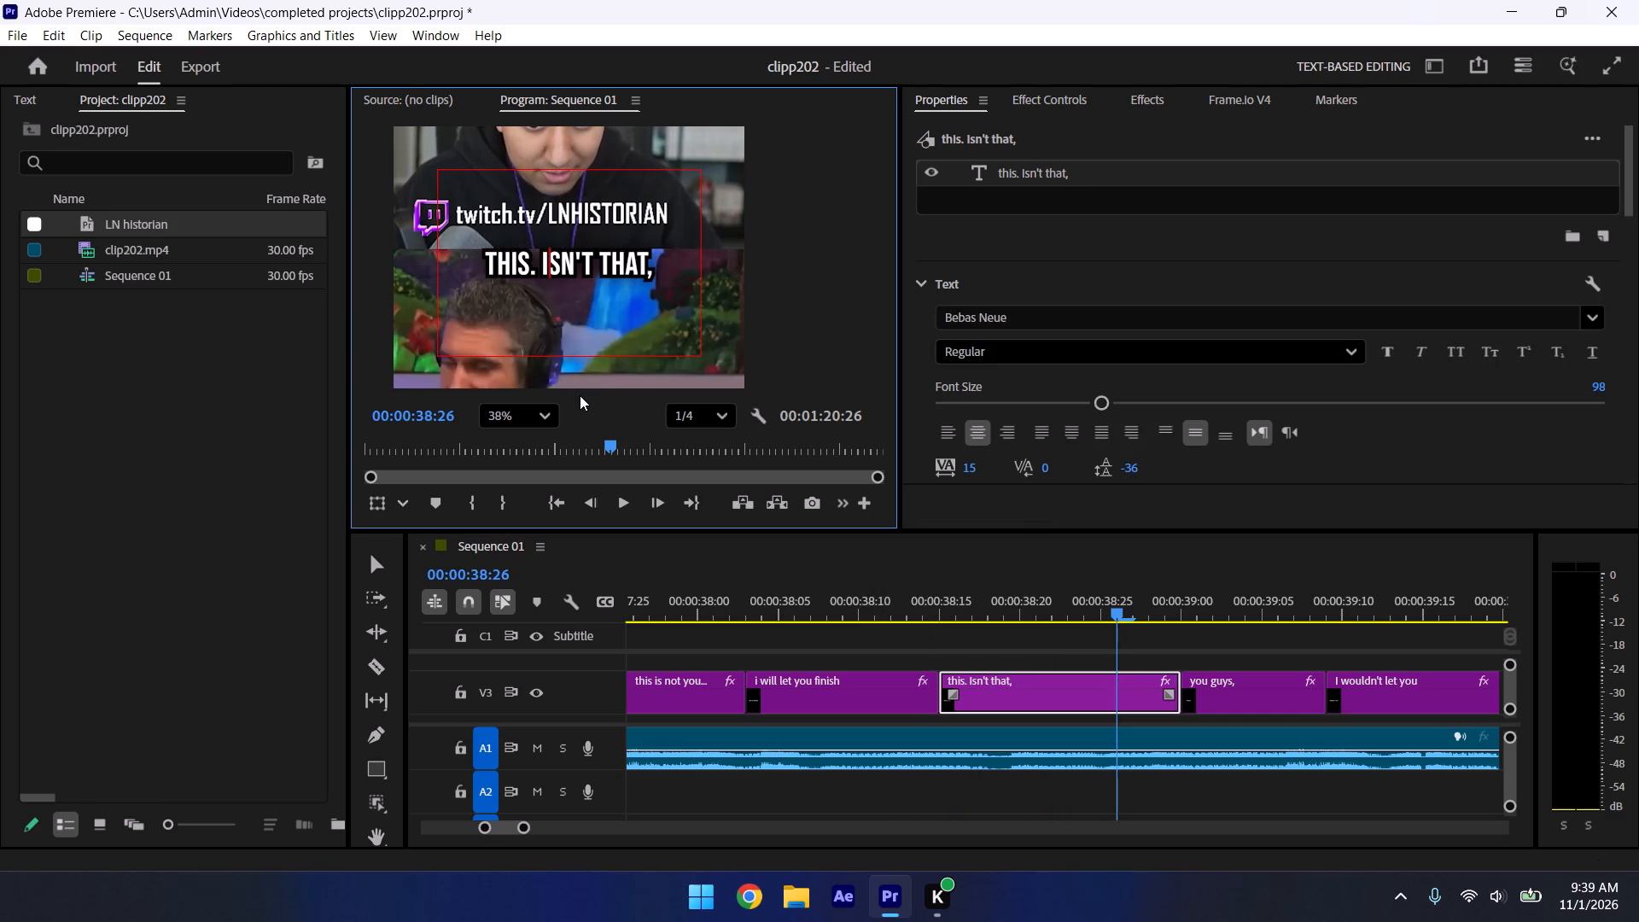
key(Left)
key(BackSpace)
key(BackSpace)
key(space)
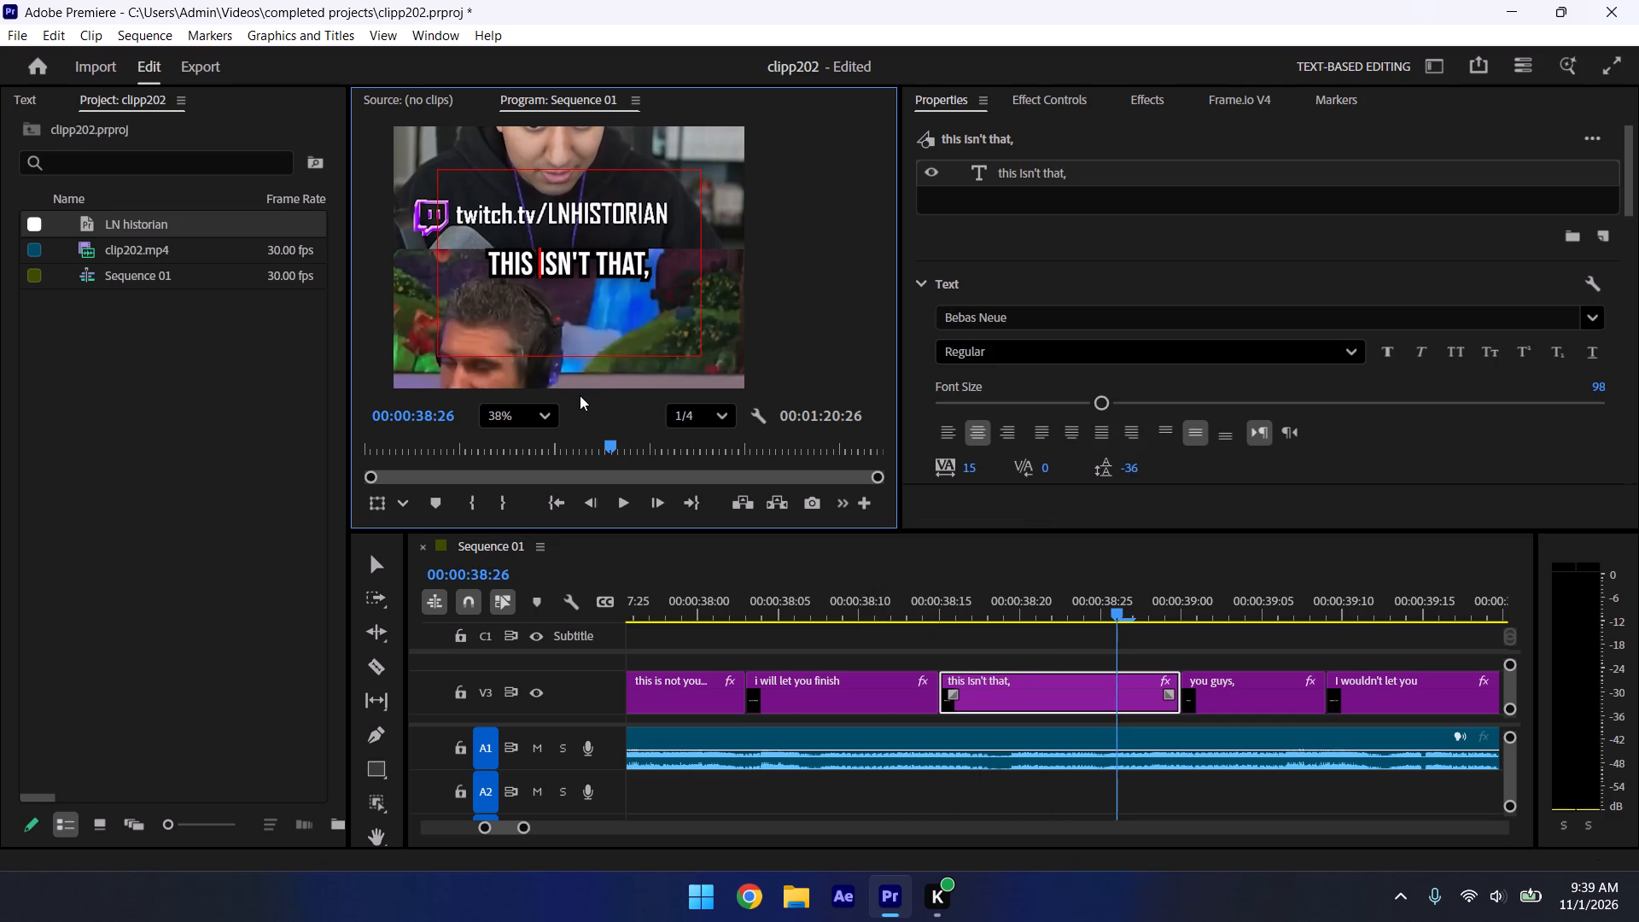
Move the cut between the "i will let you finish" and "this Isn't that," graphics to about 00:00:38:16.
click(959, 606)
click(868, 592)
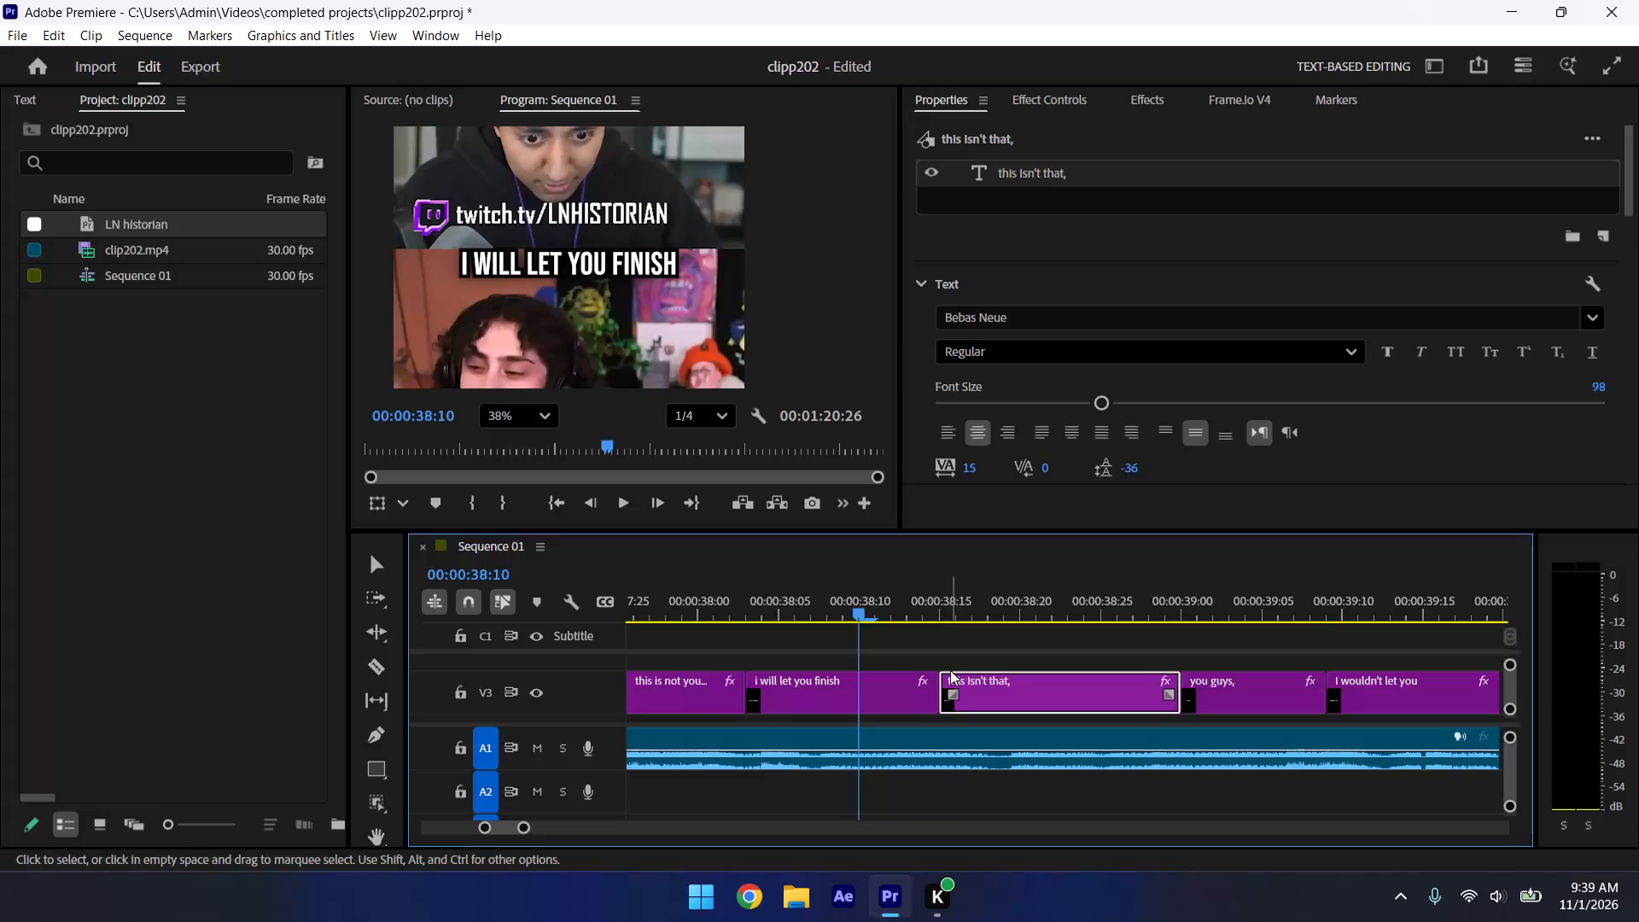
drag(948, 674, 966, 680)
drag(940, 674, 956, 677)
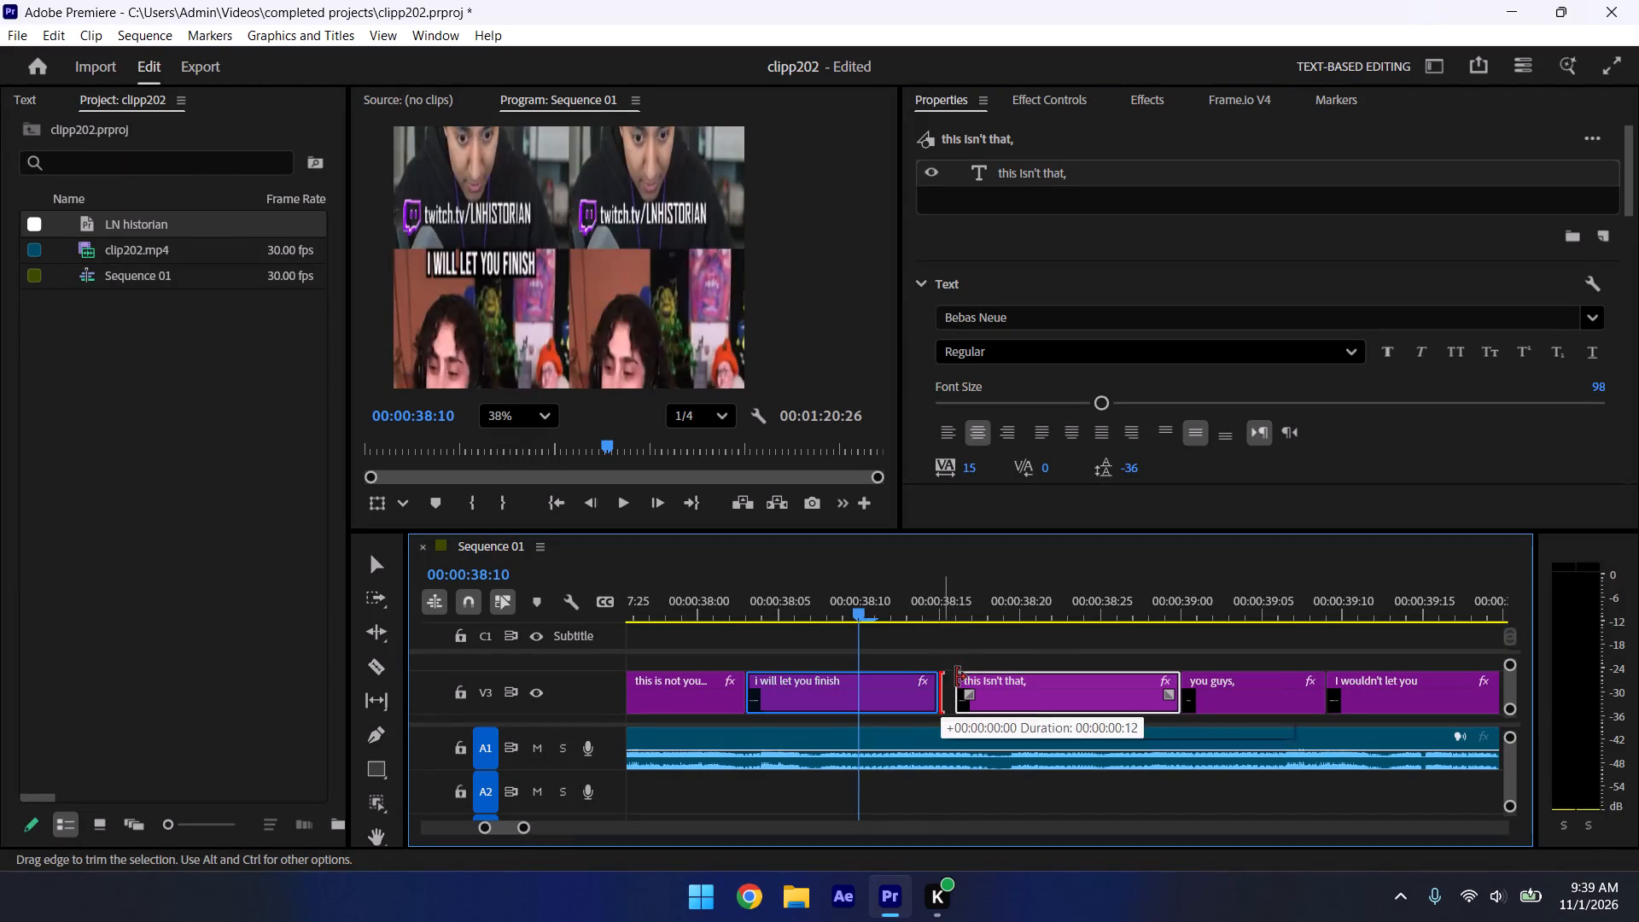
drag(956, 677, 957, 677)
Play the captions from about 00:00:38:04 to 00:00:40:00 to check their wording and timing against the audio.
click(974, 656)
key(space)
key(space)
click(738, 623)
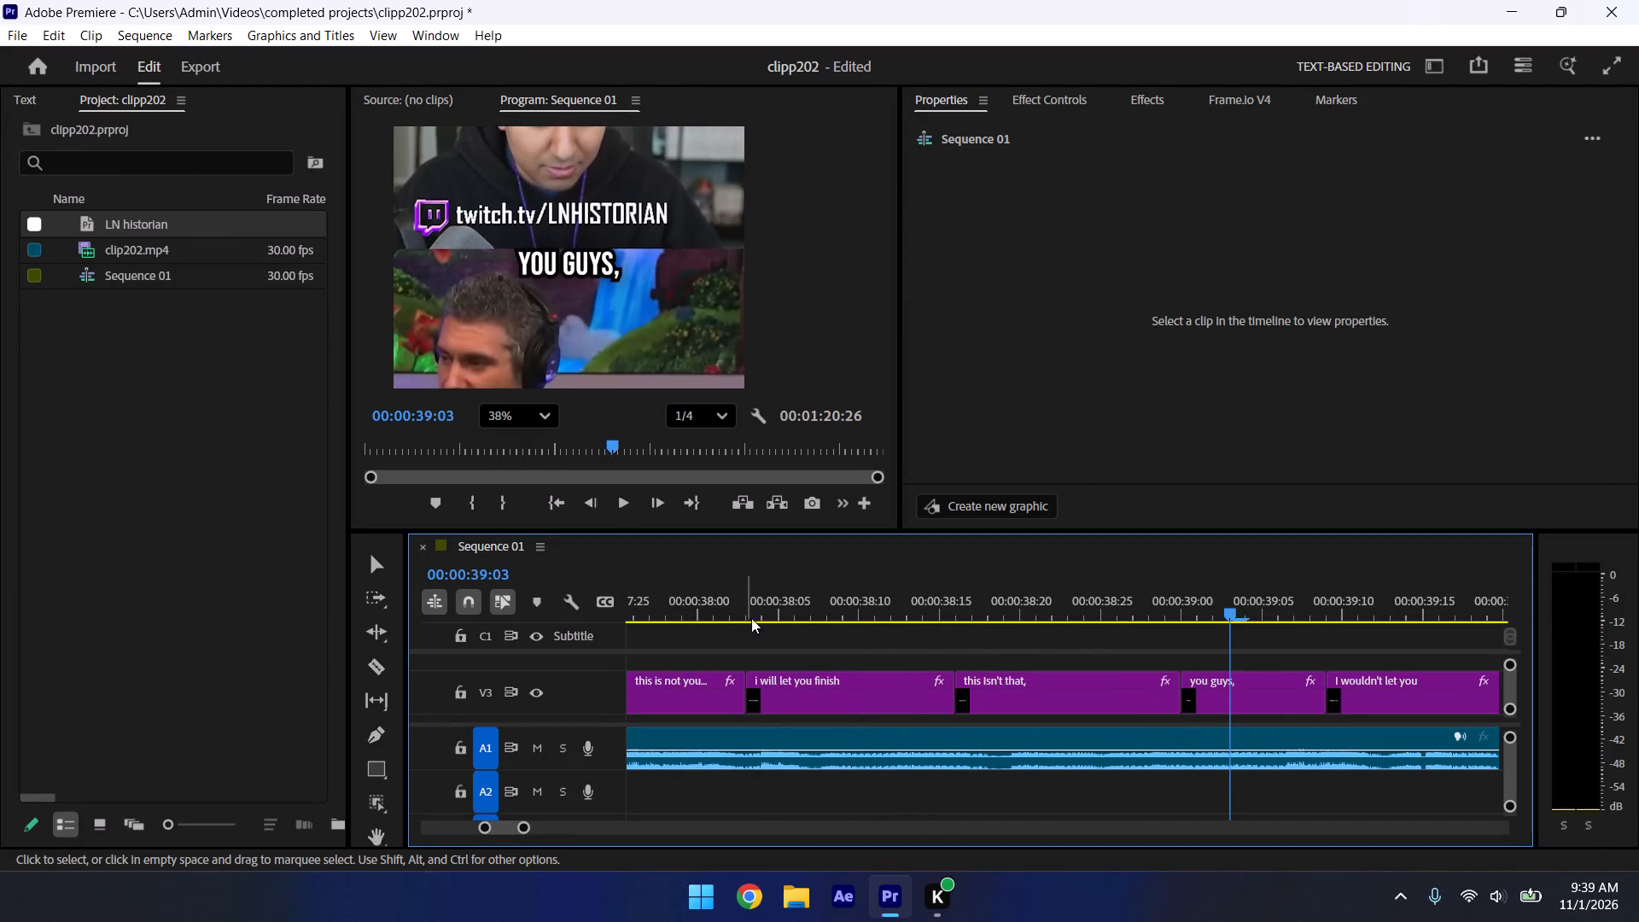
click(765, 593)
key(space)
key(space)
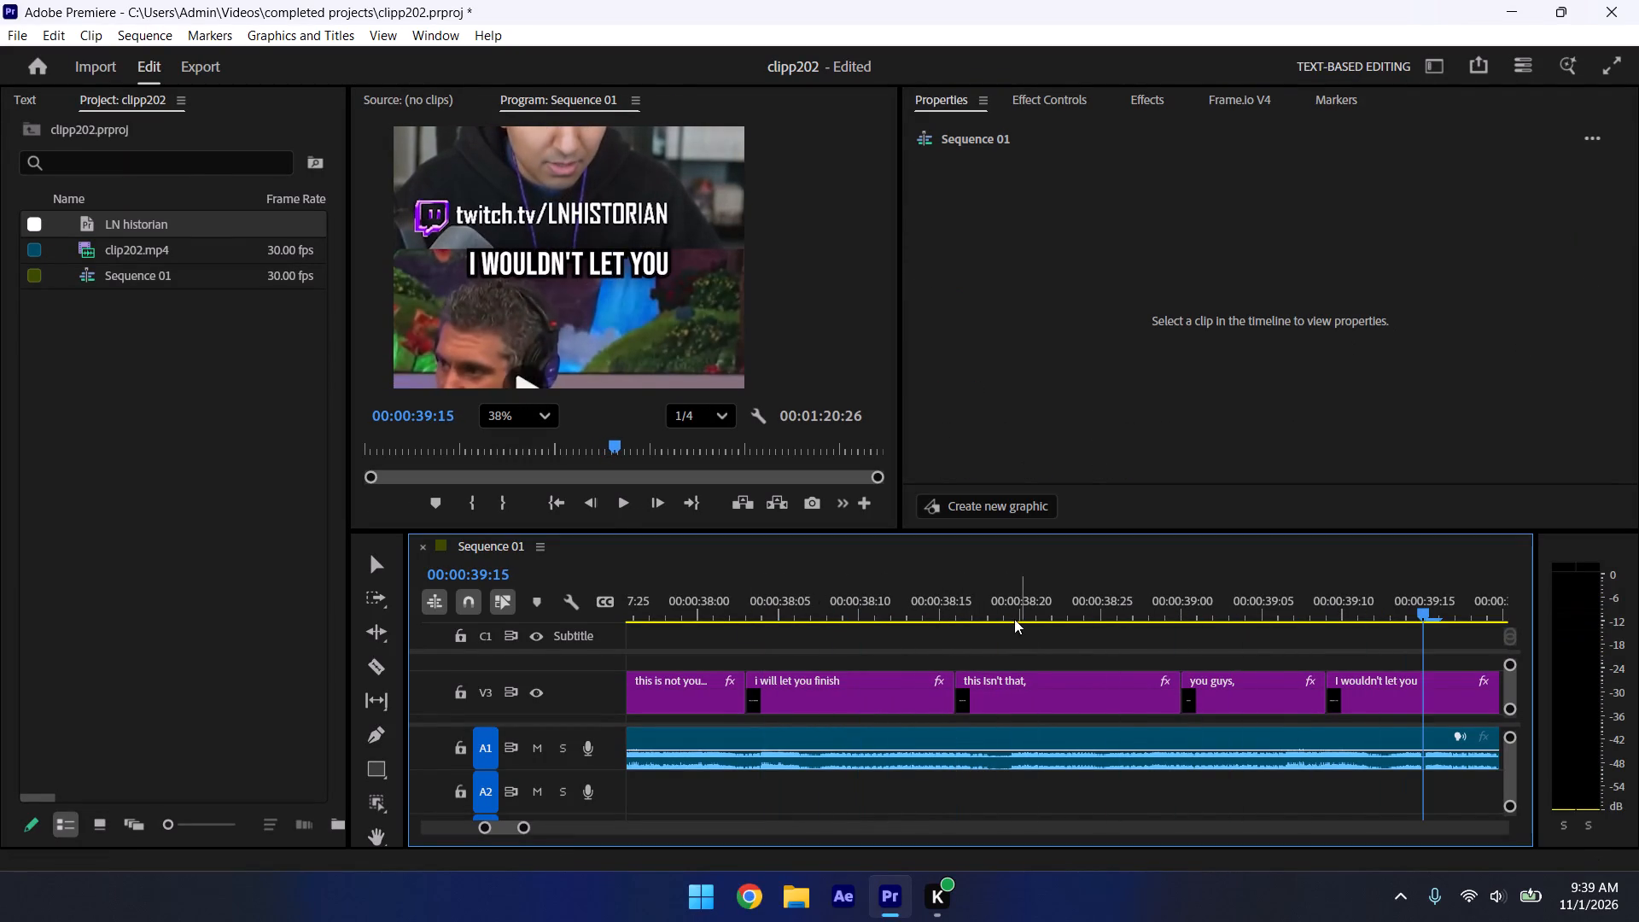
key(space)
key(space)
Change the "I wouldn't let you" caption graphic at 00:00:40:01 to read "I will let you finish".
click(878, 597)
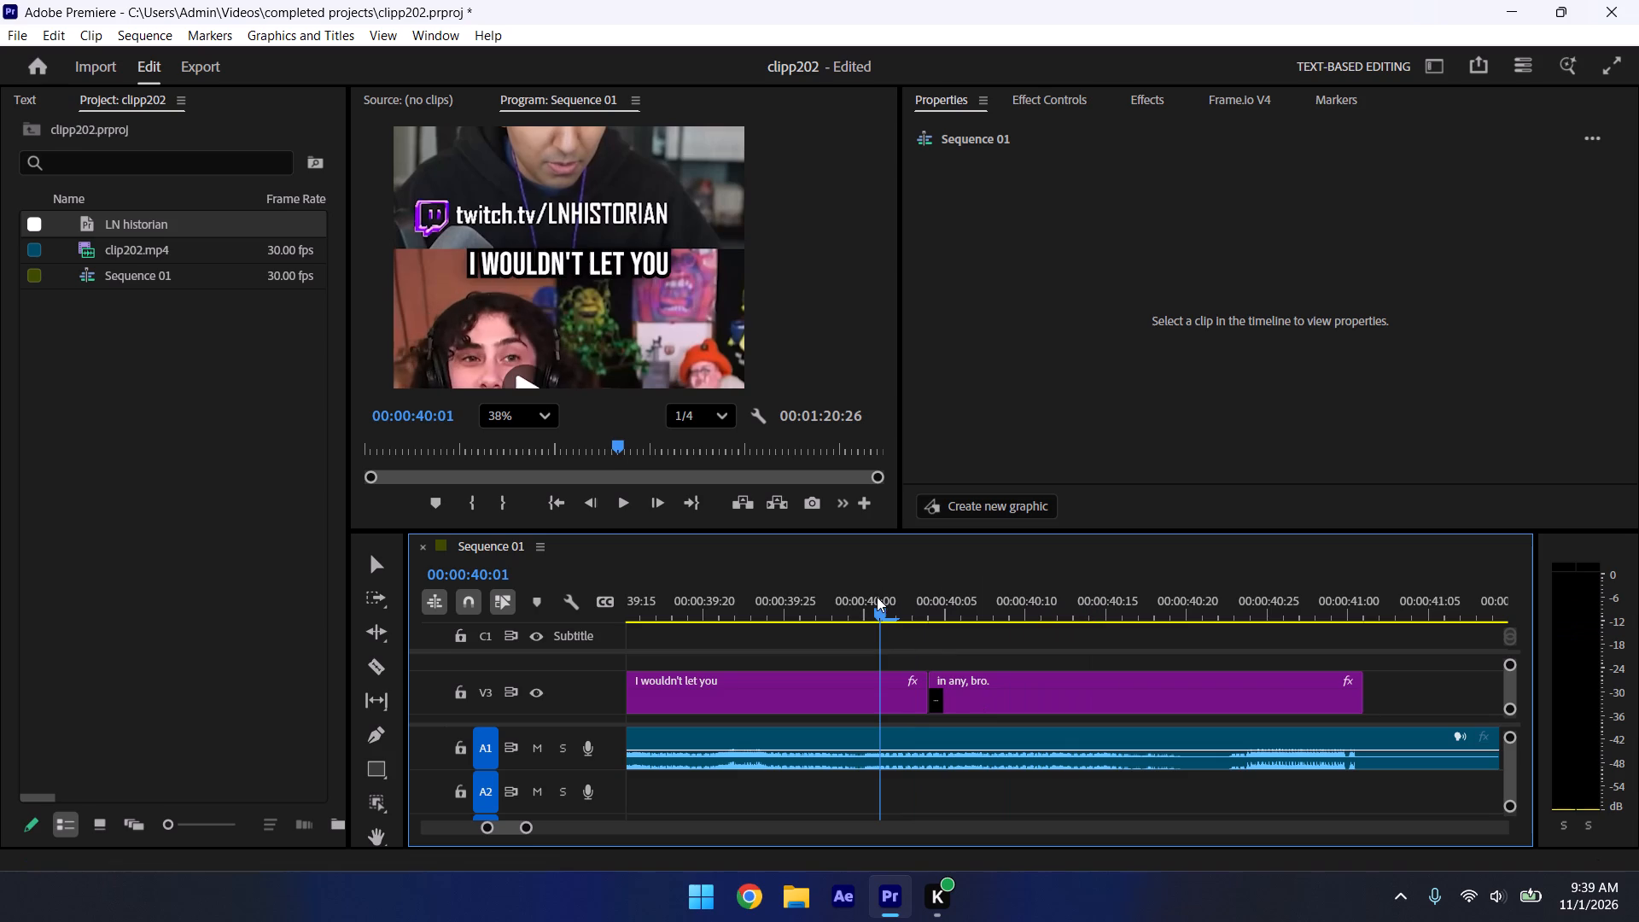
click(652, 260)
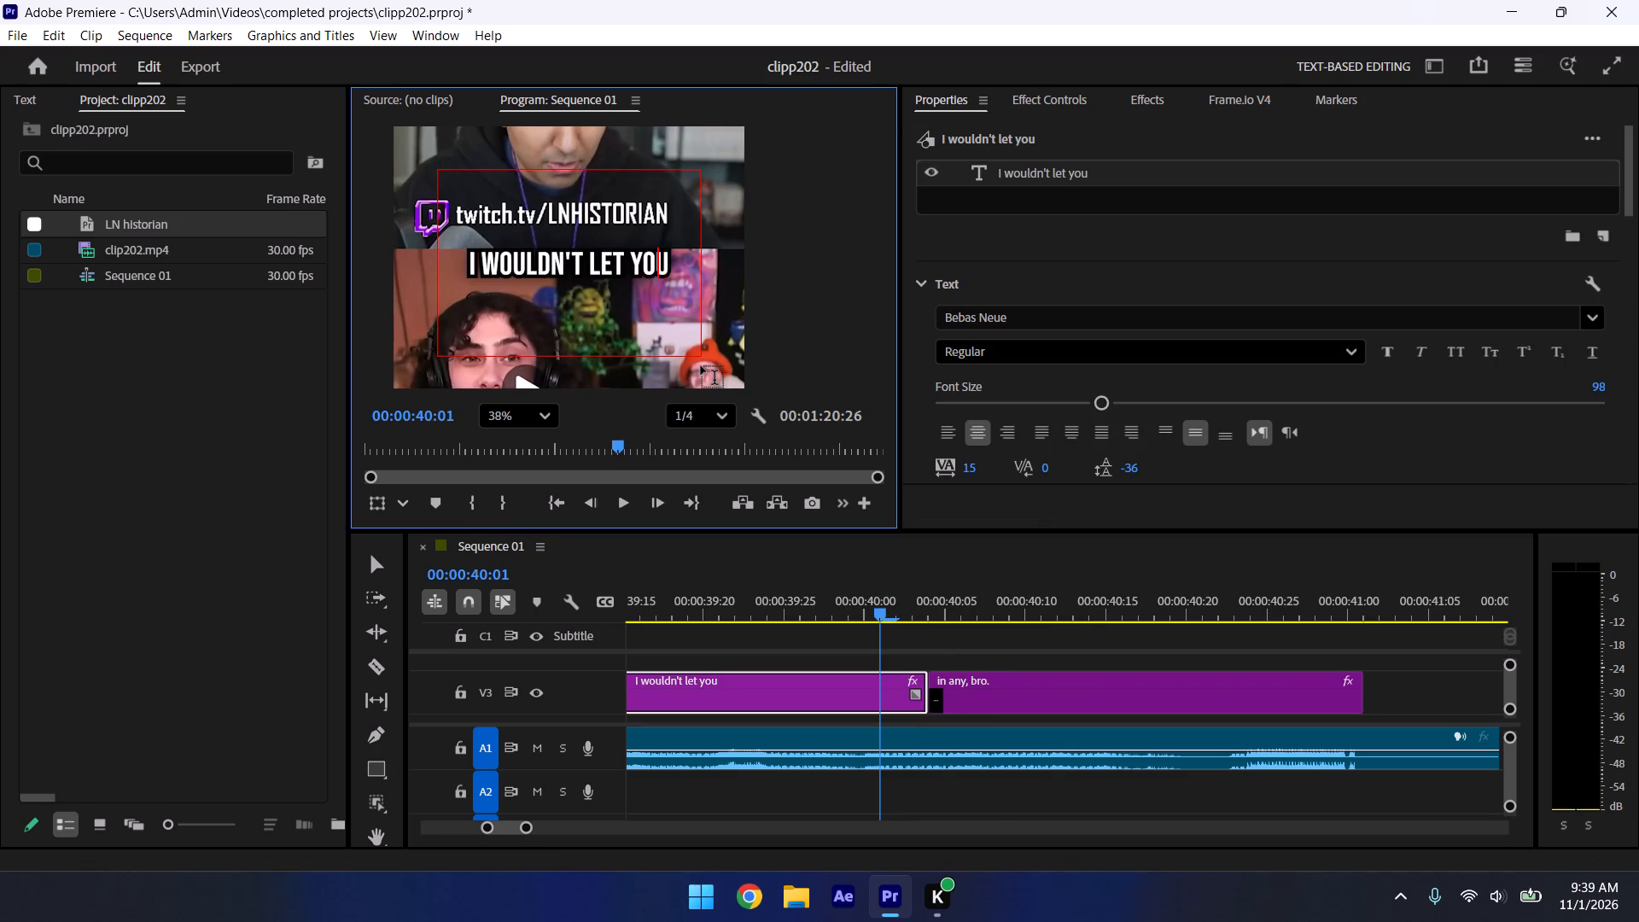
key(BackSpace)
key(BackSpace)
key(BackSpace)
key(BackSpace)
key(BackSpace)
key(BackSpace)
key(BackSpace)
key(BackSpace)
key(BackSpace)
key(BackSpace)
key(BackSpace)
key(BackSpace)
key(BackSpace)
key(BackSpace)
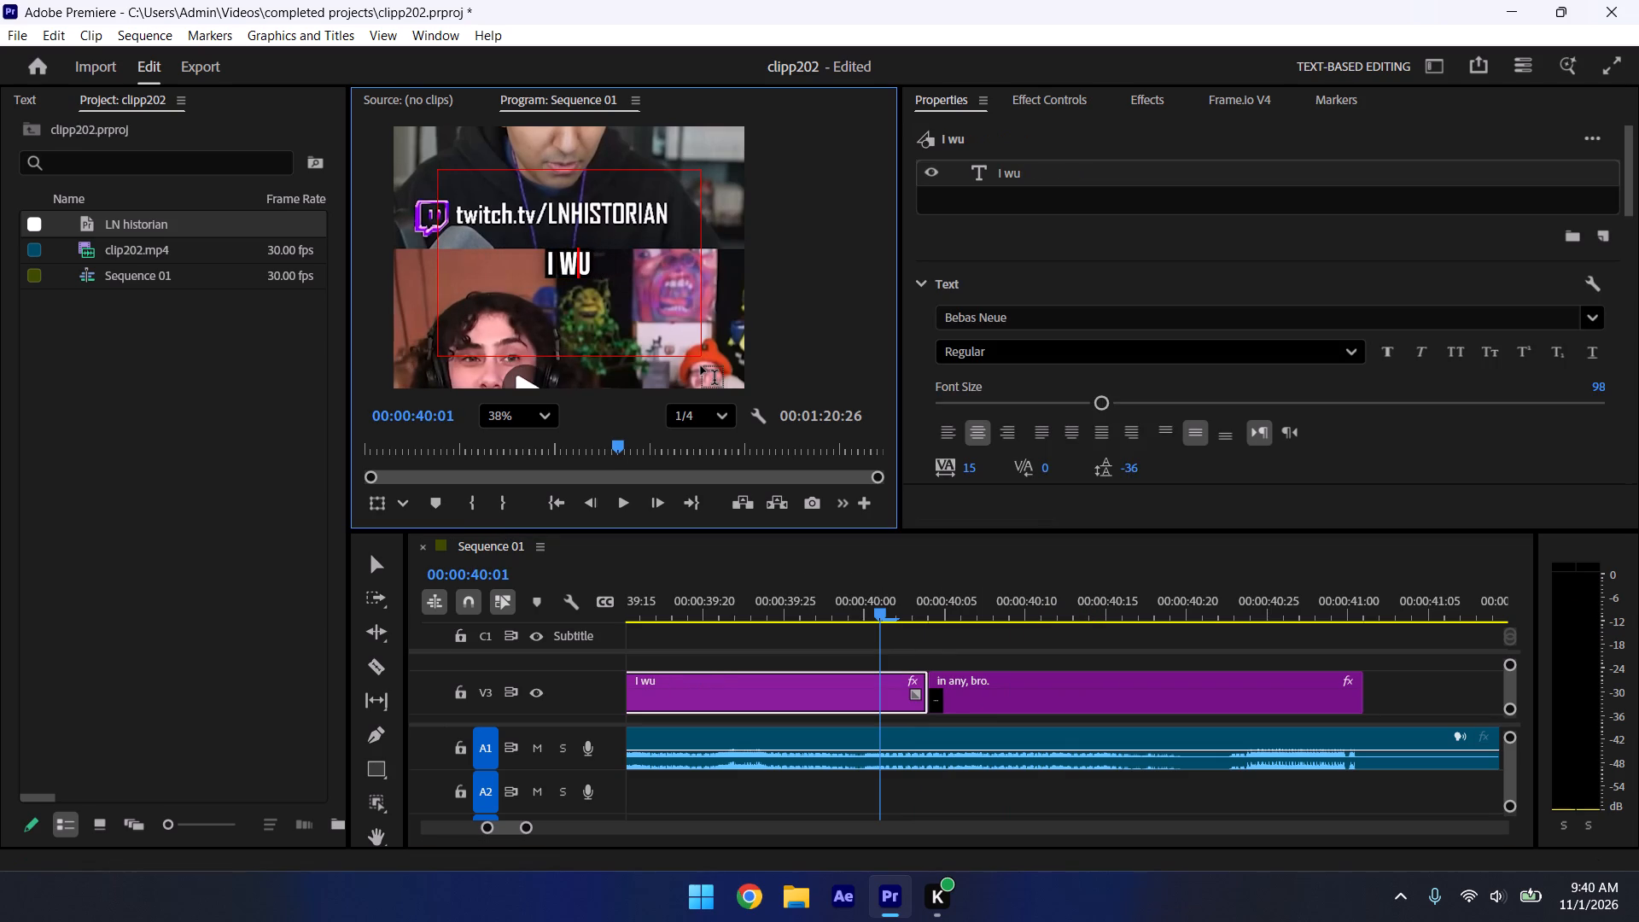
text(ill let)
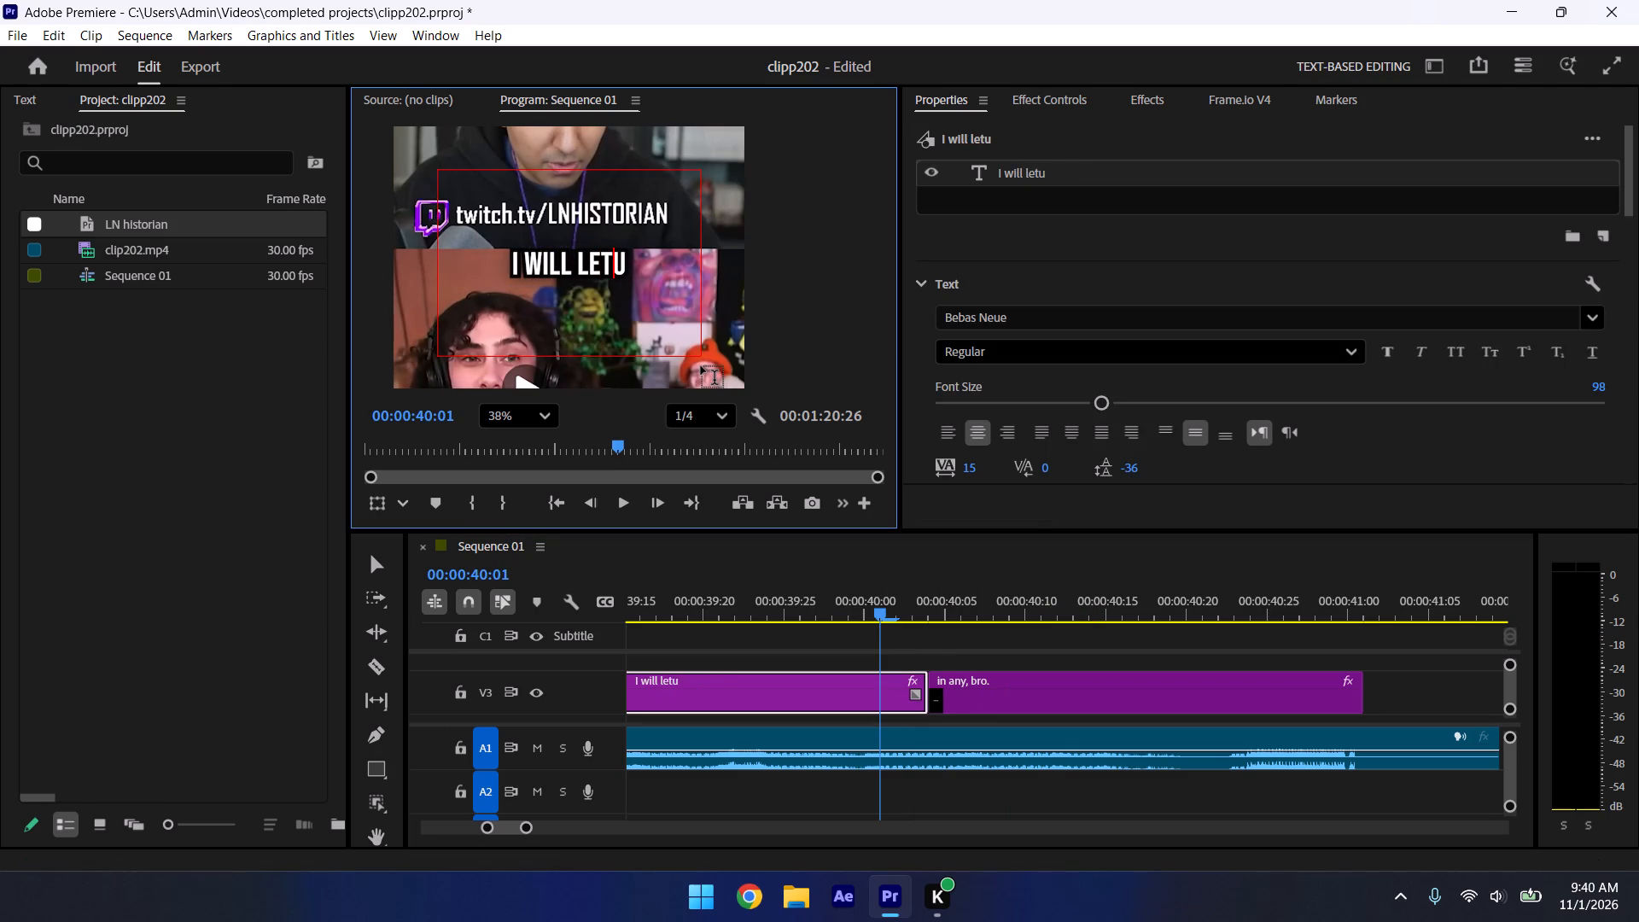
key(space)
text(yo)
key(Up)
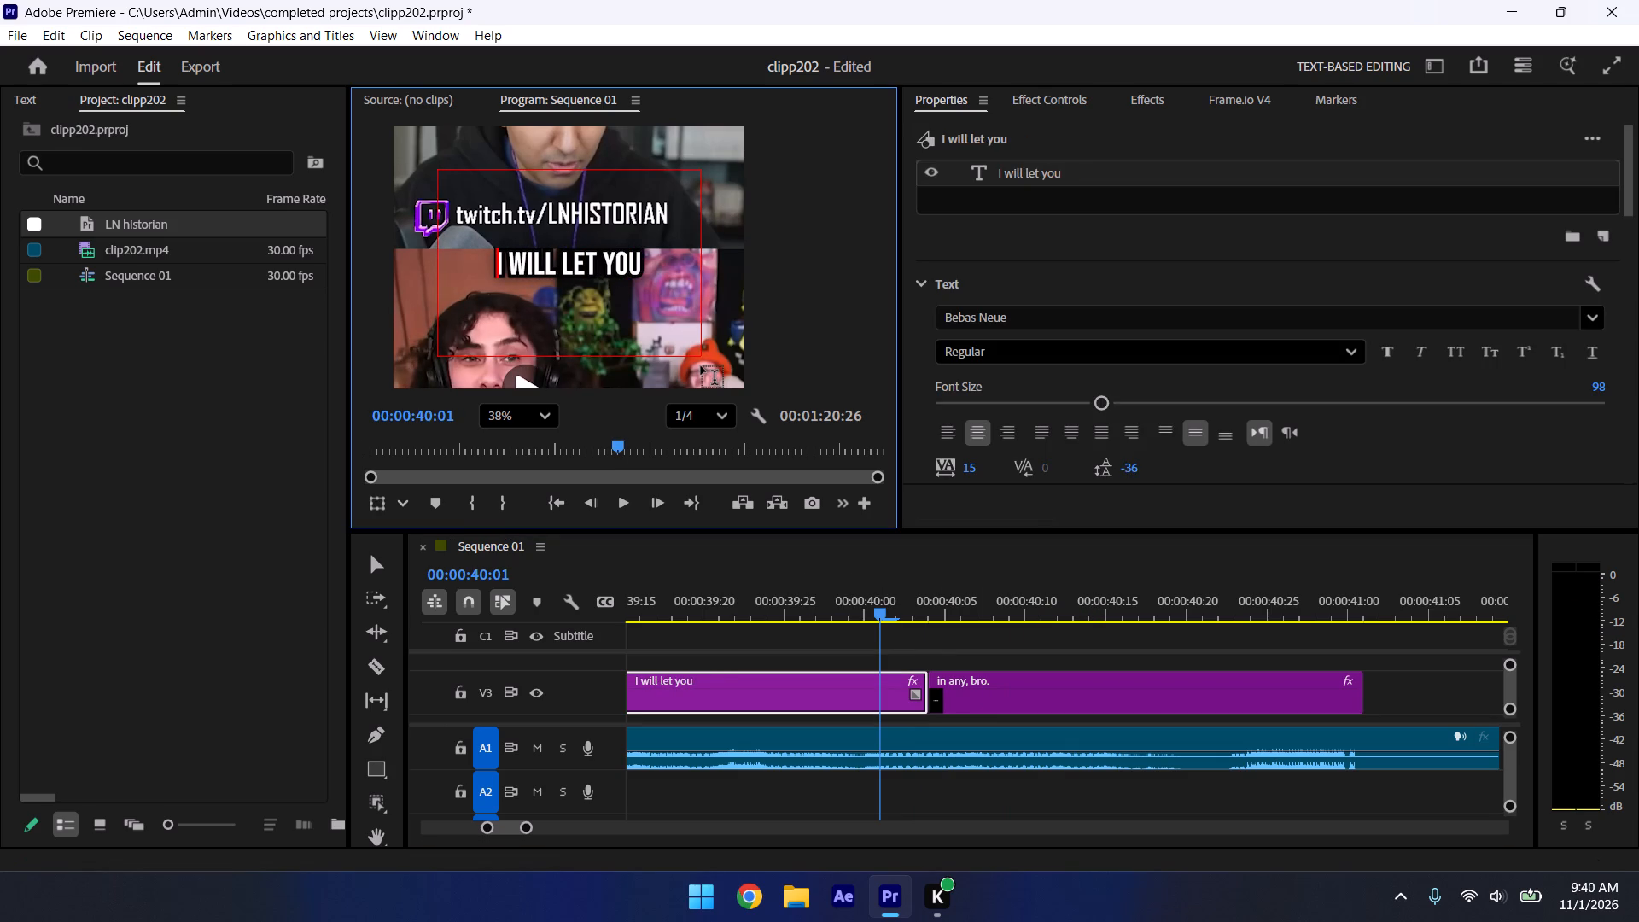
key(Right)
key(Right)
key(Right)
key(Right)
key(Right)
key(Right)
key(Right)
key(Right)
key(Right)
key(Right)
key(Right)
key(Right)
key(Right)
key(Right)
key(Right)
key(Right)
key(Right)
key(Right)
key(Right)
key(Right)
key(space)
text(finish)
Play on to about 00:00:41:10 and move the cut between "I will let you finish" and "in any, bro." to about 00:00:40:06.
click(1018, 629)
key(space)
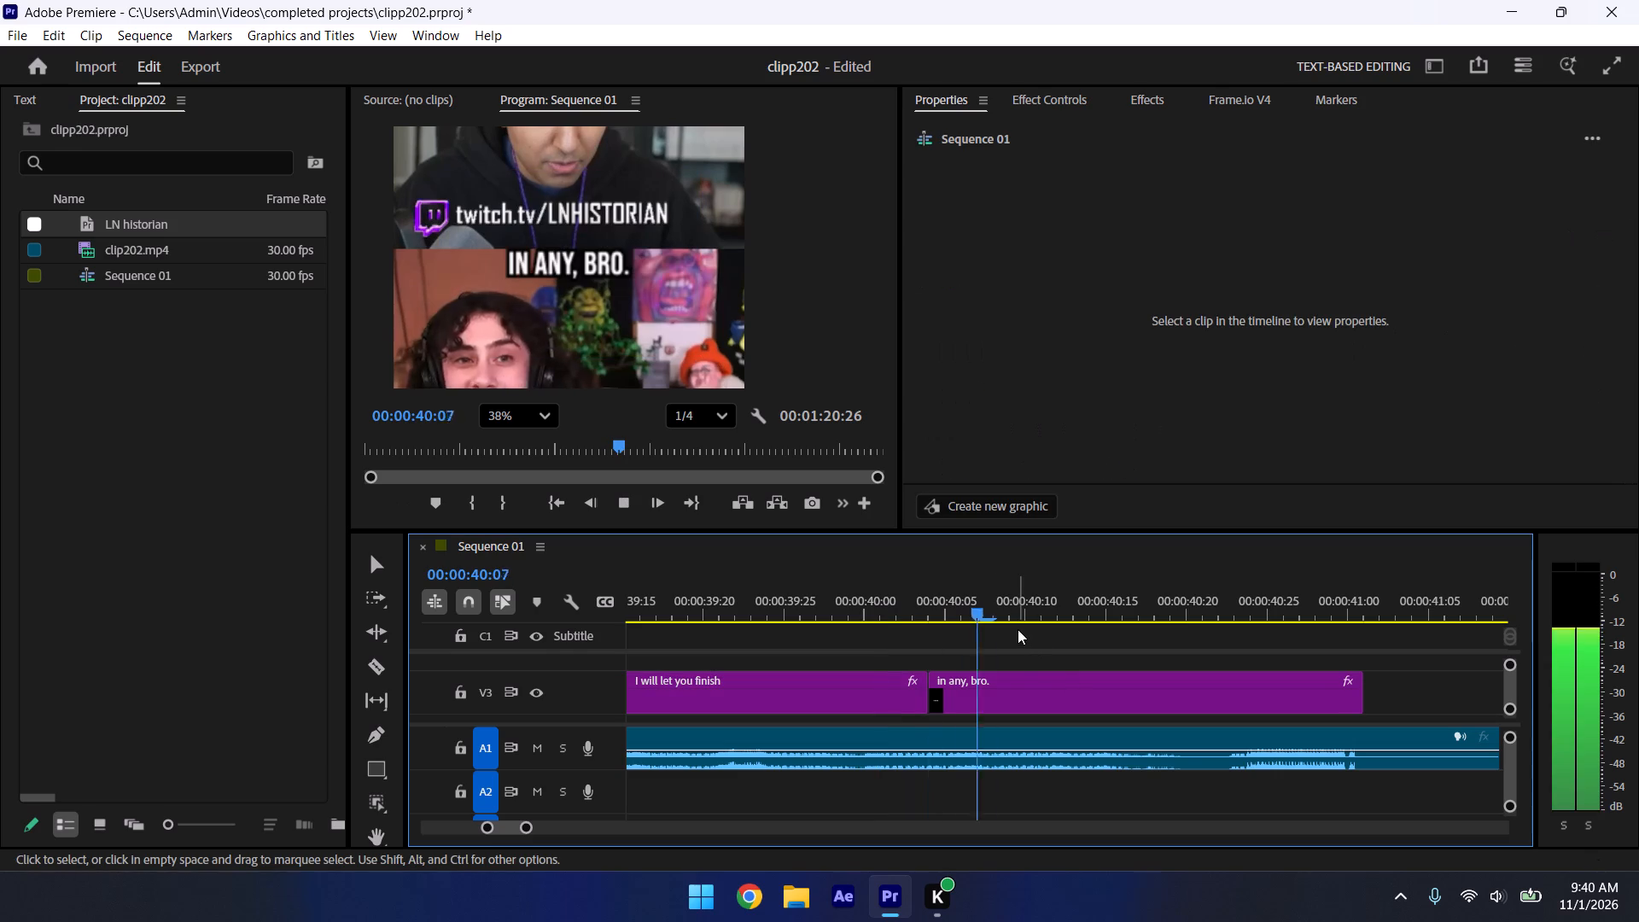
key(space)
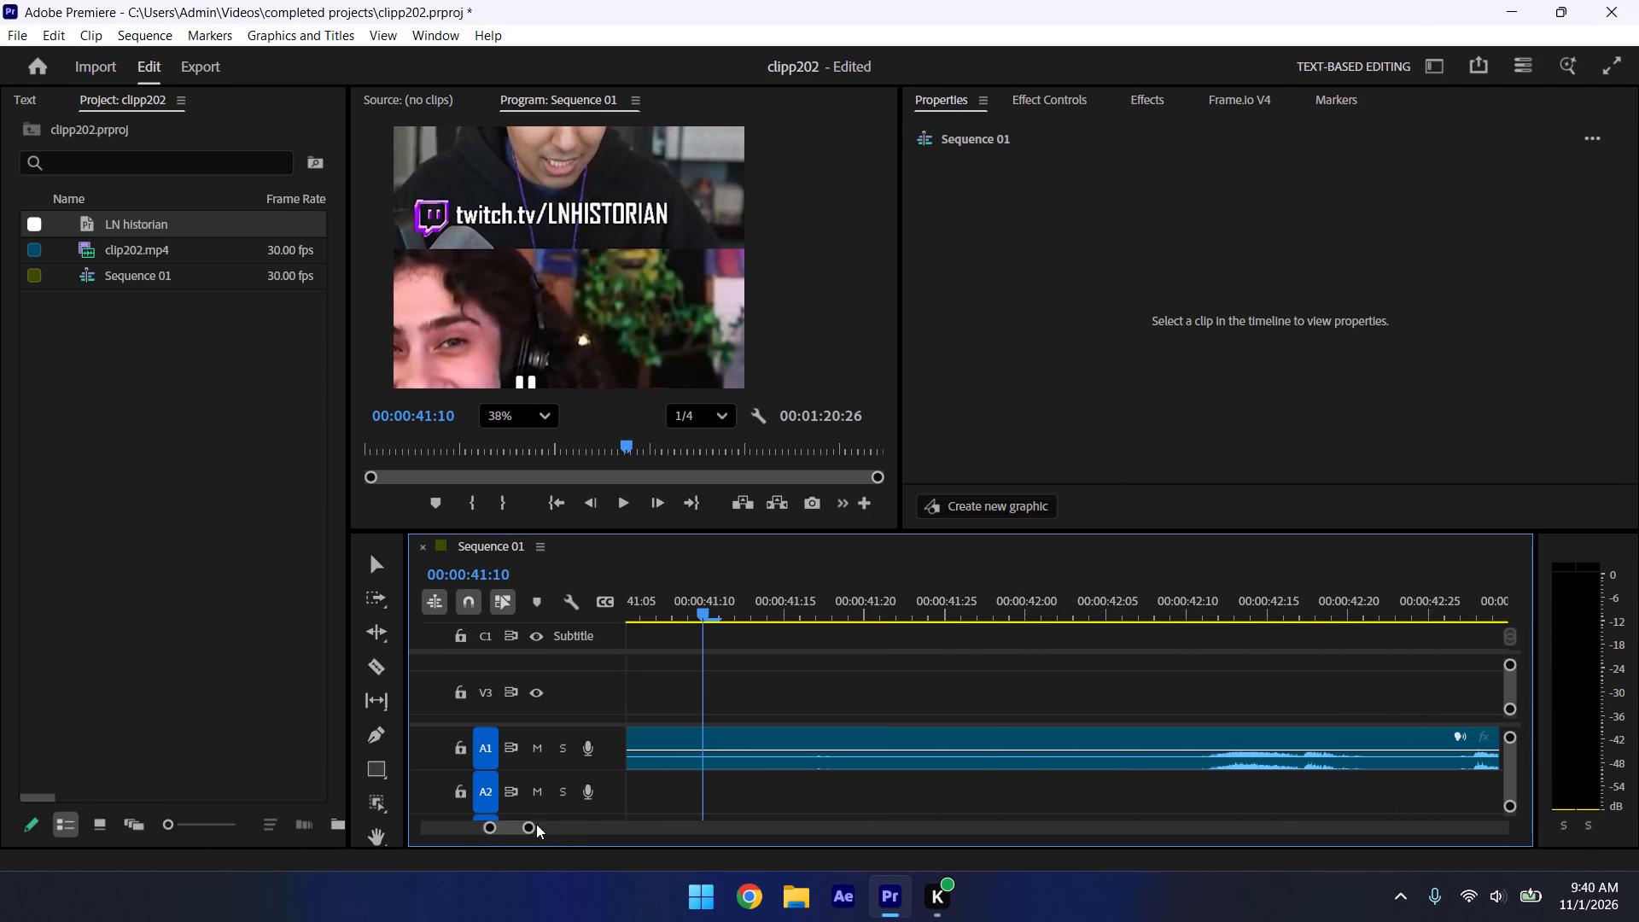
drag(534, 825, 550, 824)
click(887, 599)
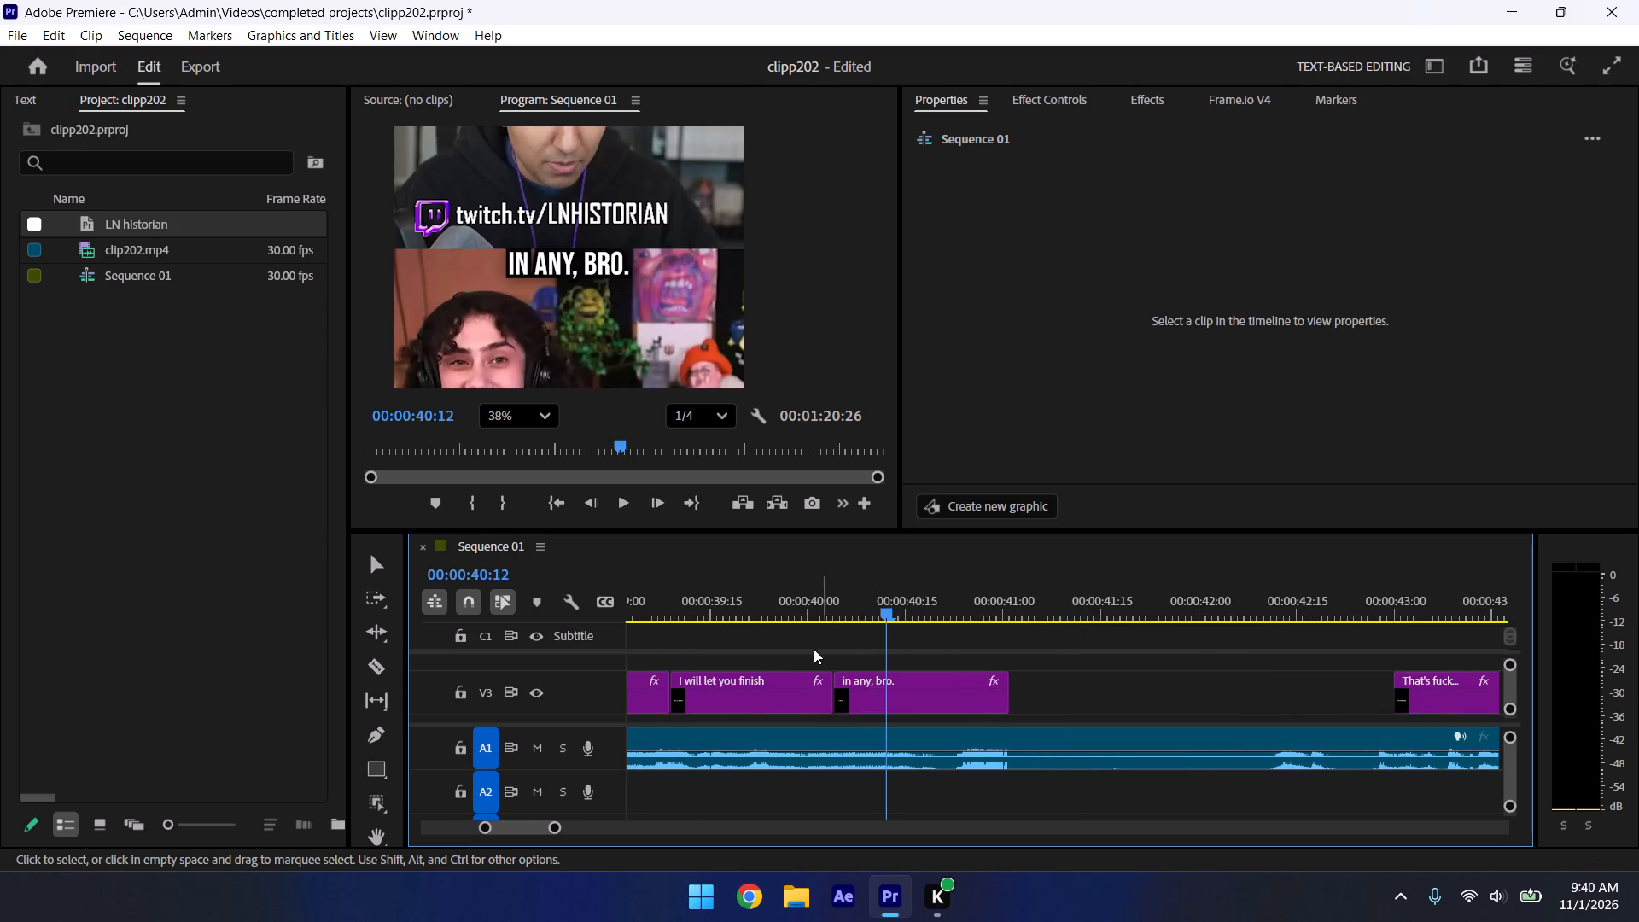
drag(842, 674, 850, 678)
drag(842, 680, 846, 680)
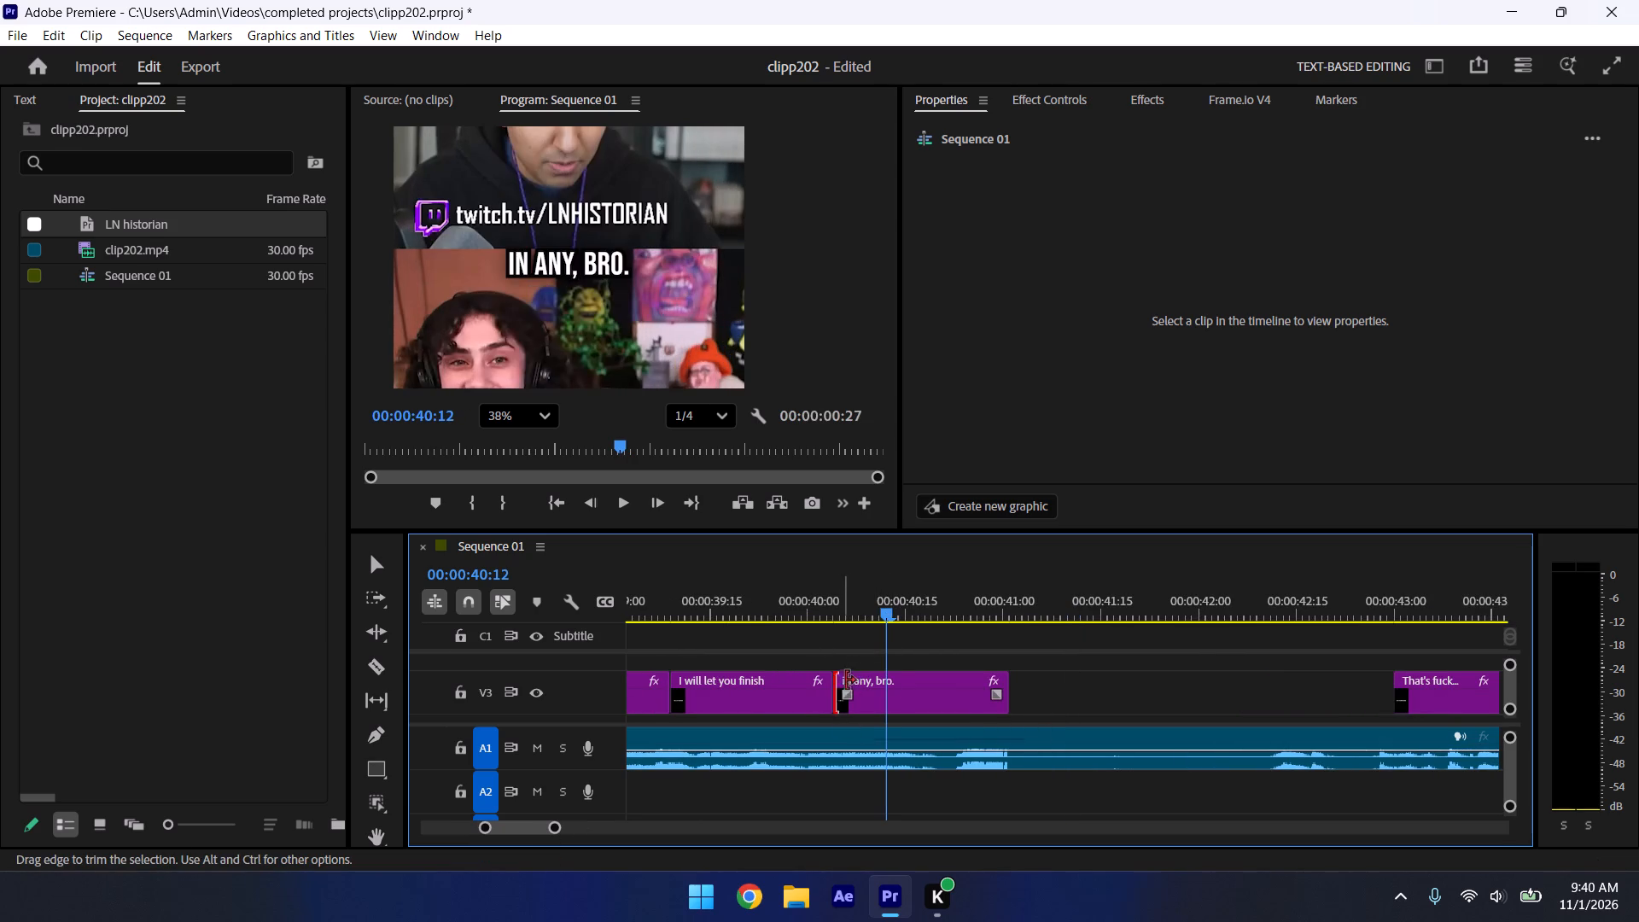
drag(846, 680, 857, 682)
drag(836, 680, 849, 680)
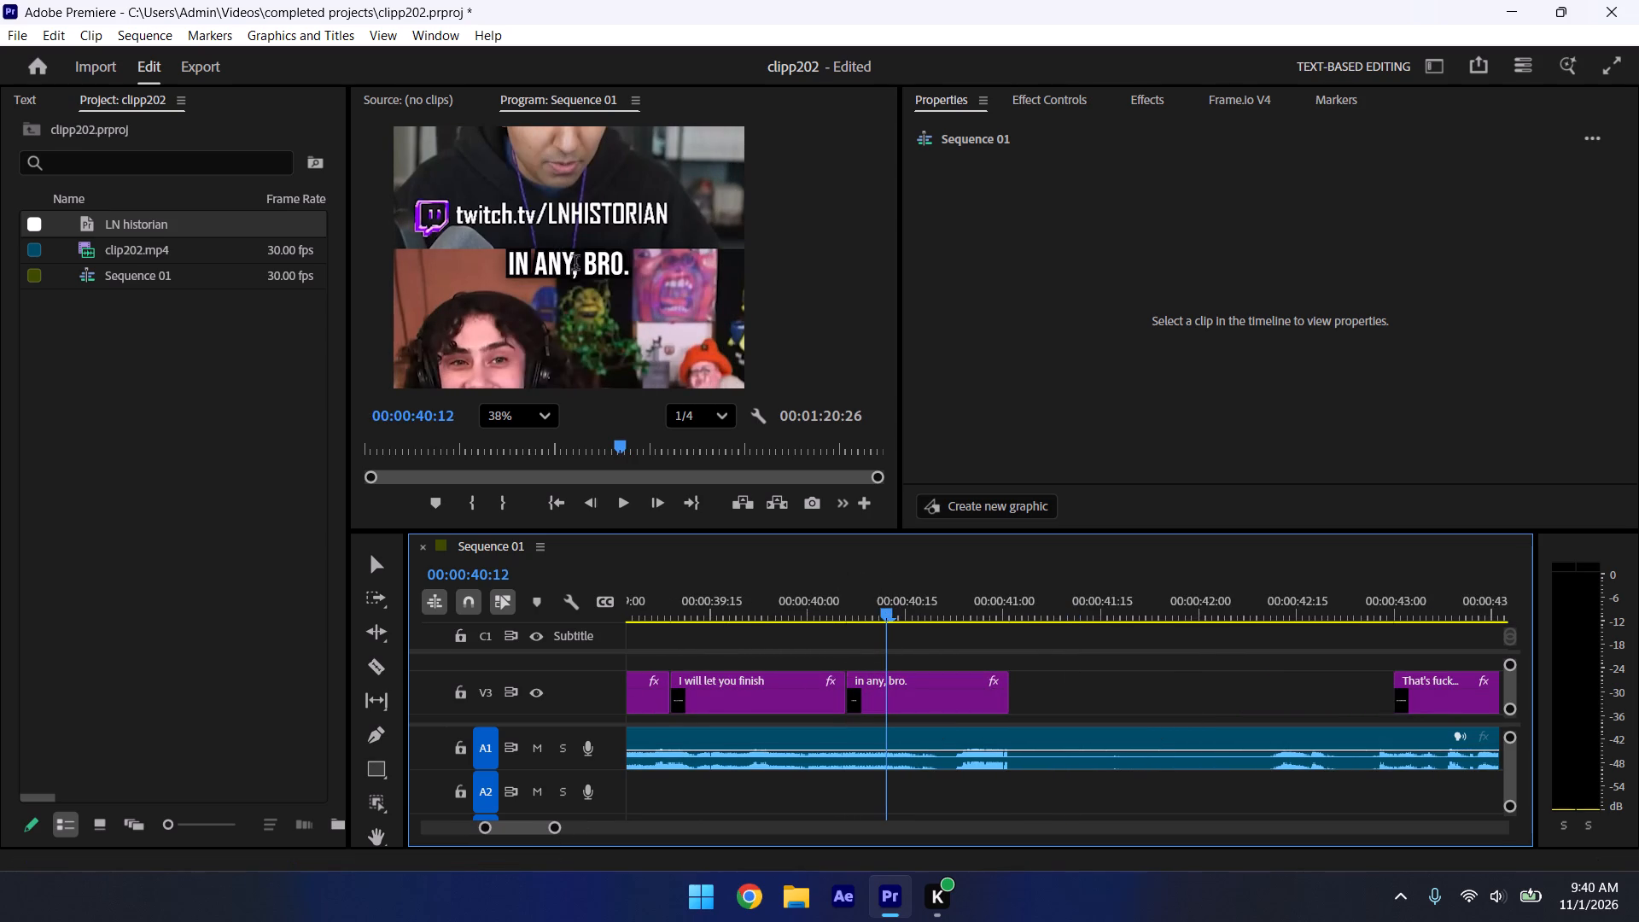
Shorten the "in any, bro." caption graphic's text at 00:00:40:12 to "bro.".
click(580, 266)
key(BackSpace)
key(BackSpace)
key(BackSpace)
key(BackSpace)
key(BackSpace)
key(BackSpace)
key(BackSpace)
key(BackSpace)
key(BackSpace)
key(BackSpace)
key(BackSpace)
key(BackSpace)
key(BackSpace)
key(BackSpace)
key(BackSpace)
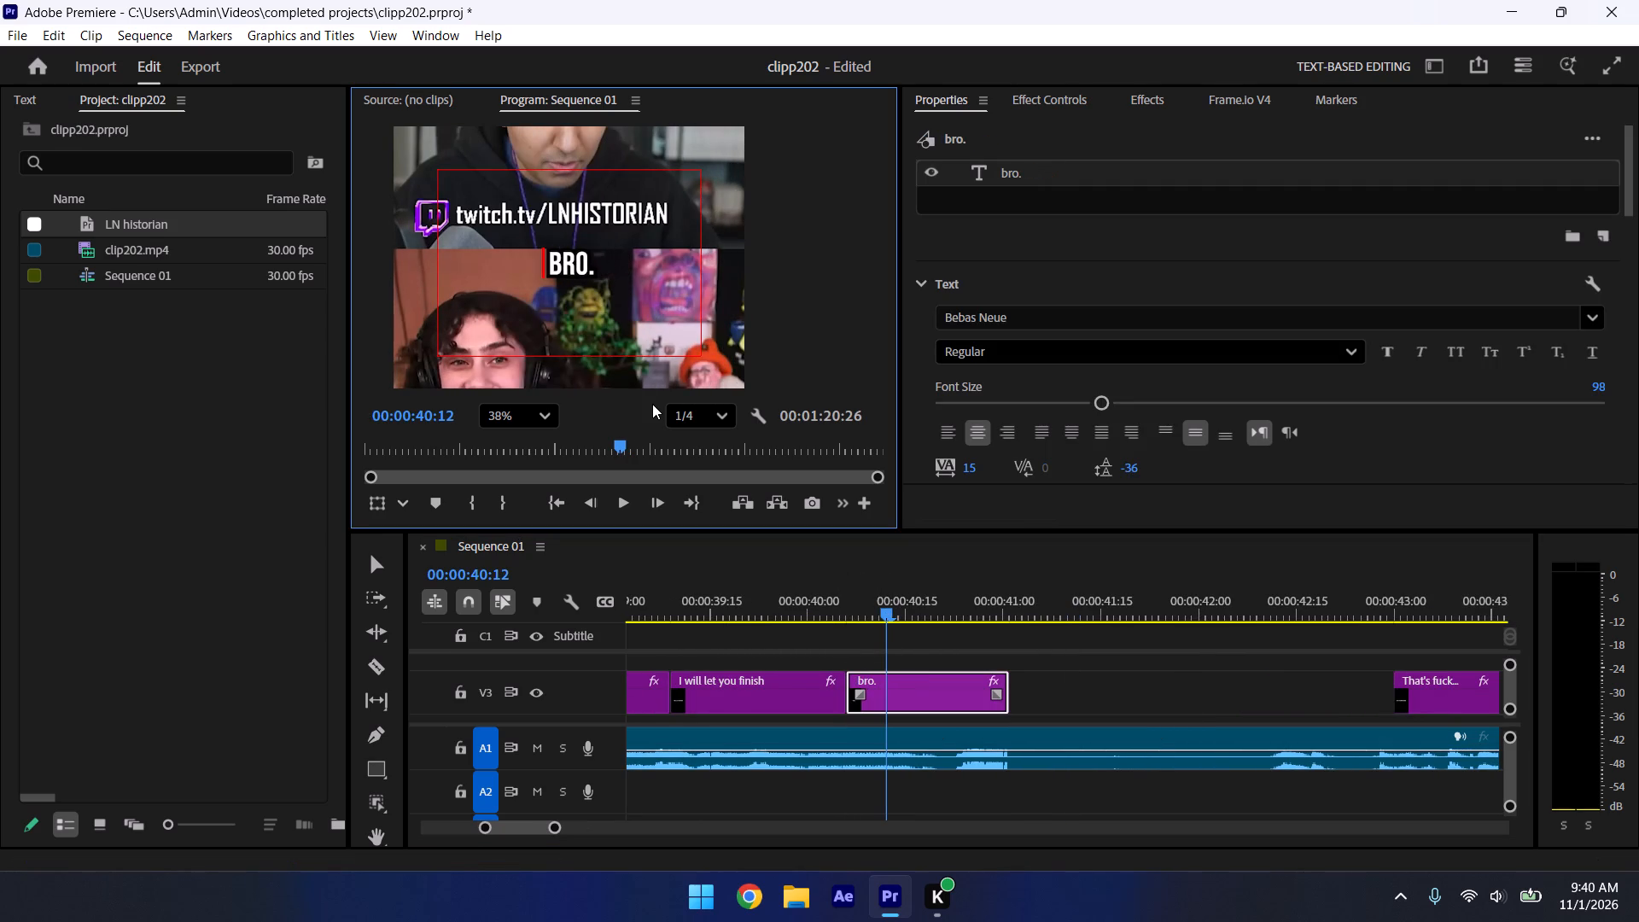
key(Right)
key(BackSpace)
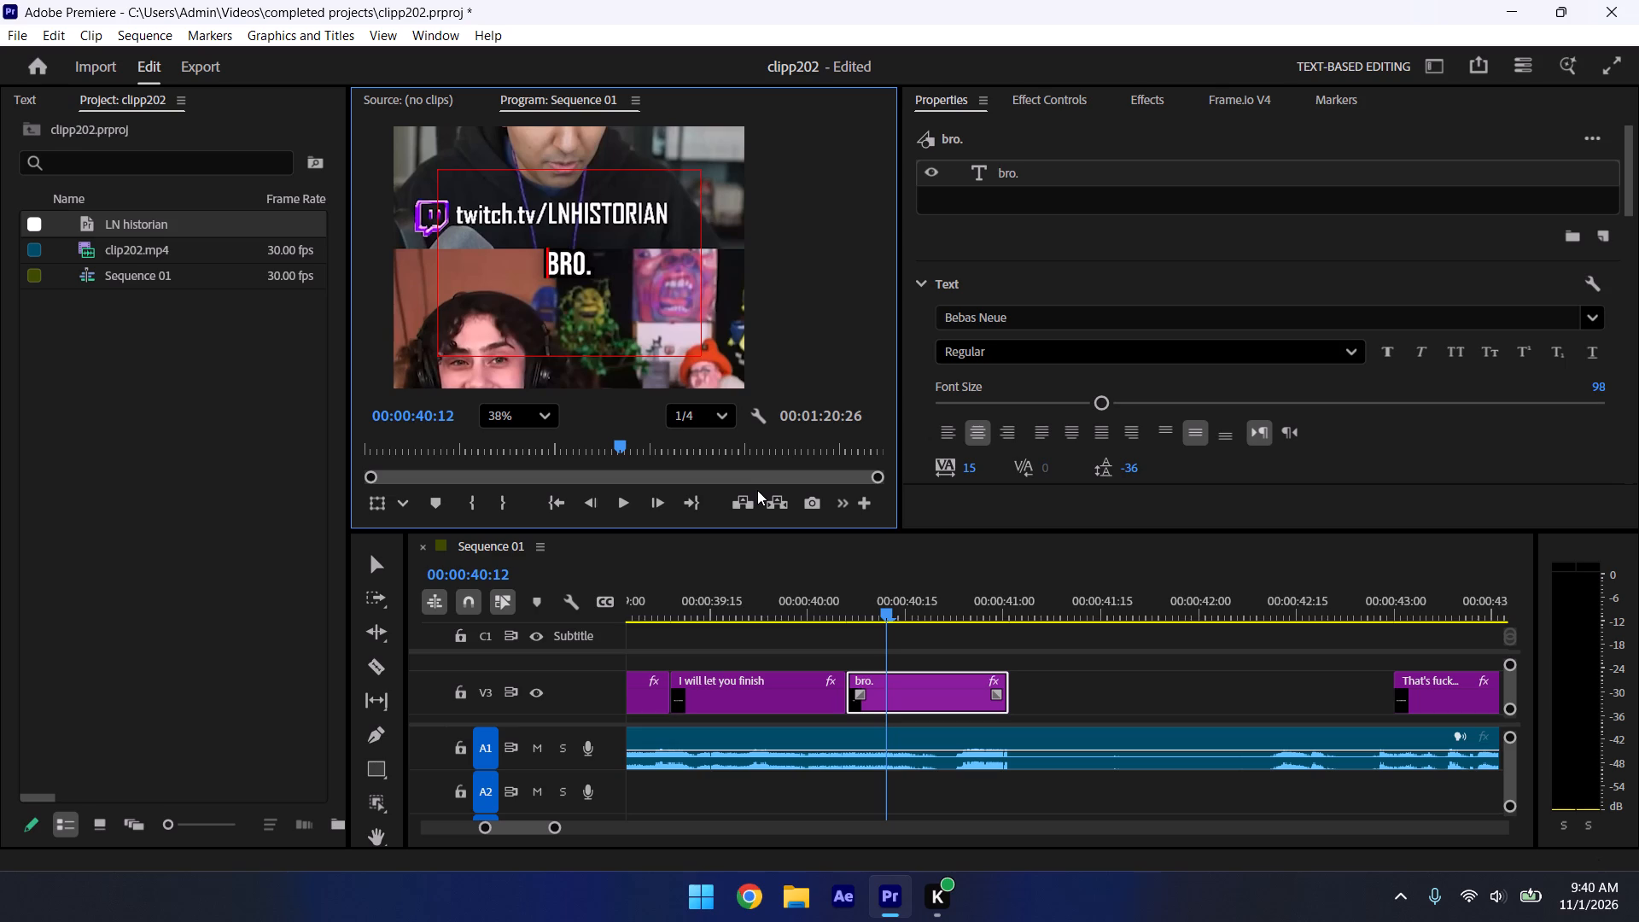
Play from about 00:00:39:22 to 00:00:44:29, replaying the stretch around the "She's." caption, to check wording and timing against the audio.
click(833, 645)
click(756, 584)
key(space)
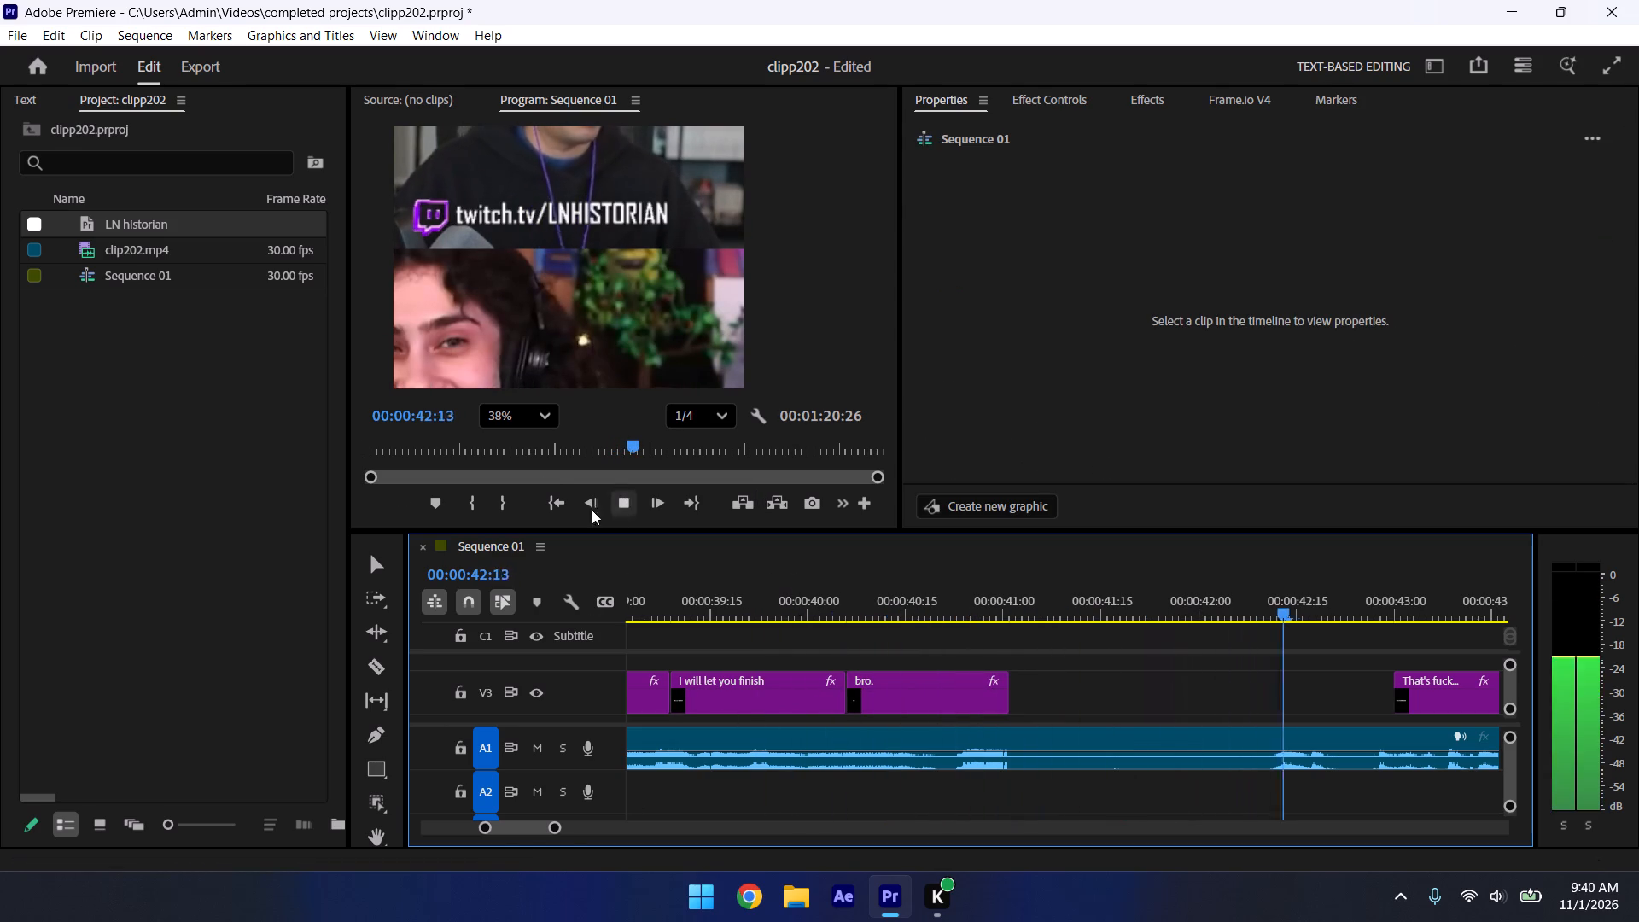
key(space)
scroll(479, 228, down, 14)
key(space)
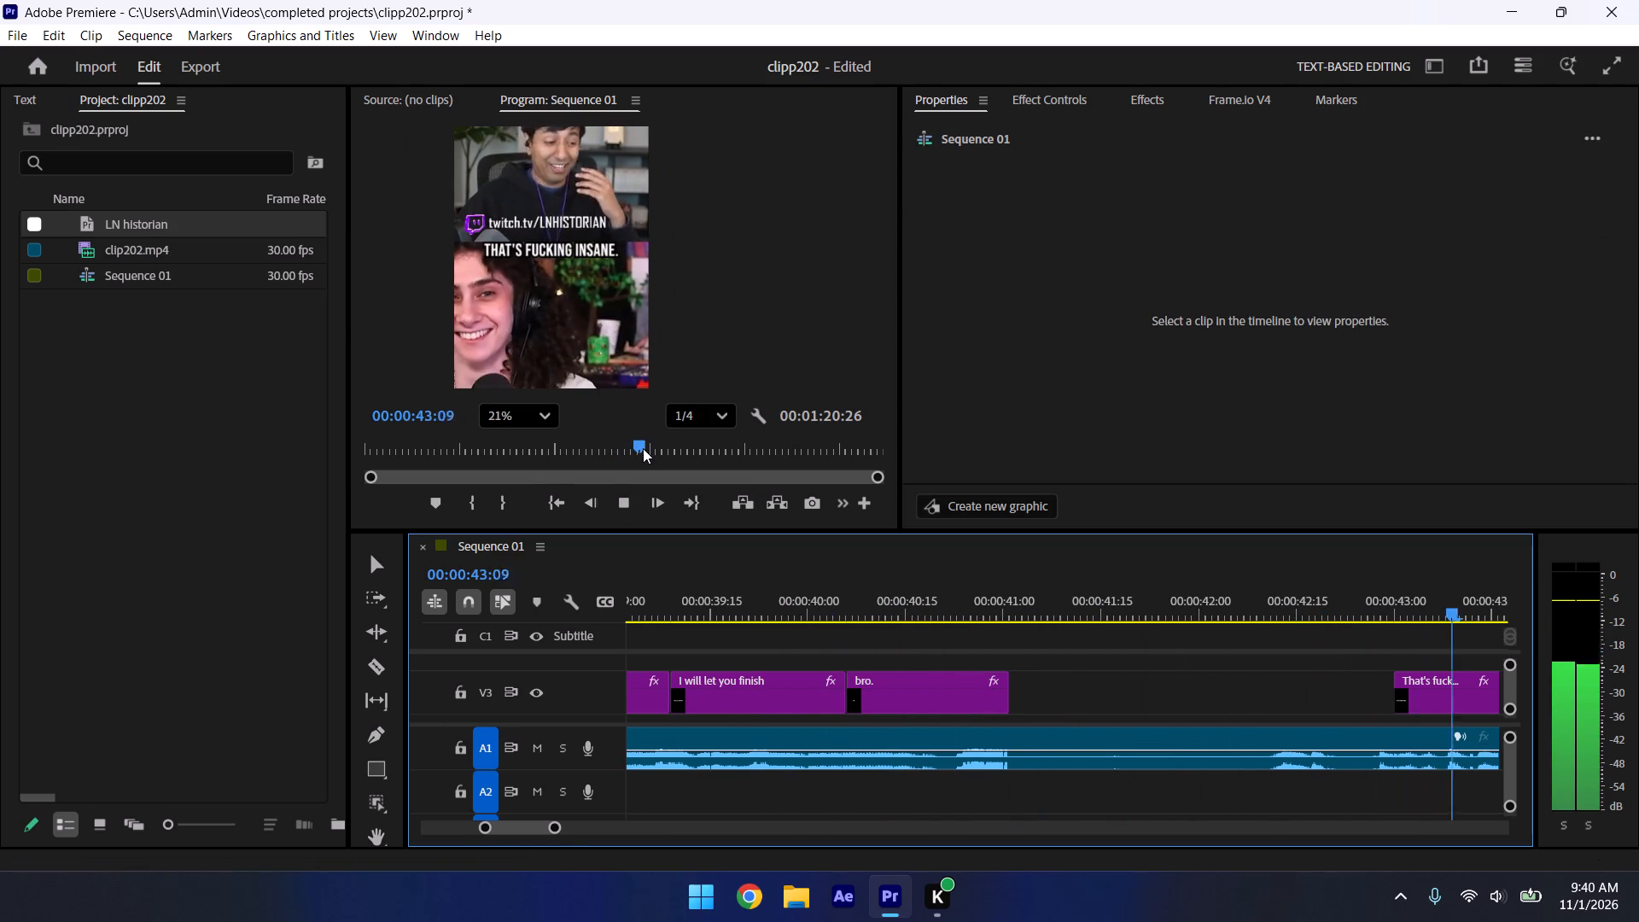
key(space)
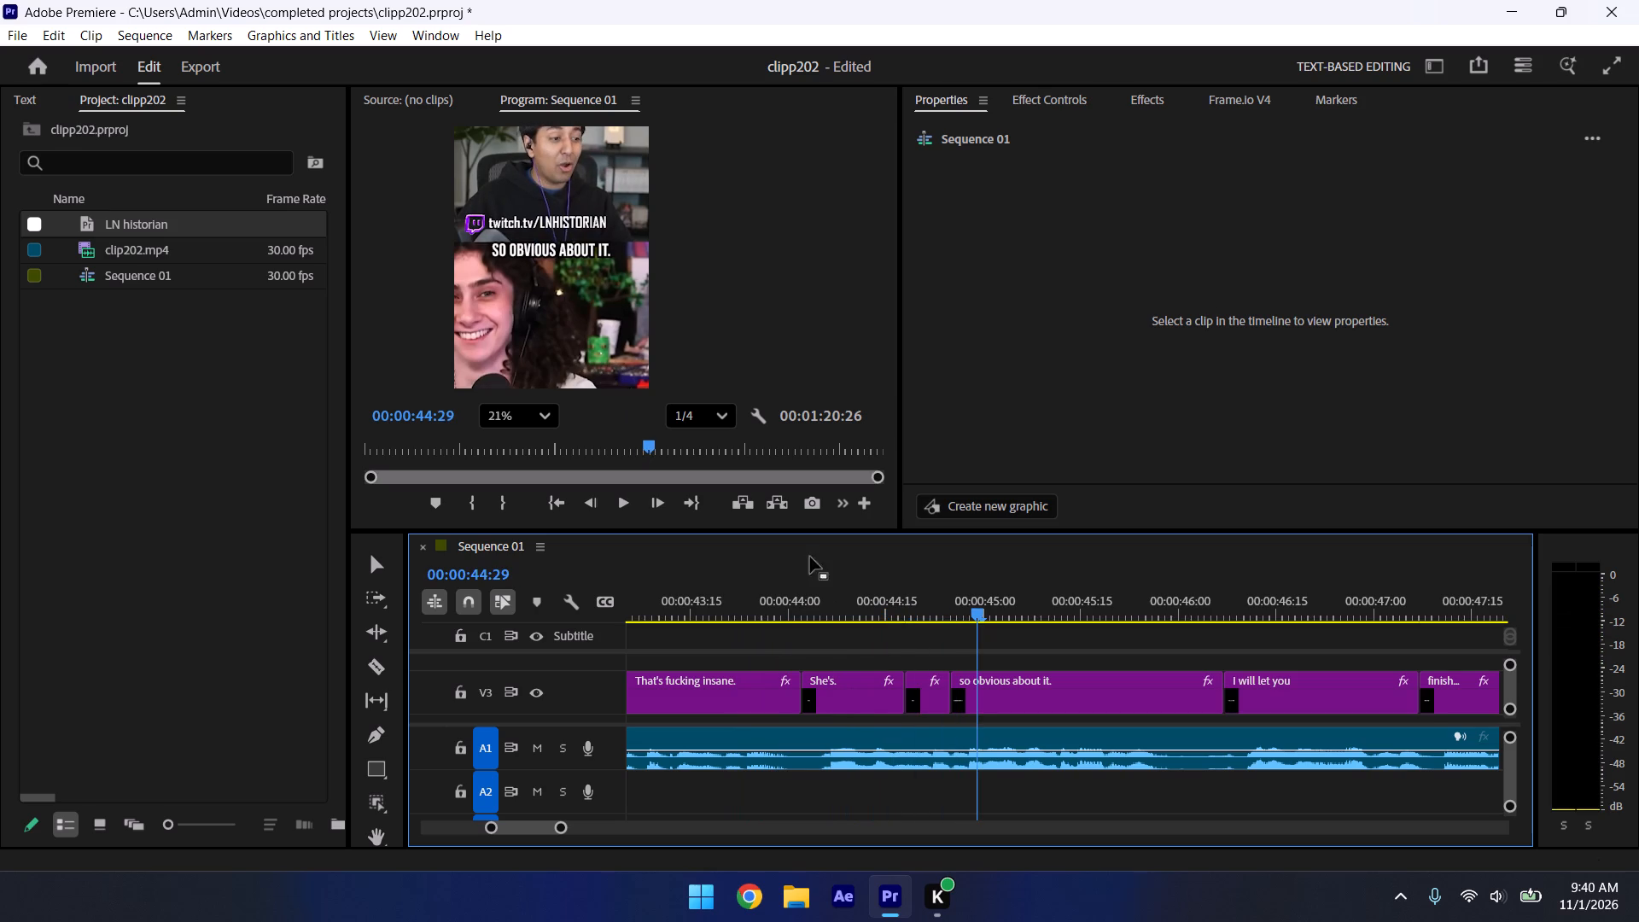
click(846, 596)
key(space)
key(space)
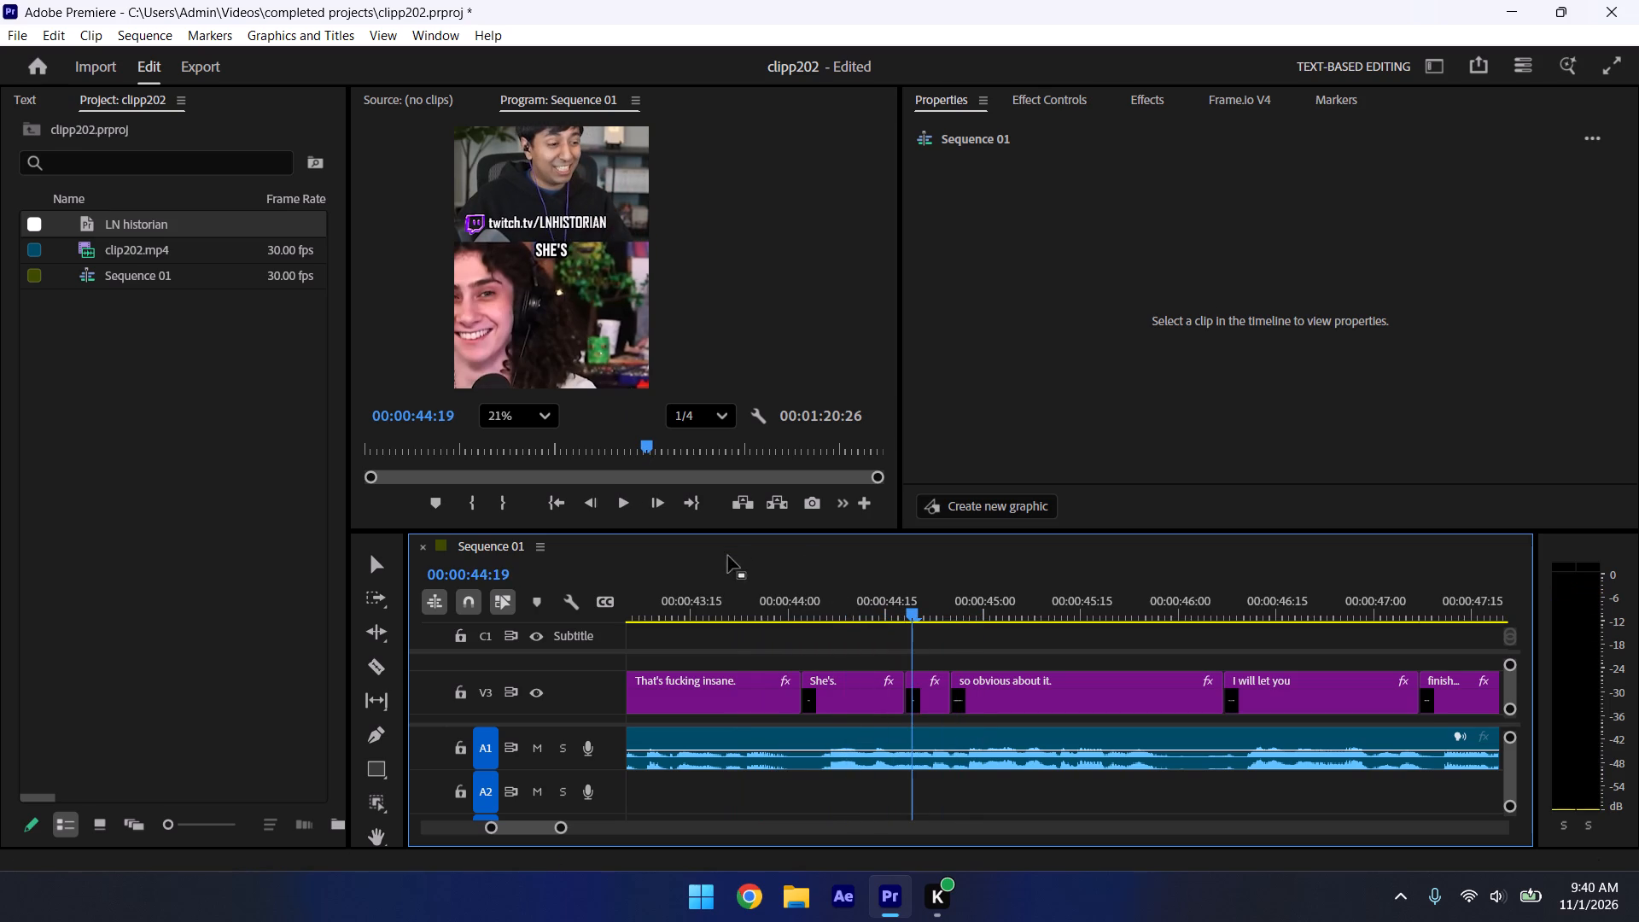
click(739, 601)
key(space)
key(space)
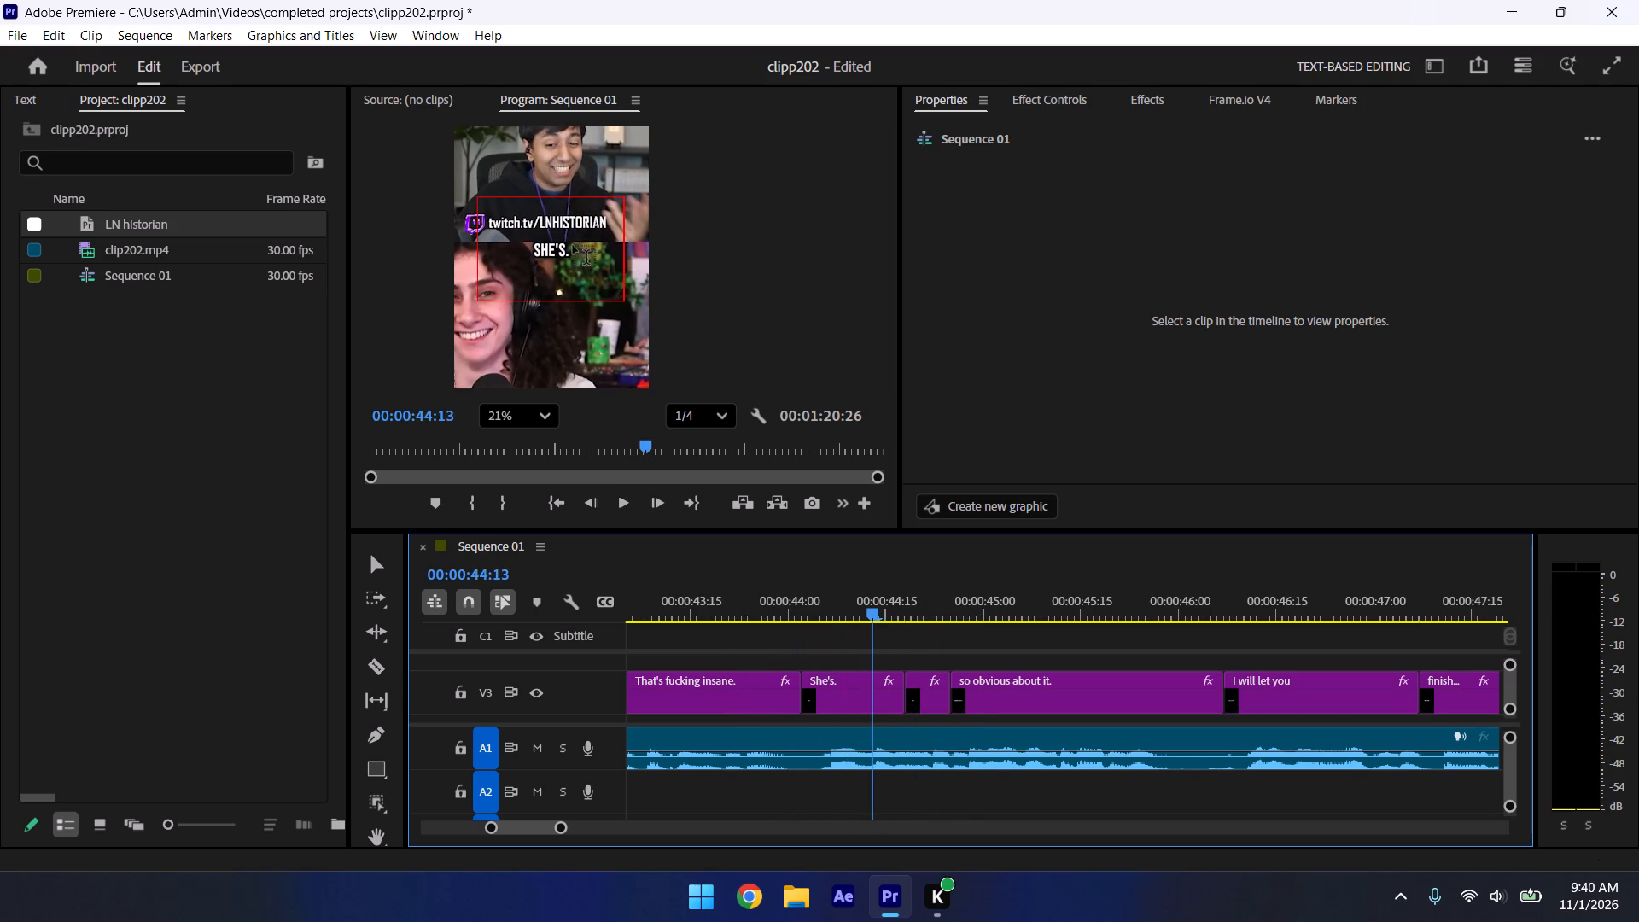
Change the "She's." caption graphic at 00:00:44:13 to read "She's just.".
click(569, 253)
key(Left)
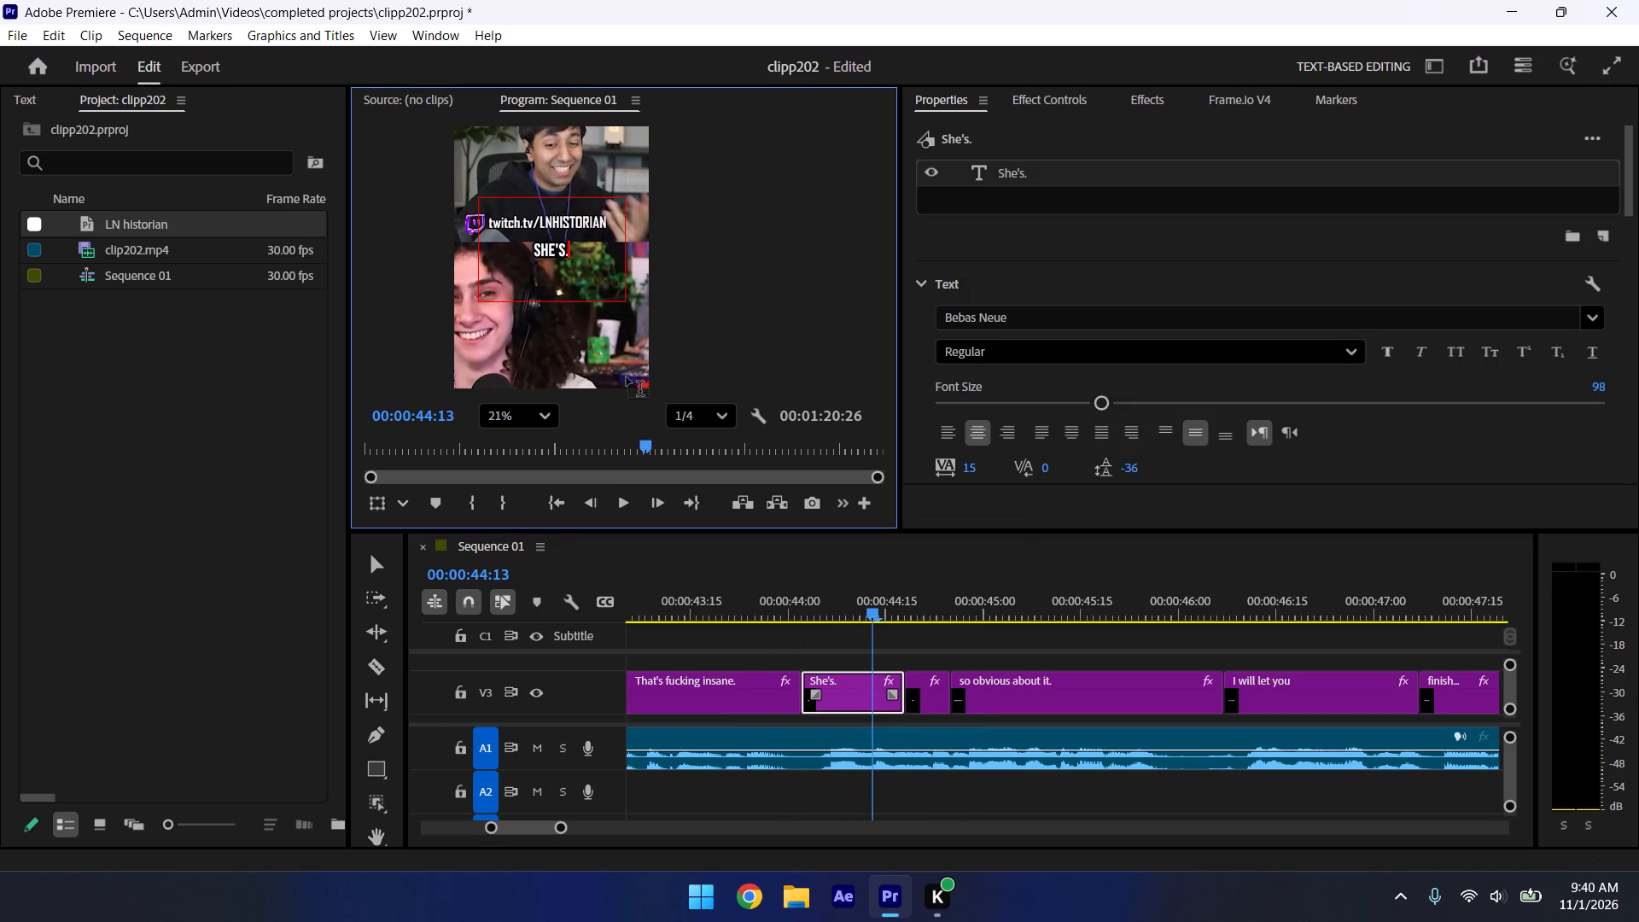
key(space)
text(just)
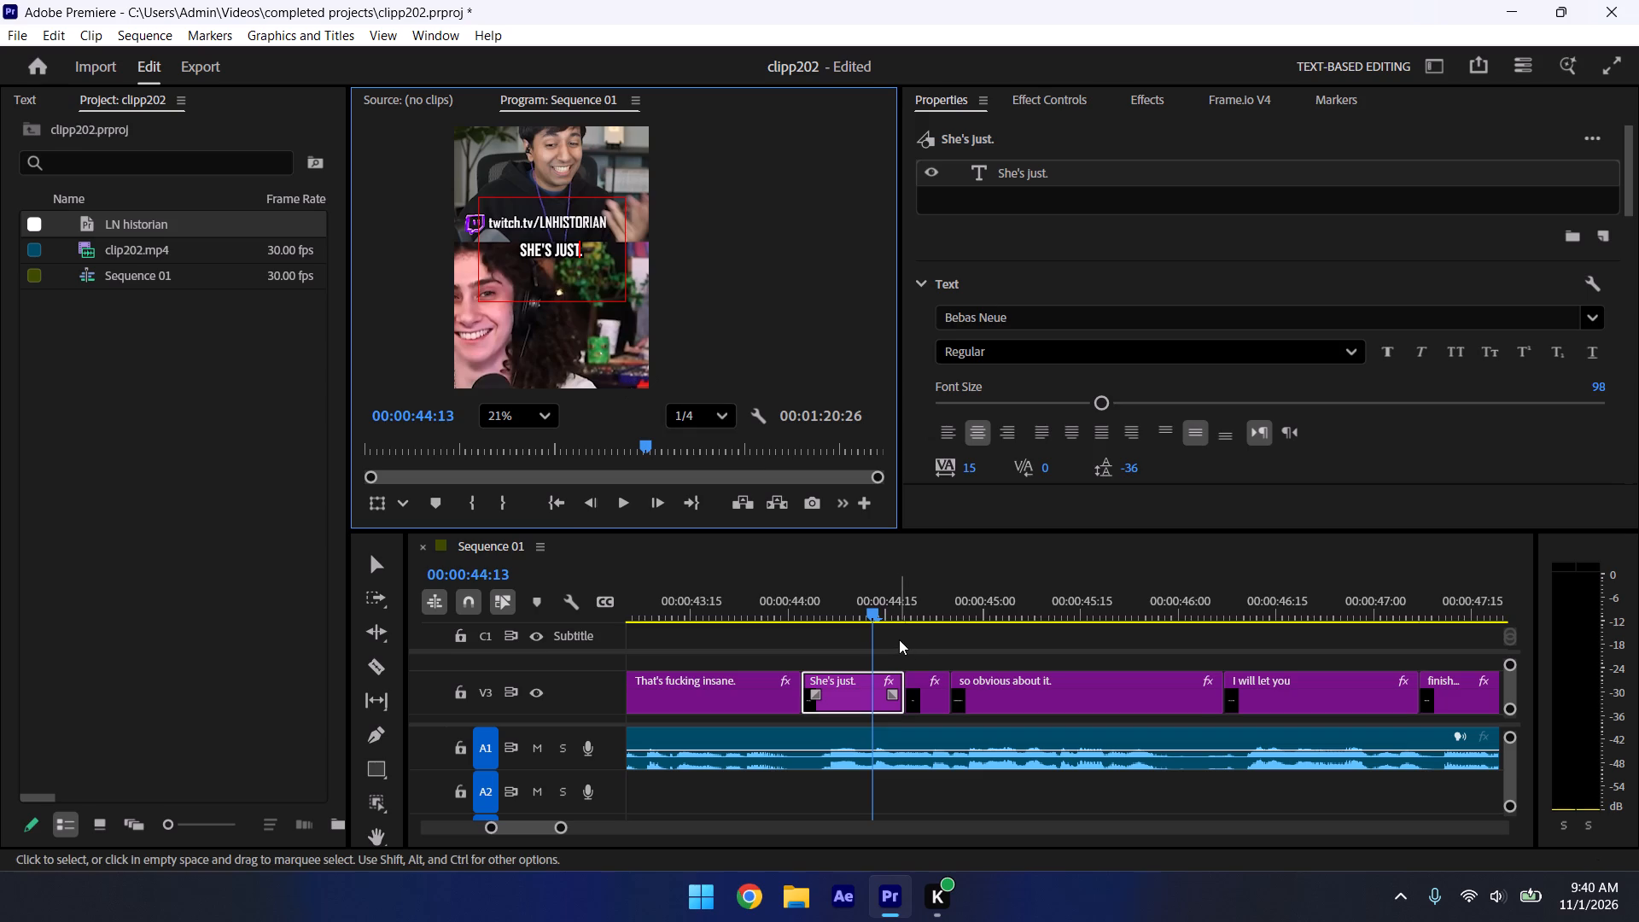
click(898, 639)
Play on to about 00:00:50:12 and change the "how you smile." caption graphic at 00:00:49:18 to read "how you smell.".
key(space)
key(space)
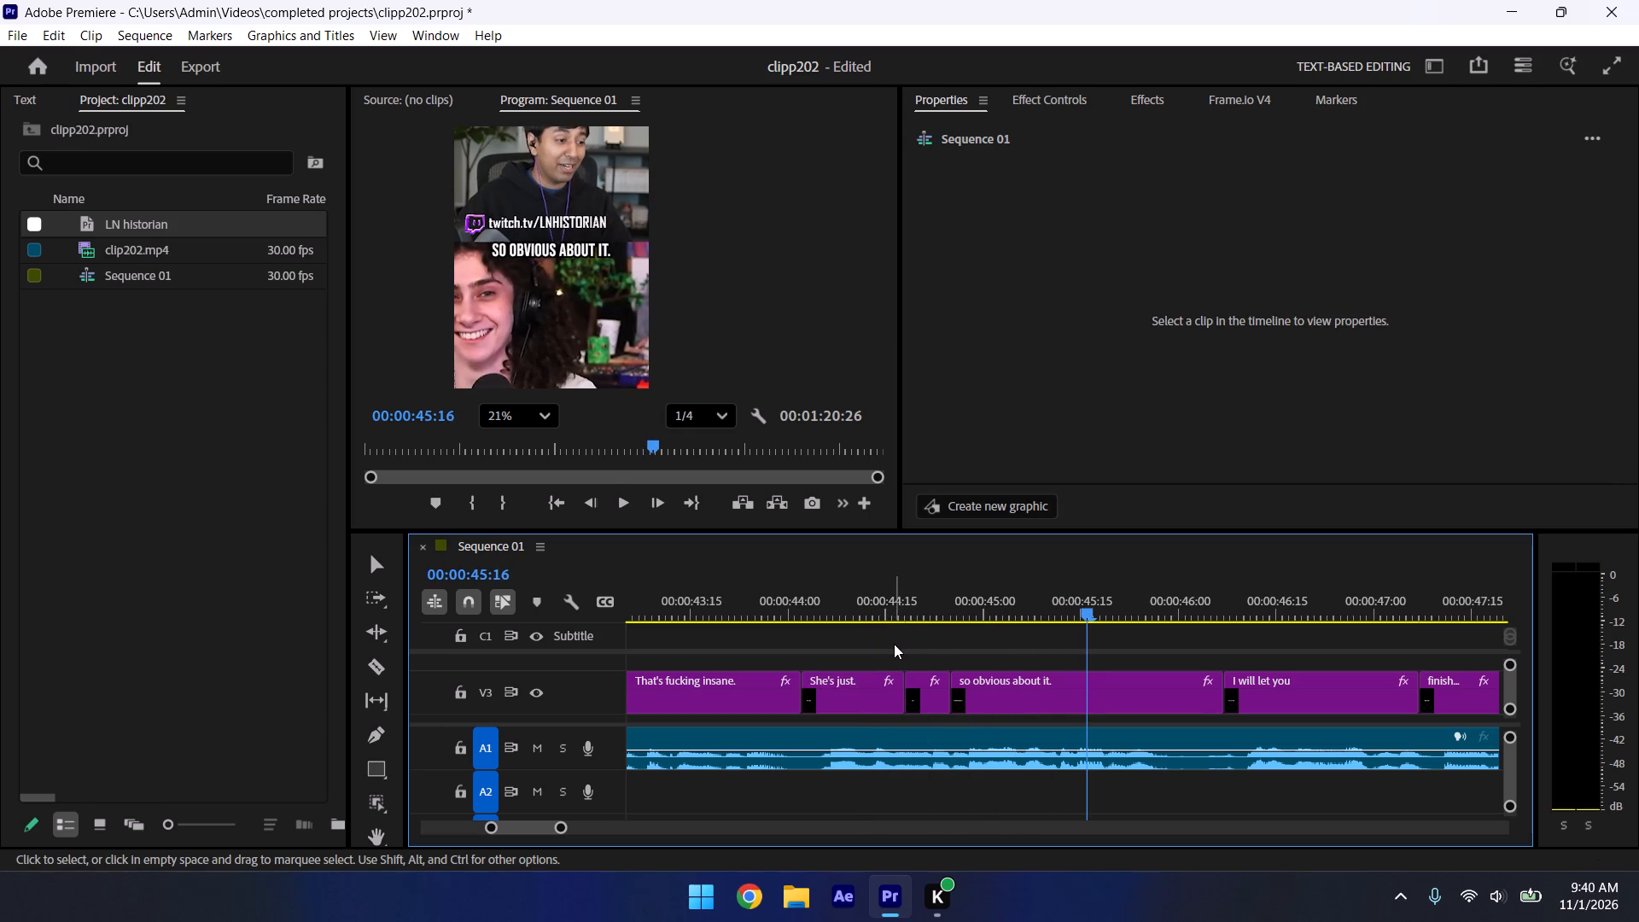
key(space)
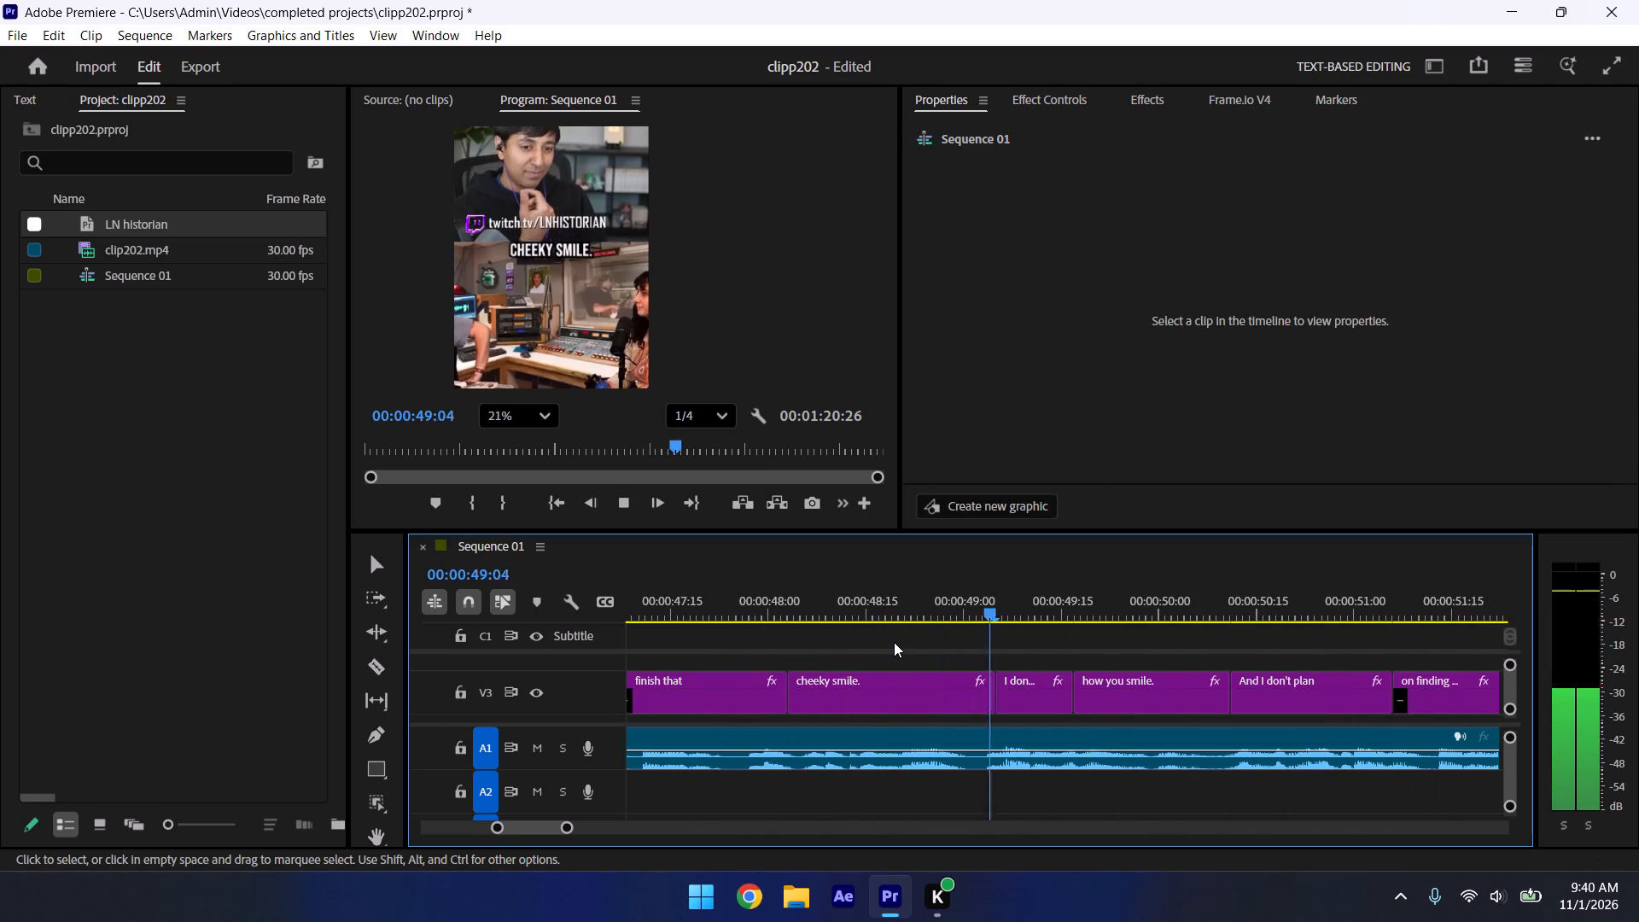
key(space)
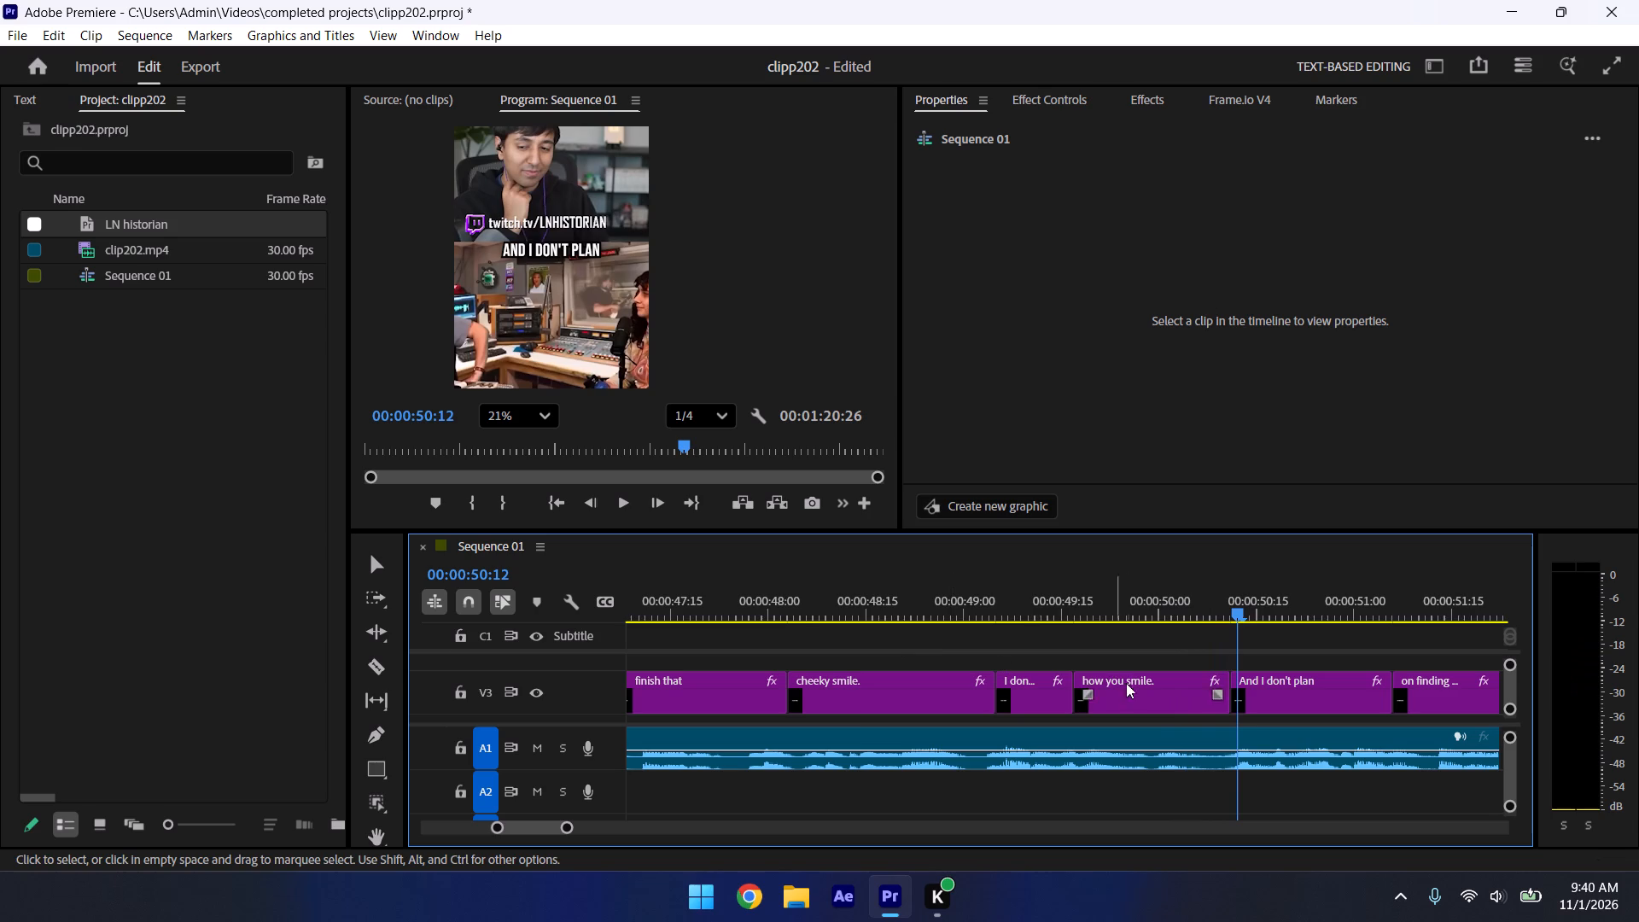
click(865, 591)
key(space)
key(space)
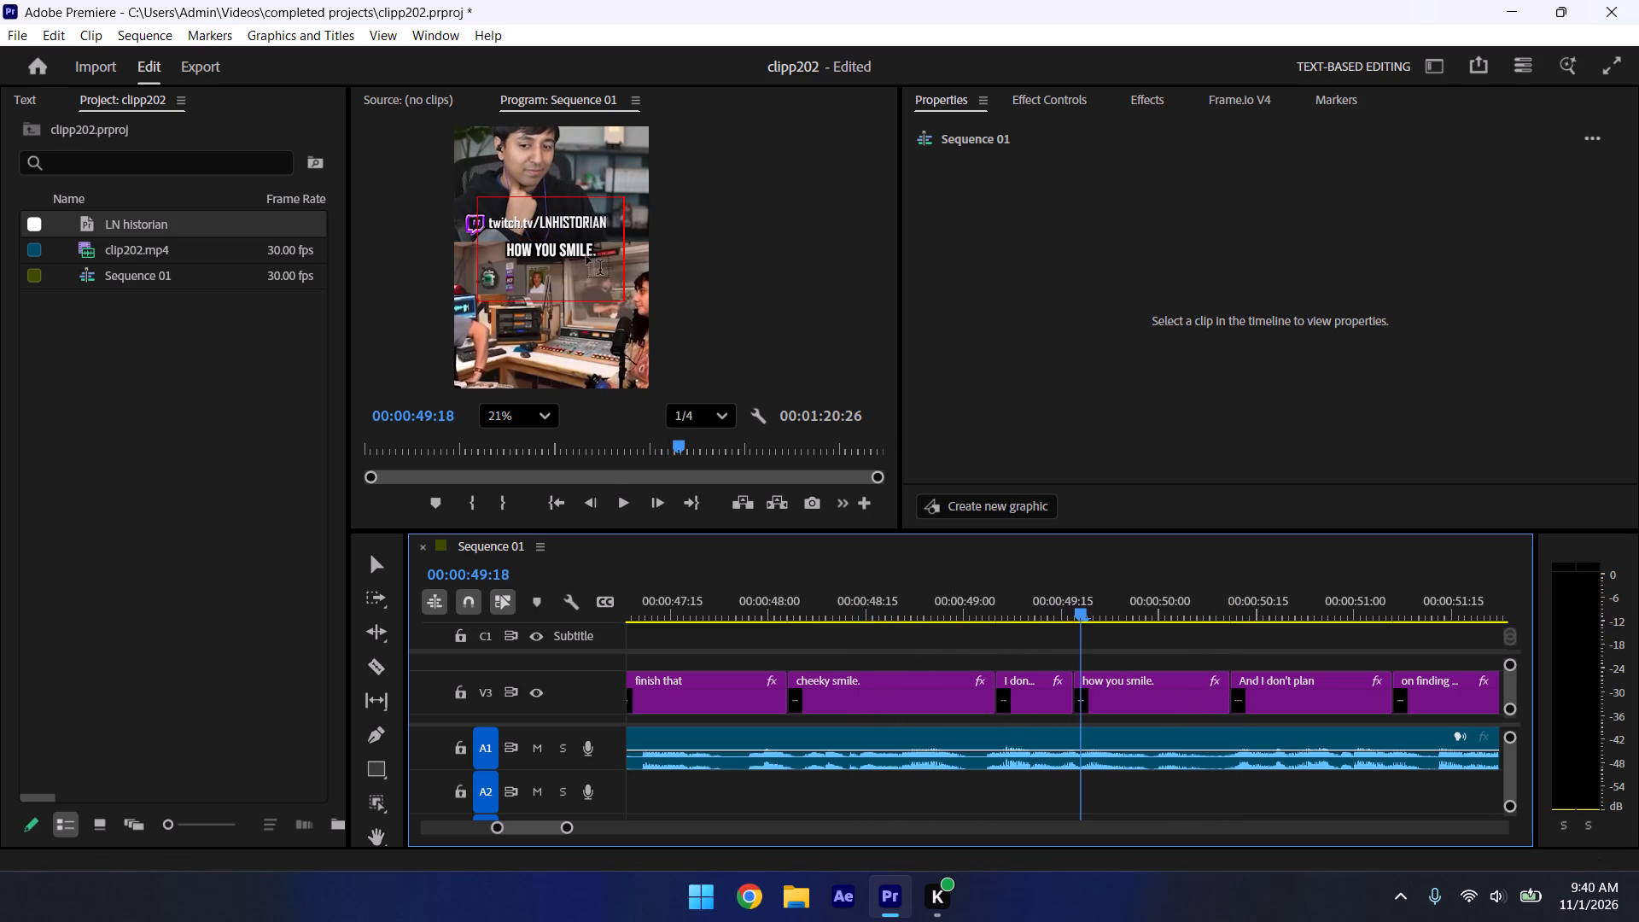
click(580, 243)
key(BackSpace)
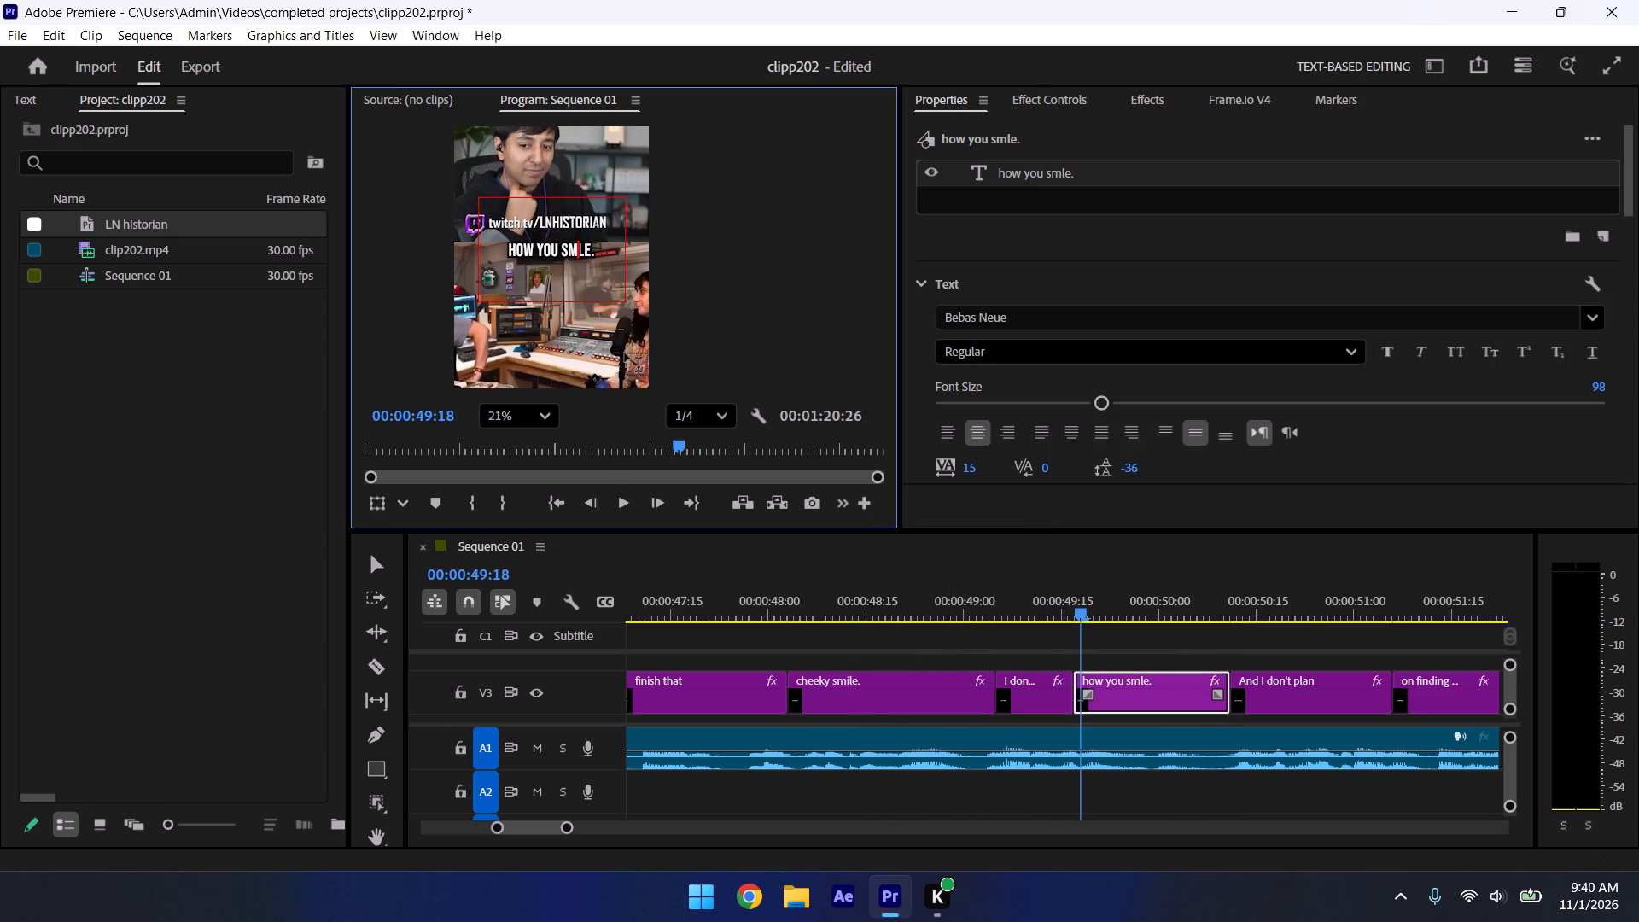
key(e)
key(Right)
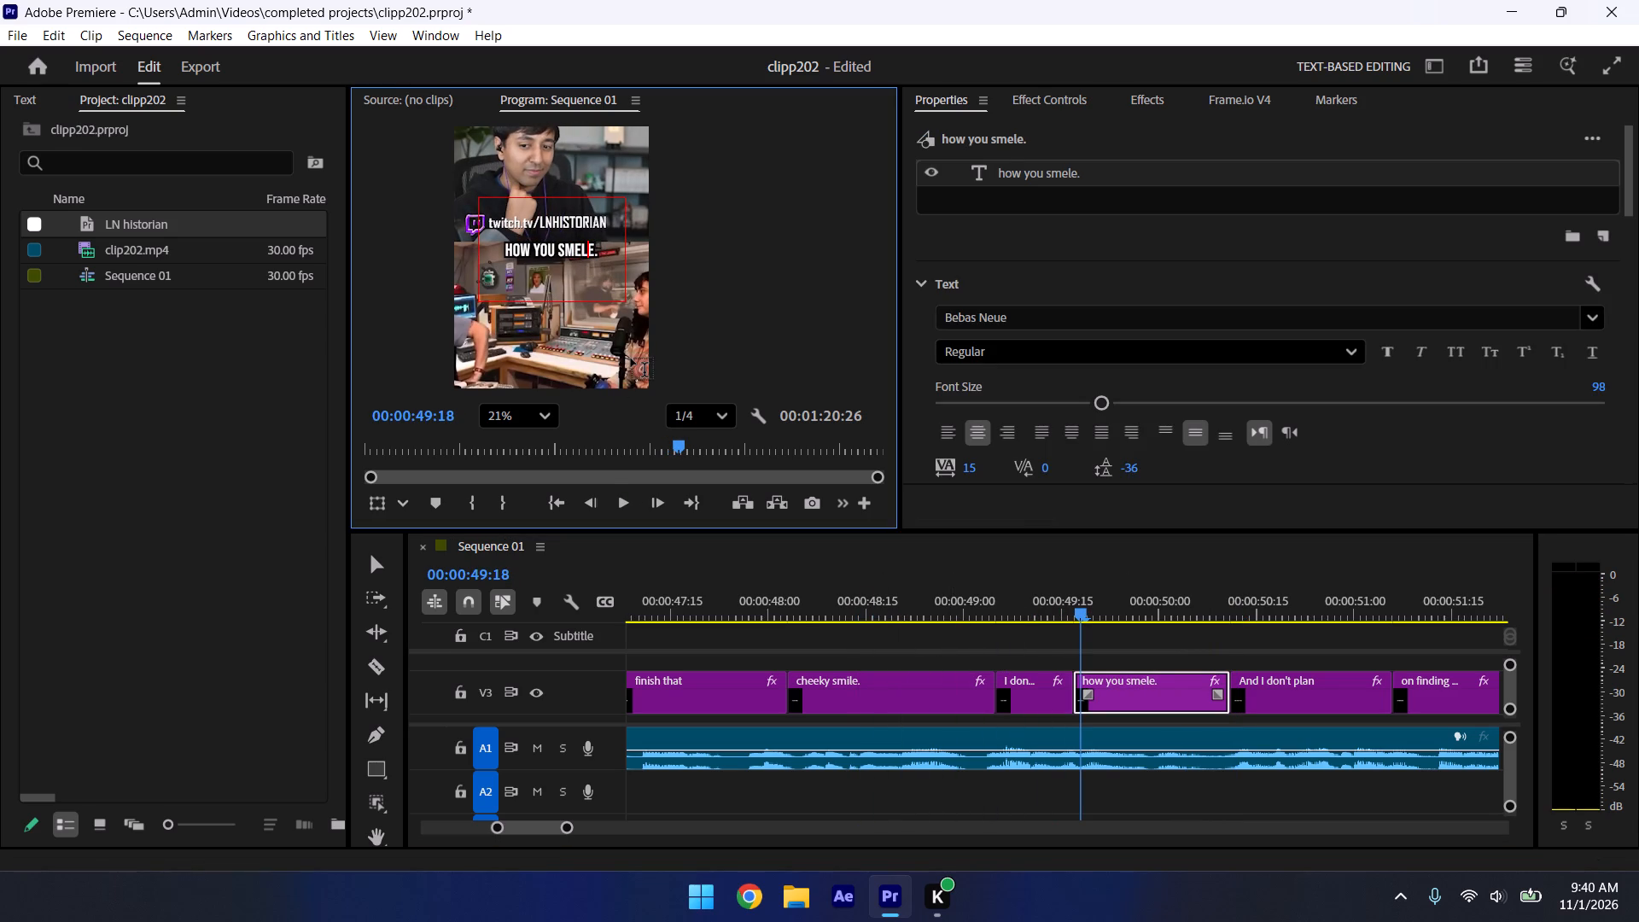
key(Right)
key(BackSpace)
key(l)
click(944, 620)
Play on to about 00:01:20:04, replaying the stretch around "Come on, guys, pause", to check the remaining captions against the audio.
key(space)
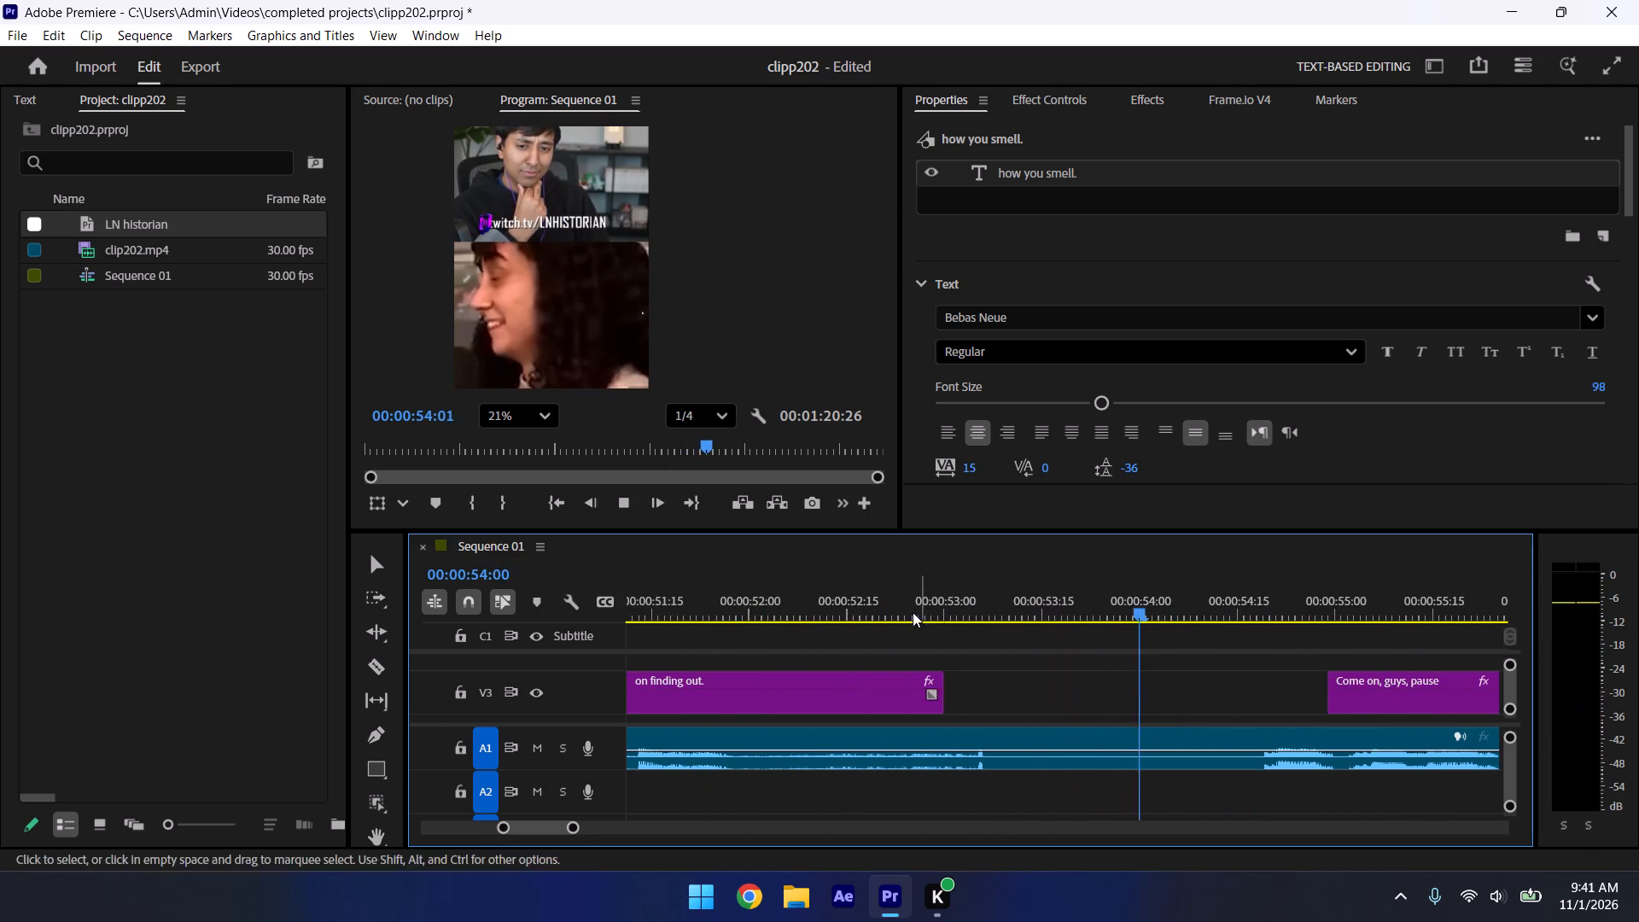
drag(571, 825, 594, 821)
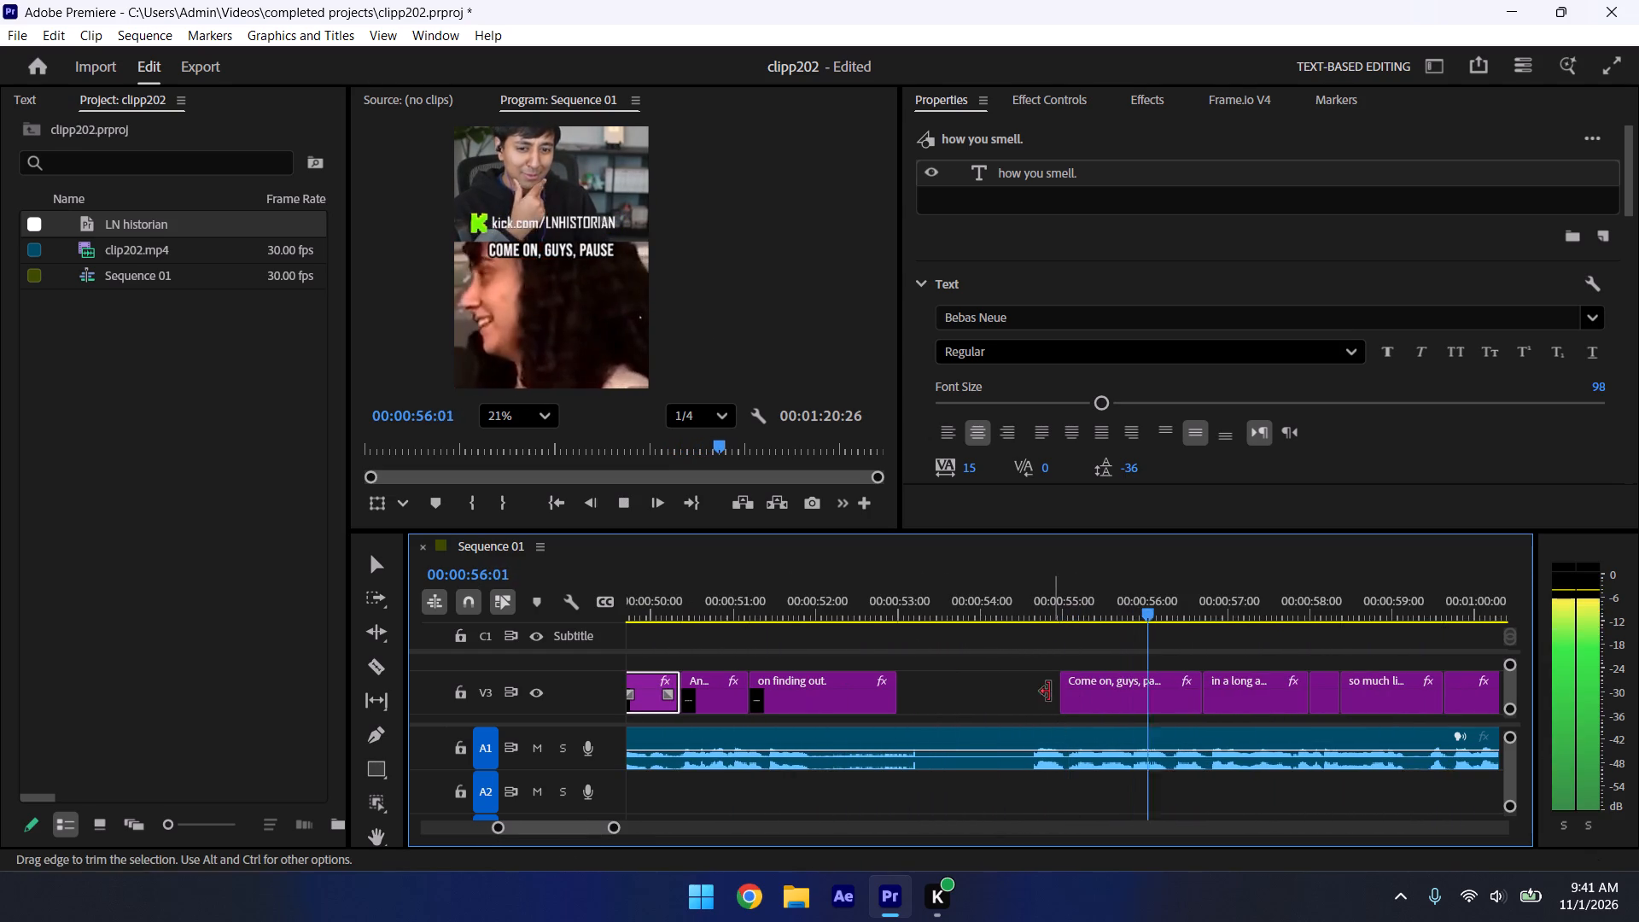
key(space)
click(1060, 592)
key(space)
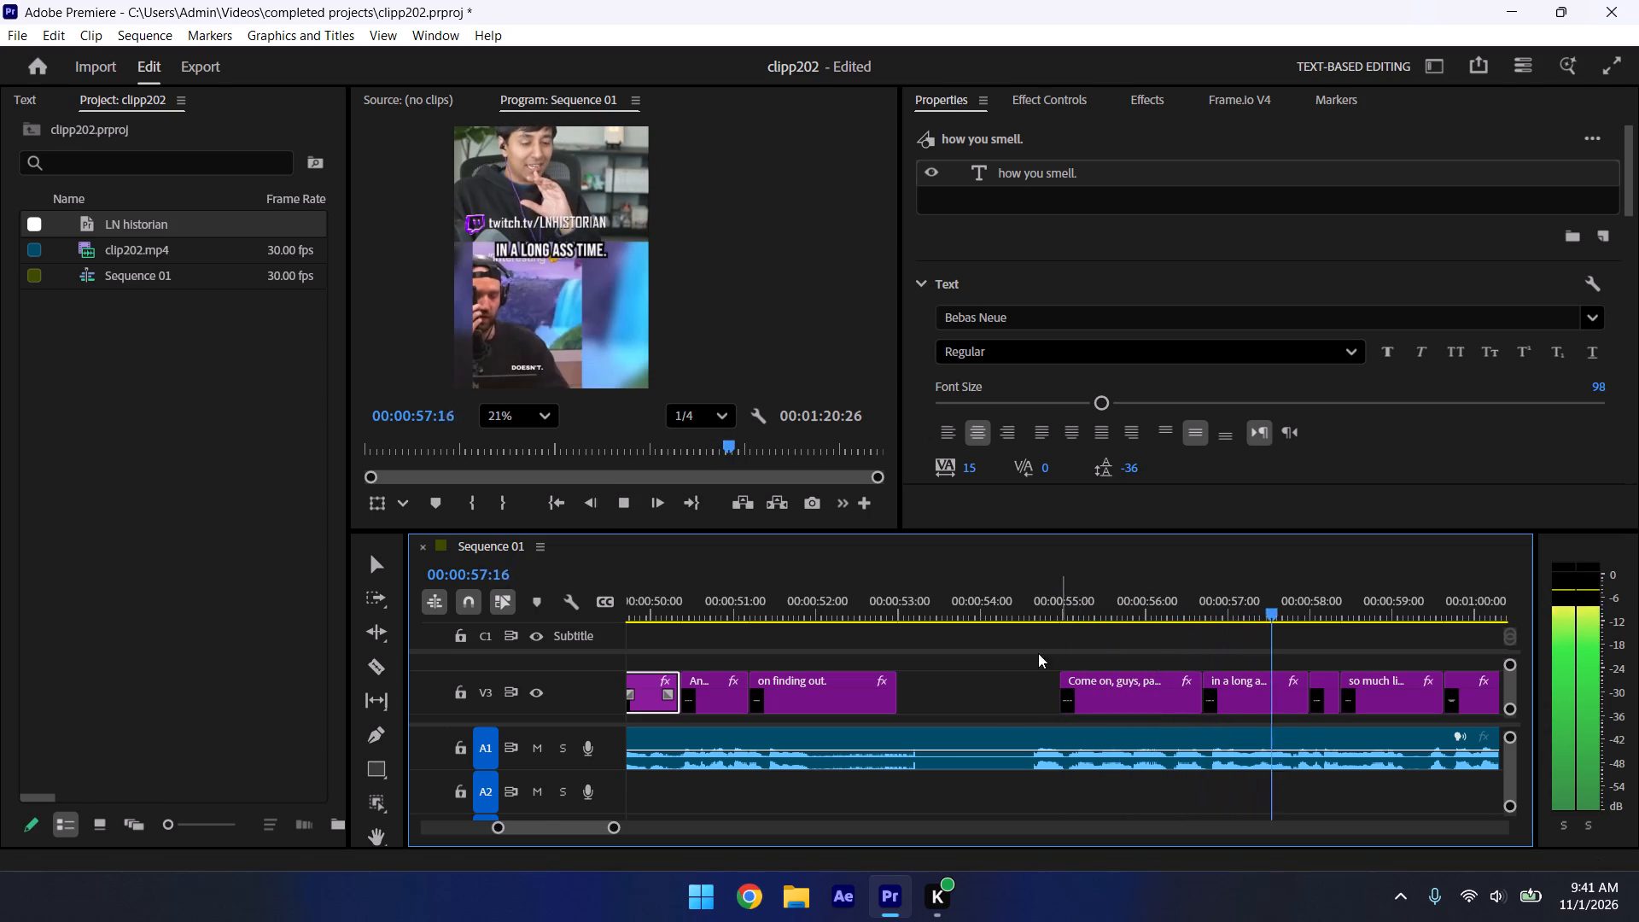
key(space)
scroll(503, 222, up, 12)
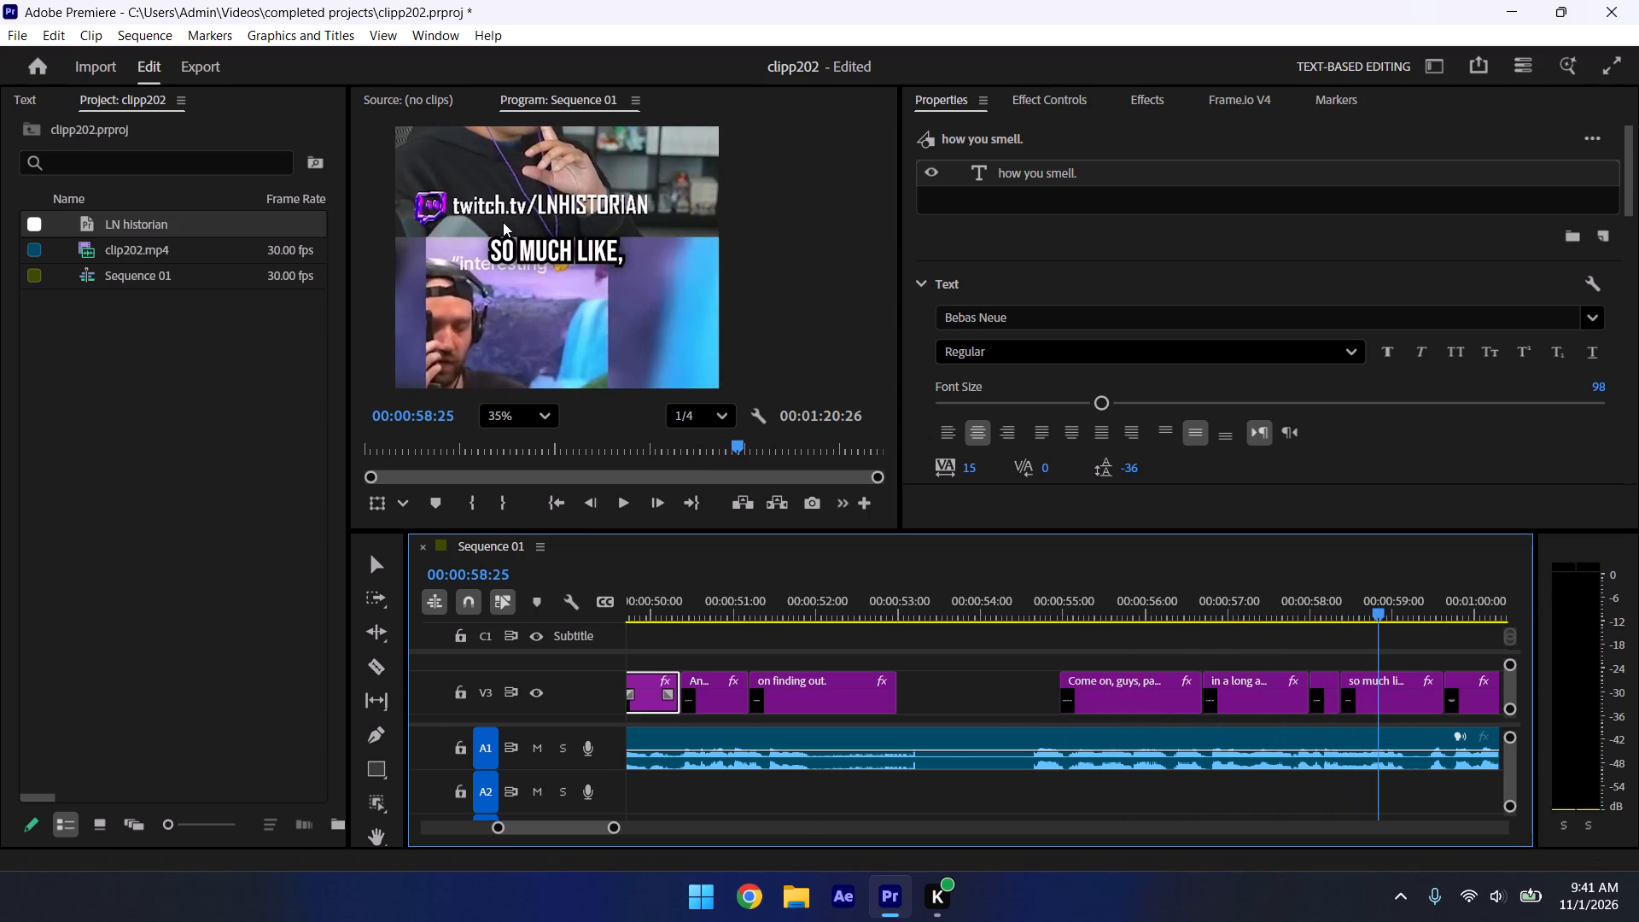
key(space)
key(space)
key(space)
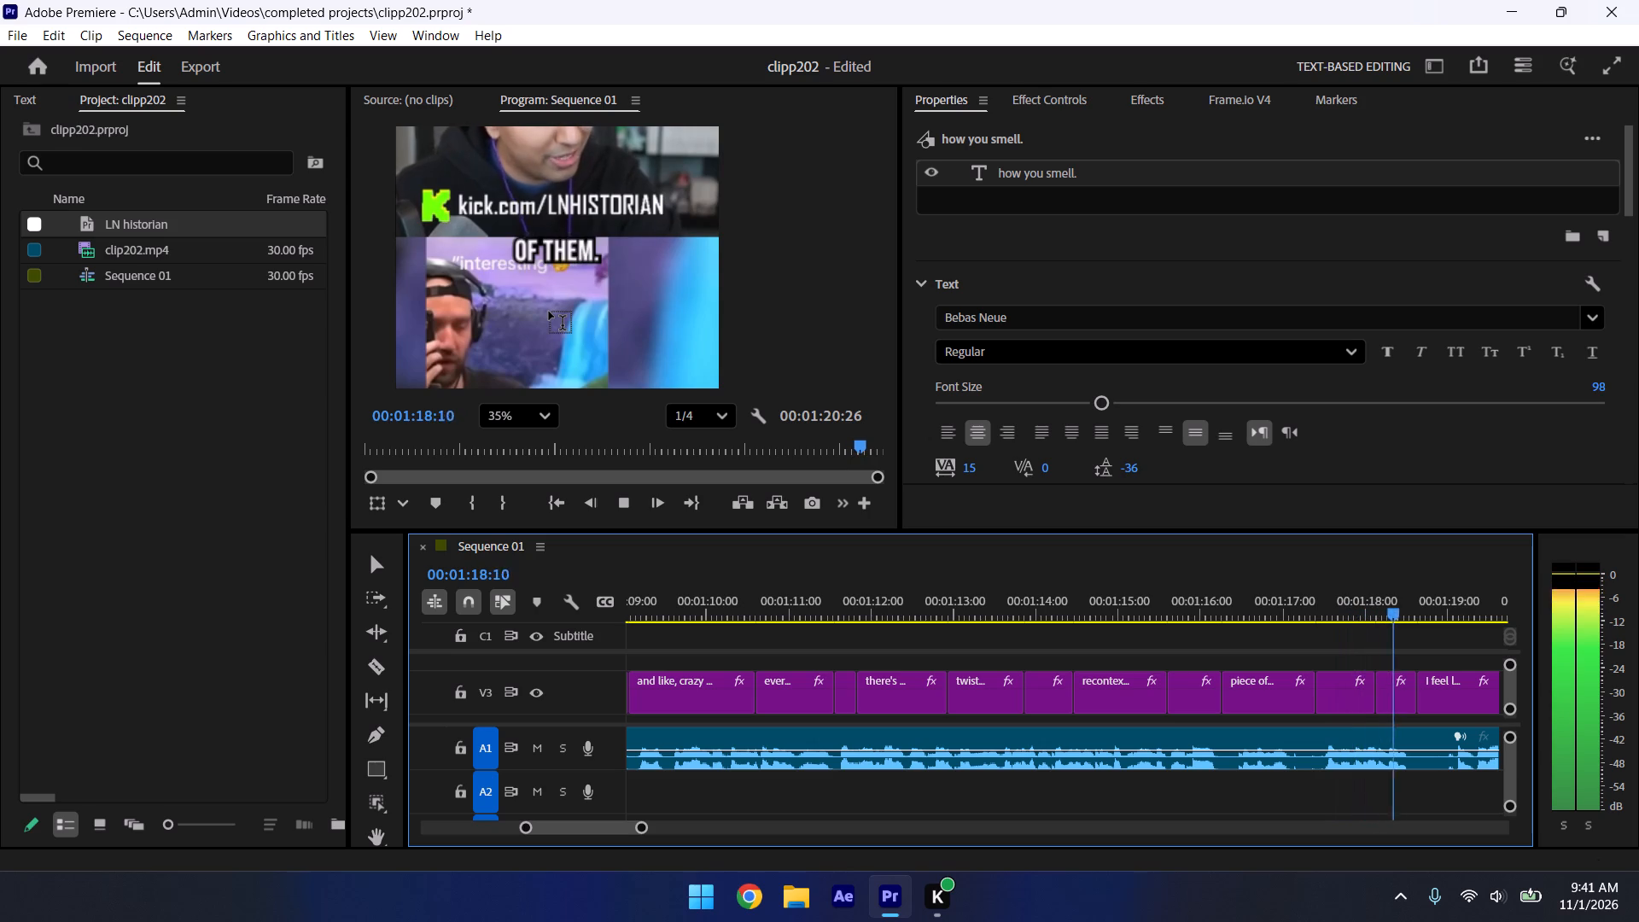
key(space)
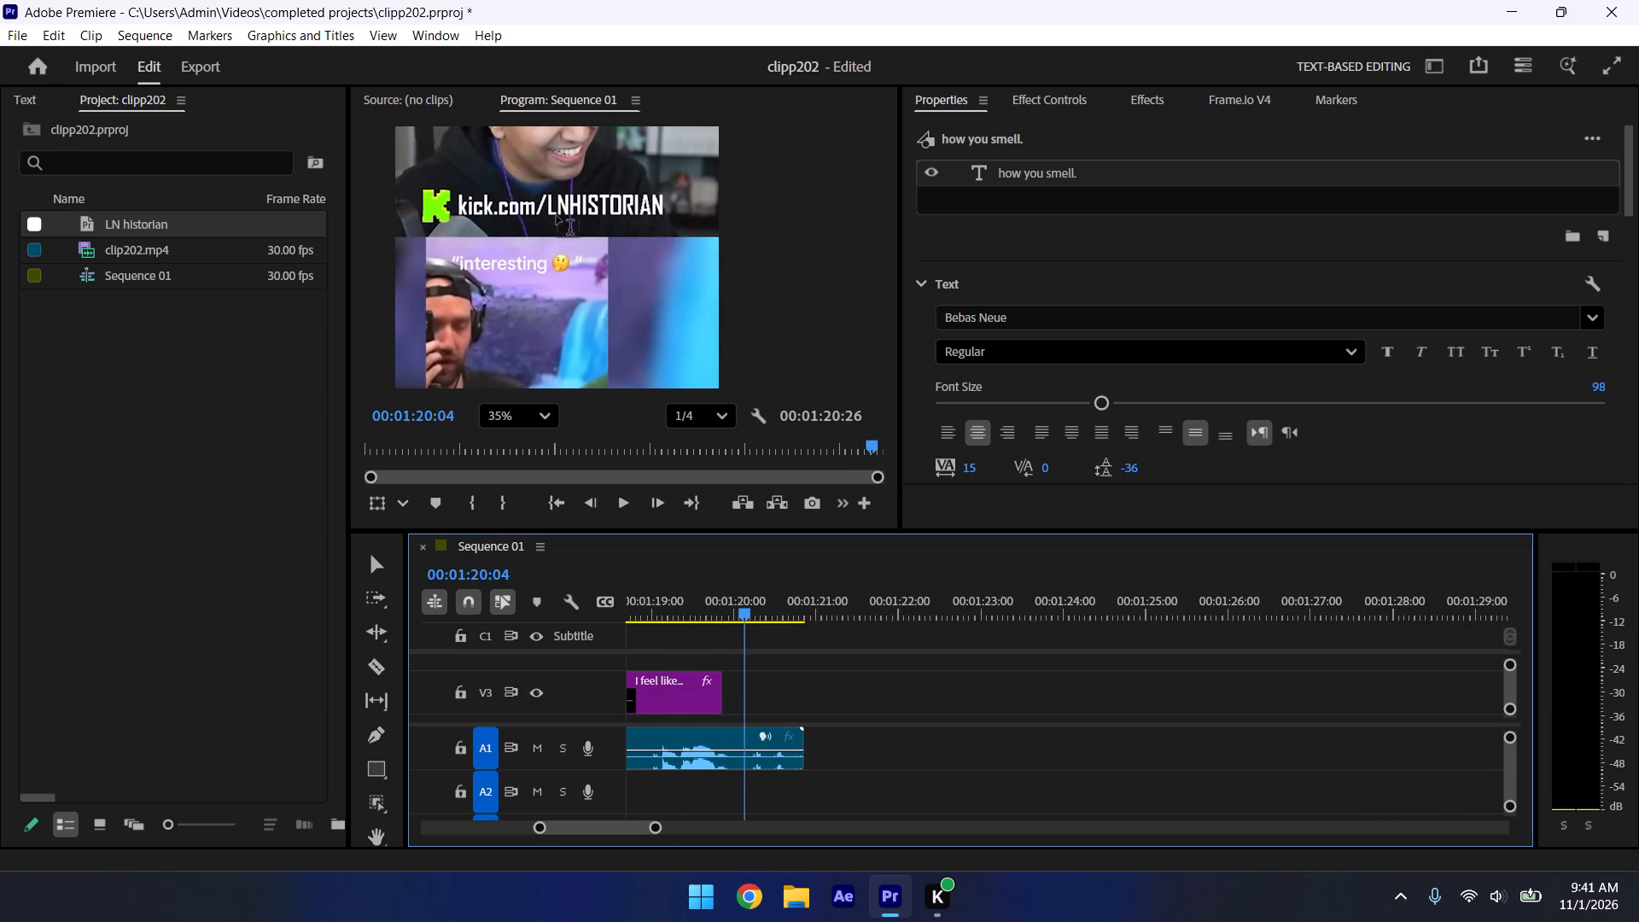
Change the last caption graphic, at 00:01:19:13, to read "like deadass." and play through to the end of the sequence.
click(688, 595)
click(640, 254)
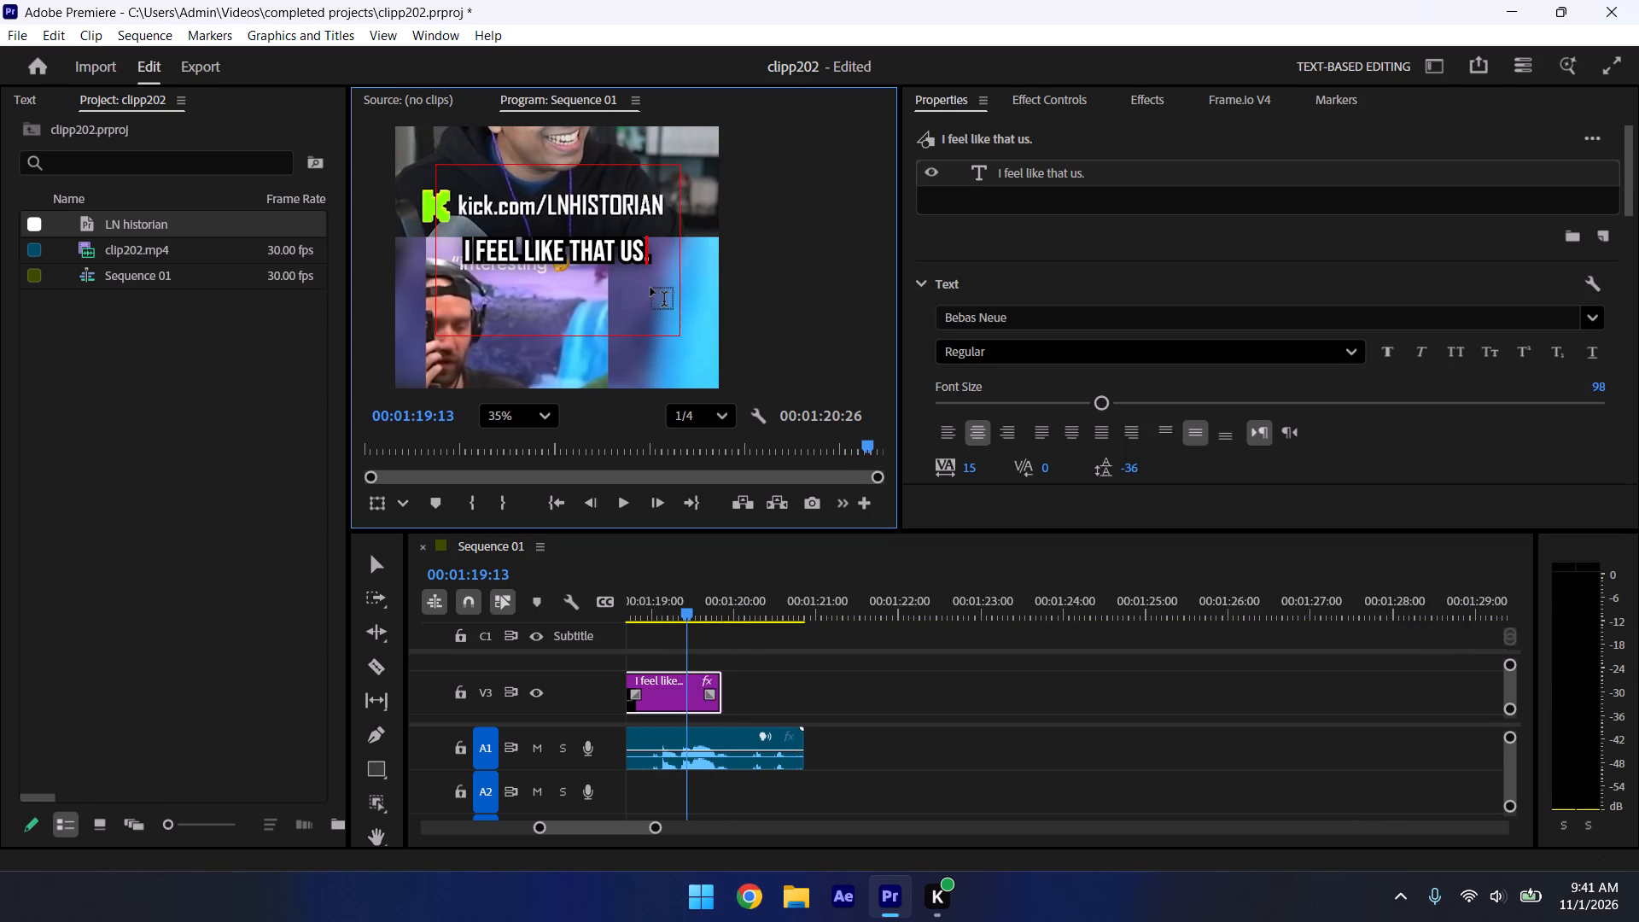
key(BackSpace)
key(BackSpace)
key(BackSpace)
key(BackSpace)
key(BackSpace)
key(BackSpace)
key(BackSpace)
key(BackSpace)
key(BackSpace)
key(BackSpace)
key(BackSpace)
key(BackSpace)
key(BackSpace)
key(BackSpace)
key(BackSpace)
key(BackSpace)
key(BackSpace)
key(BackSpace)
key(BackSpace)
key(BackSpace)
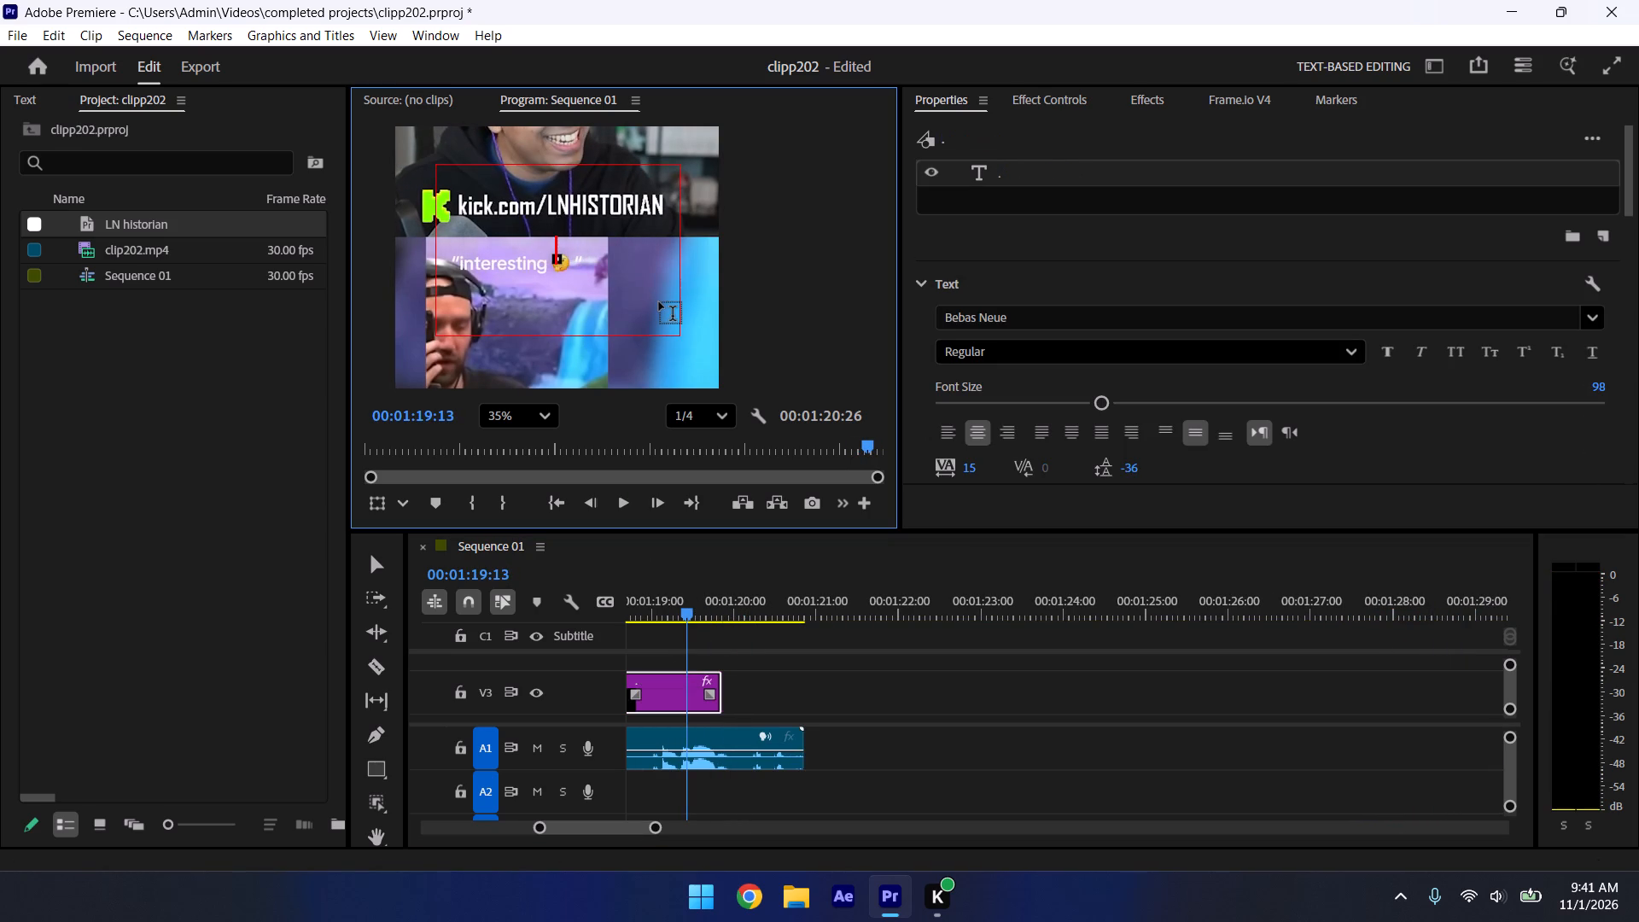
text(like deadass)
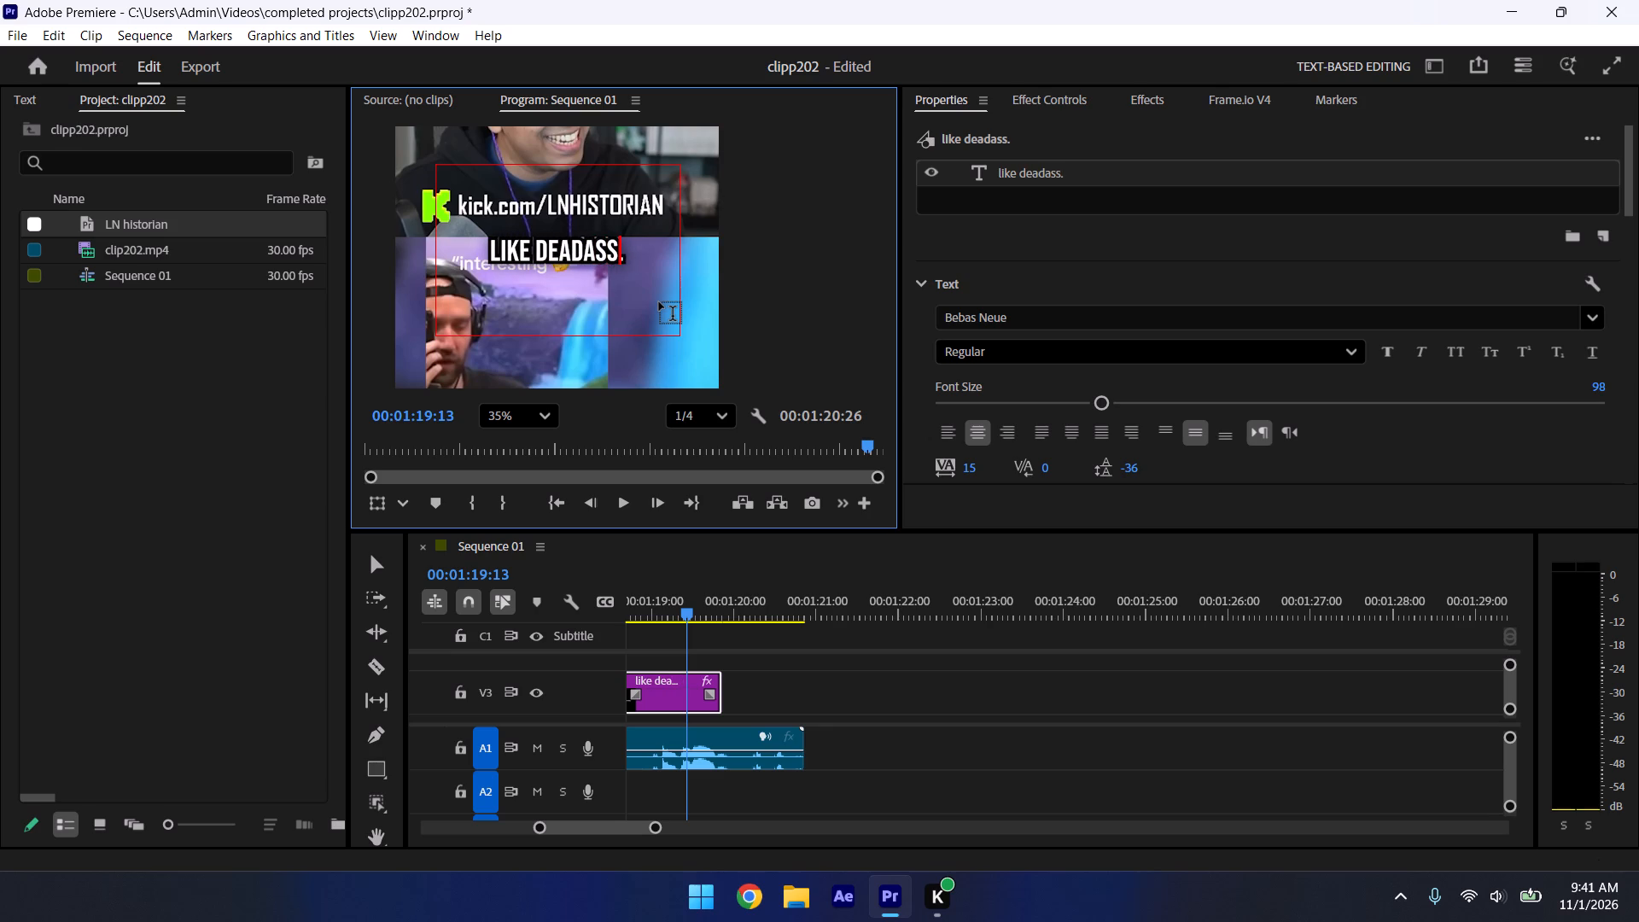
click(760, 658)
key(space)
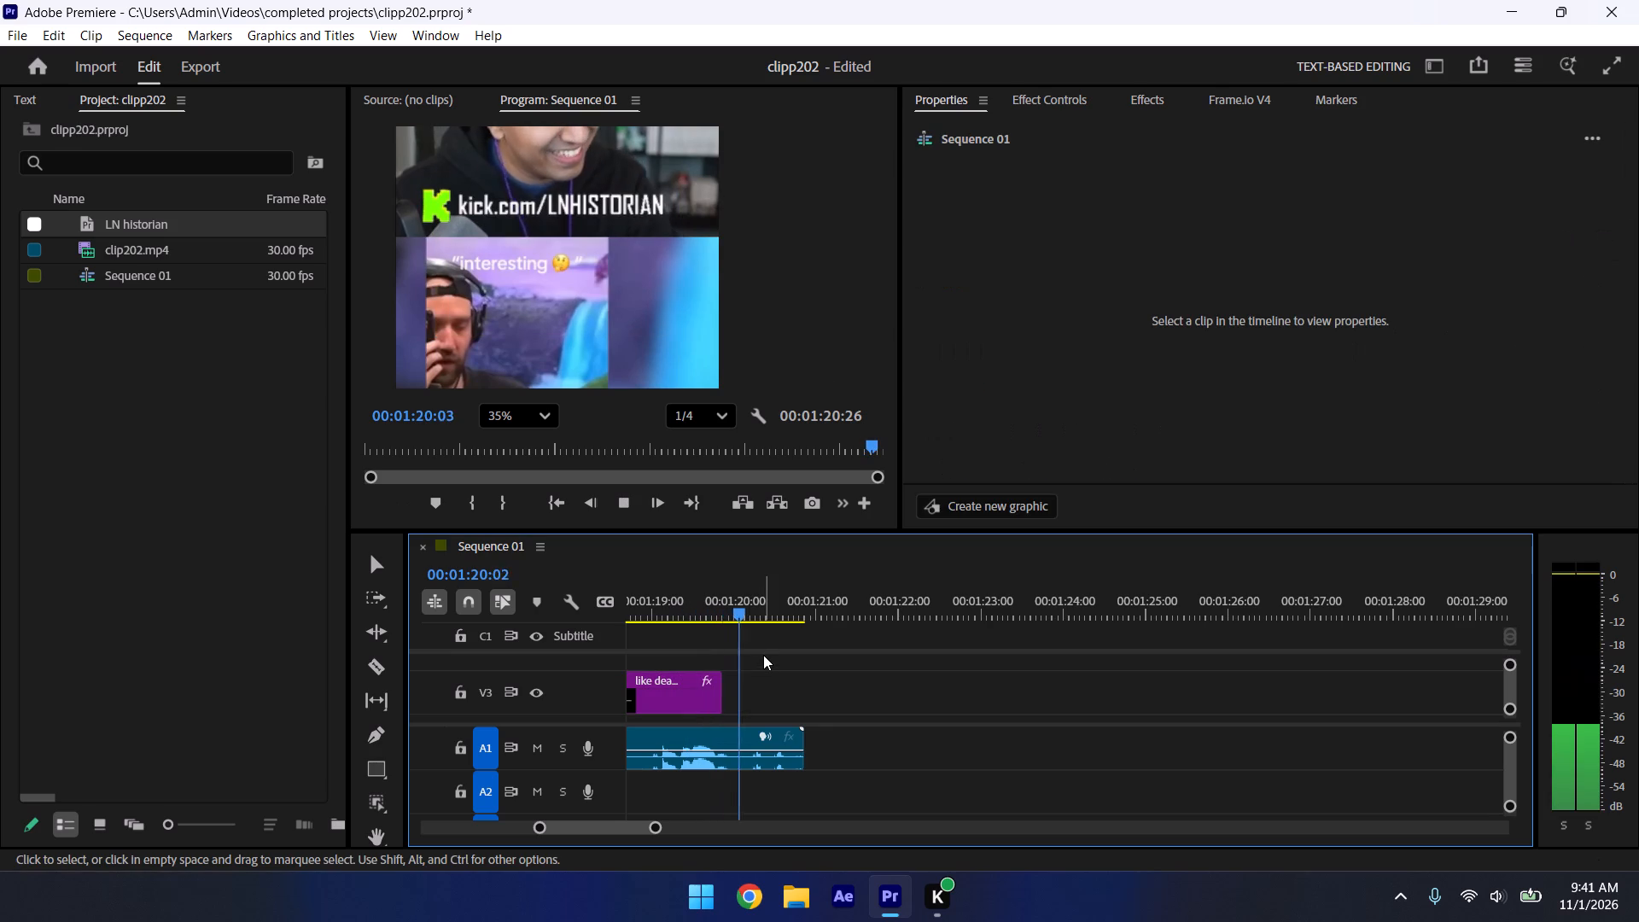
key(Left)
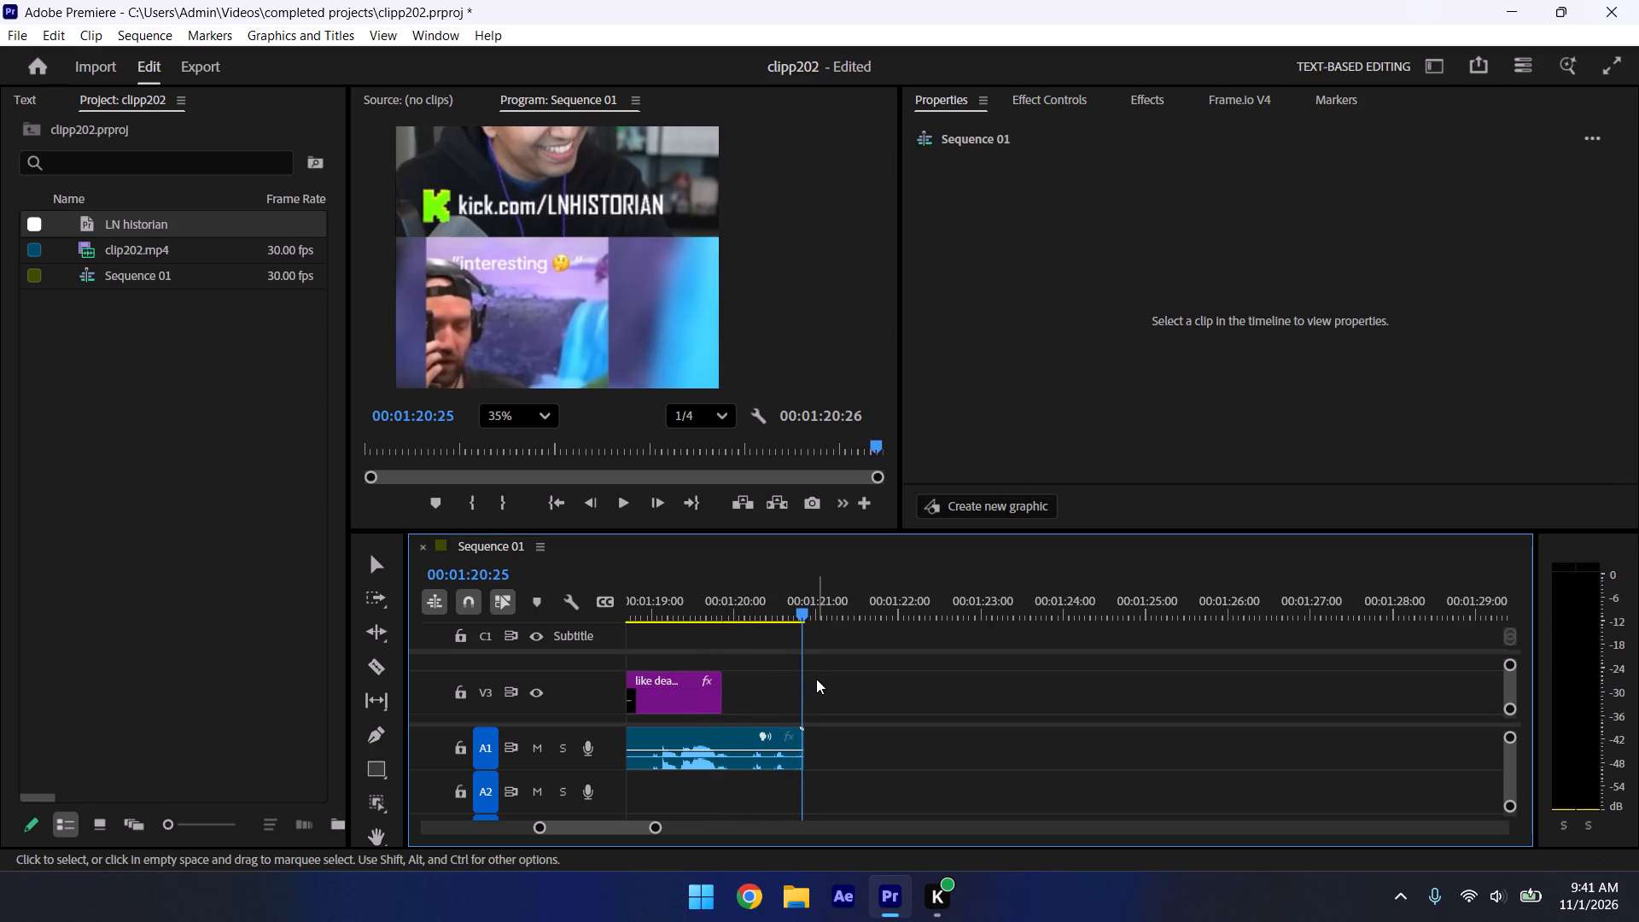
Save the project with the corrected captions.
drag(657, 830, 1333, 921)
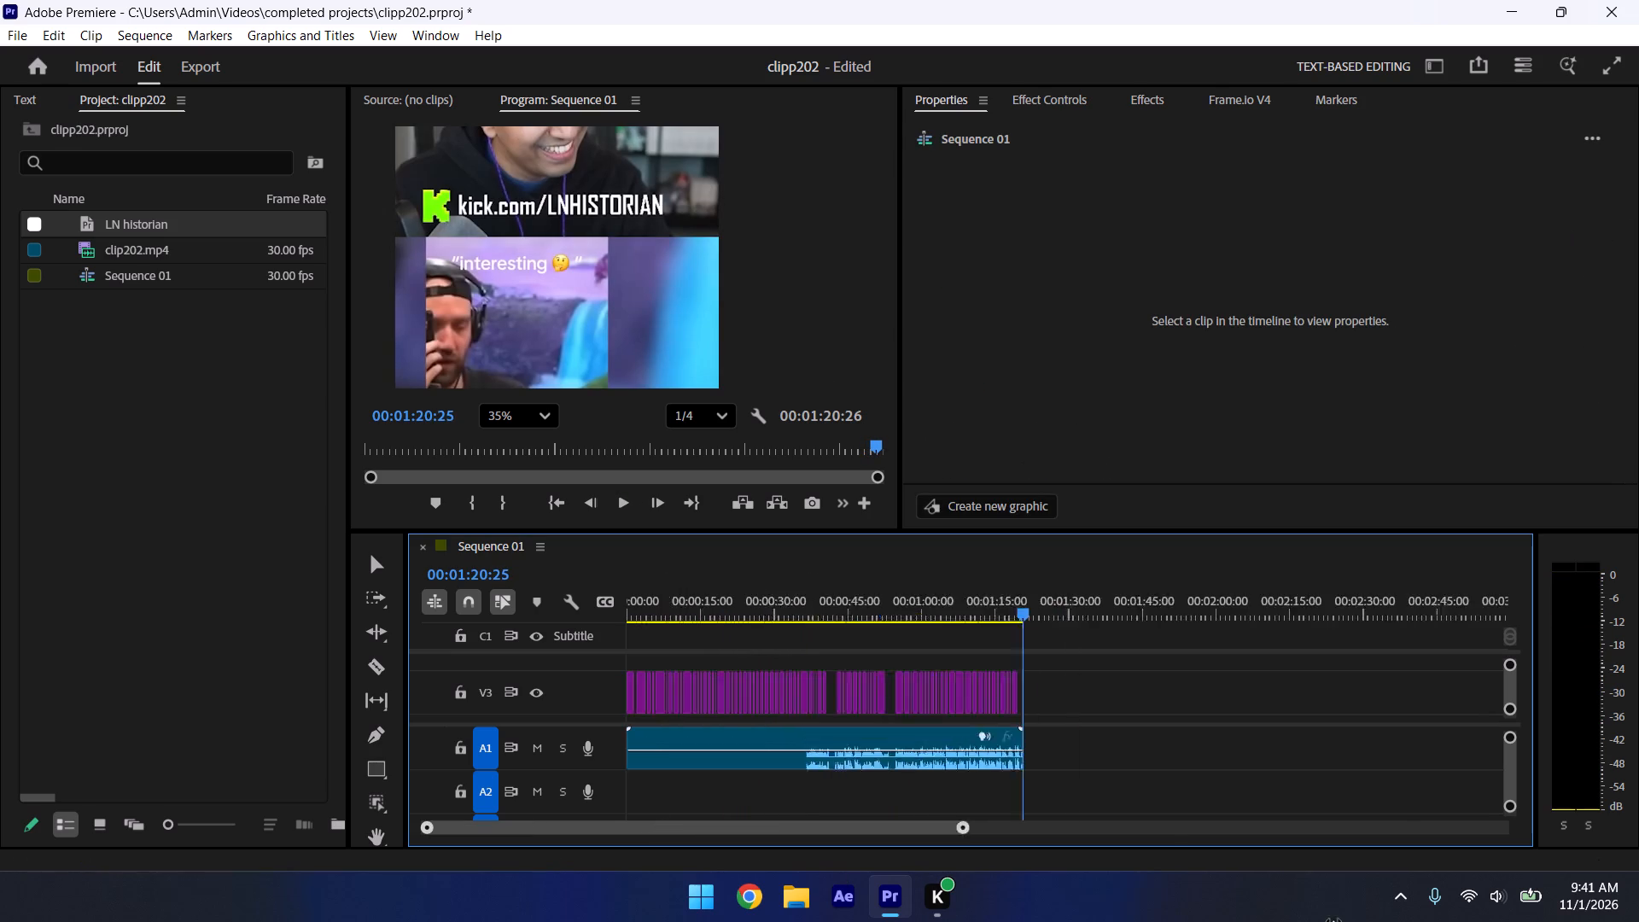
drag(1333, 921, 1361, 921)
key(ctrl+s)
Move the opening "Apparently Ethan Klein" caption graphic from track V3 up to track V4, keeping its start time.
click(655, 599)
drag(651, 610, 294, 686)
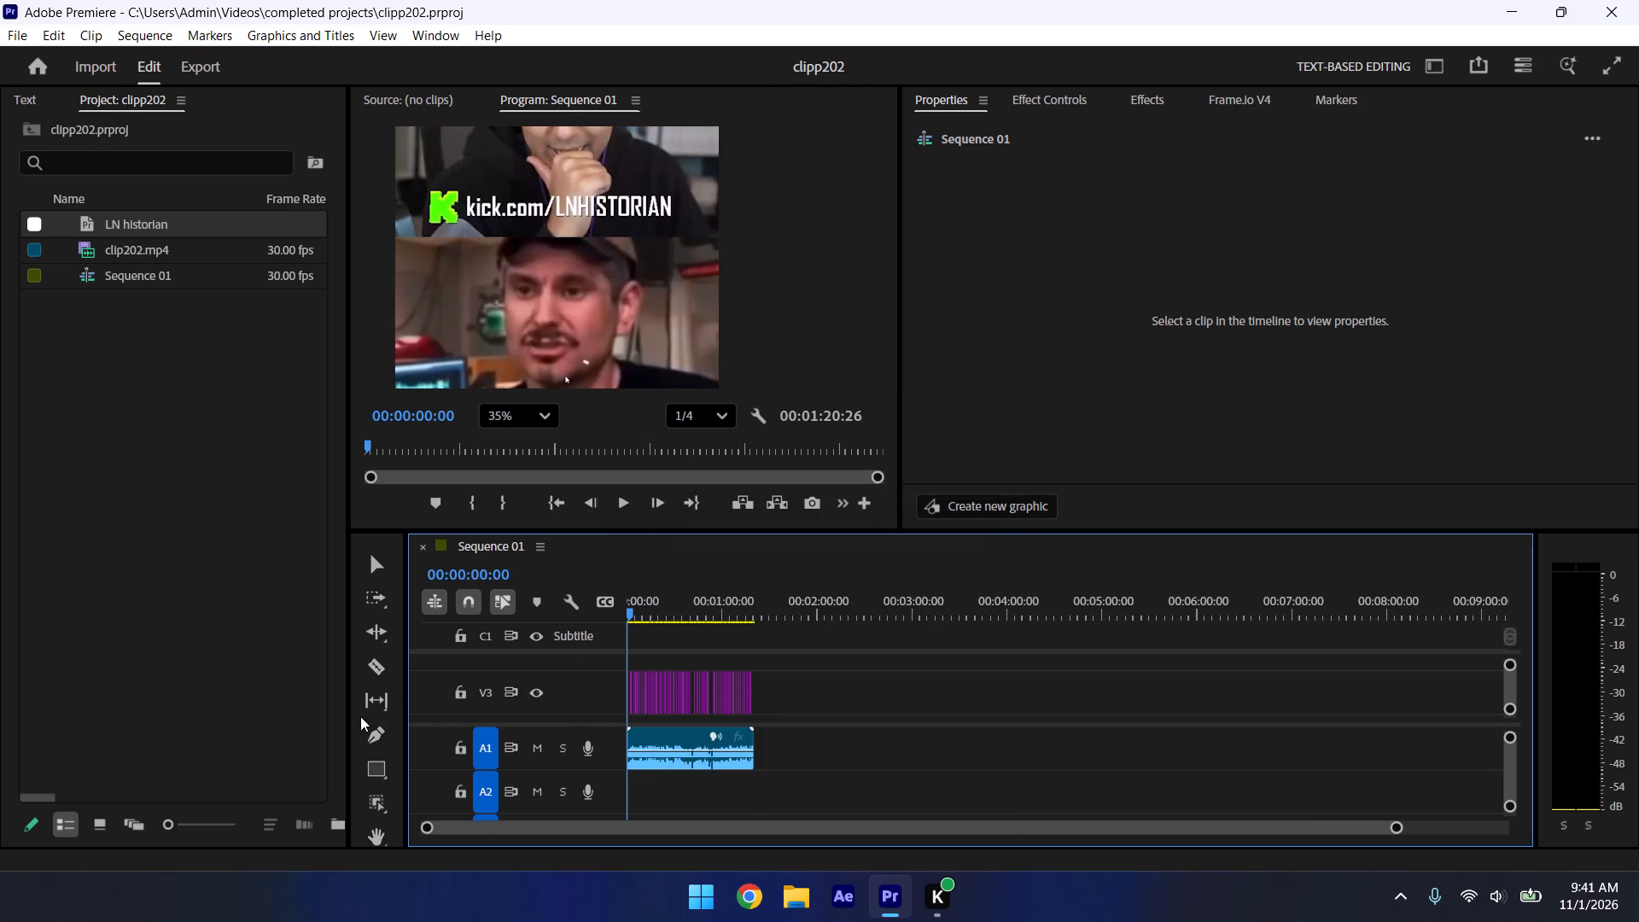
drag(1400, 832, 1077, 818)
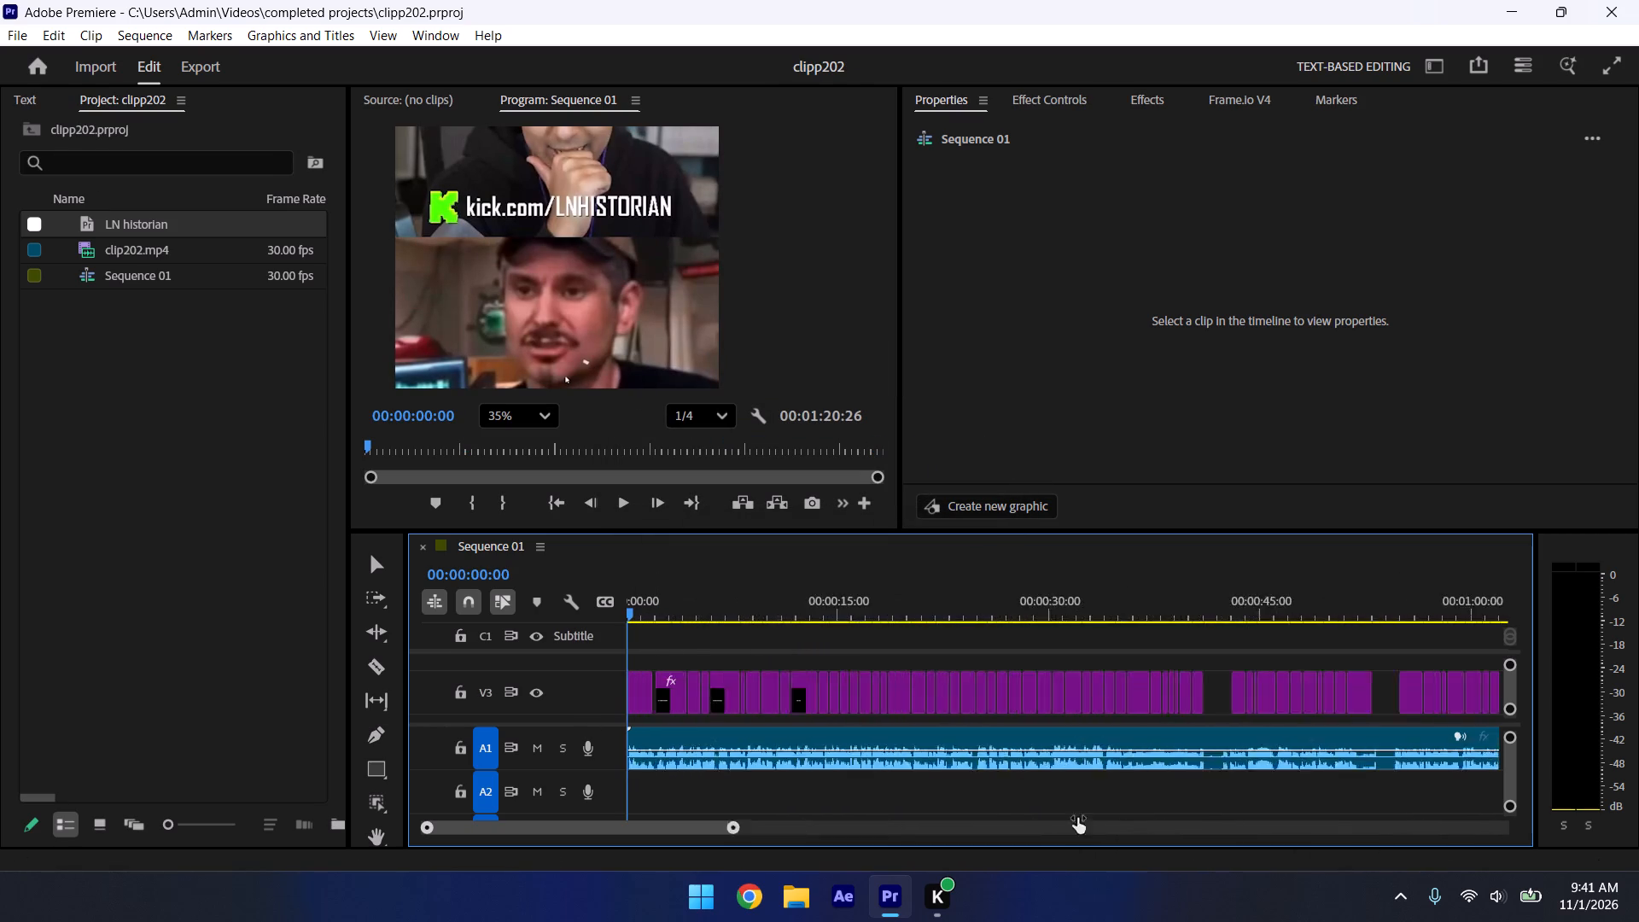
drag(1077, 818, 962, 798)
click(800, 698)
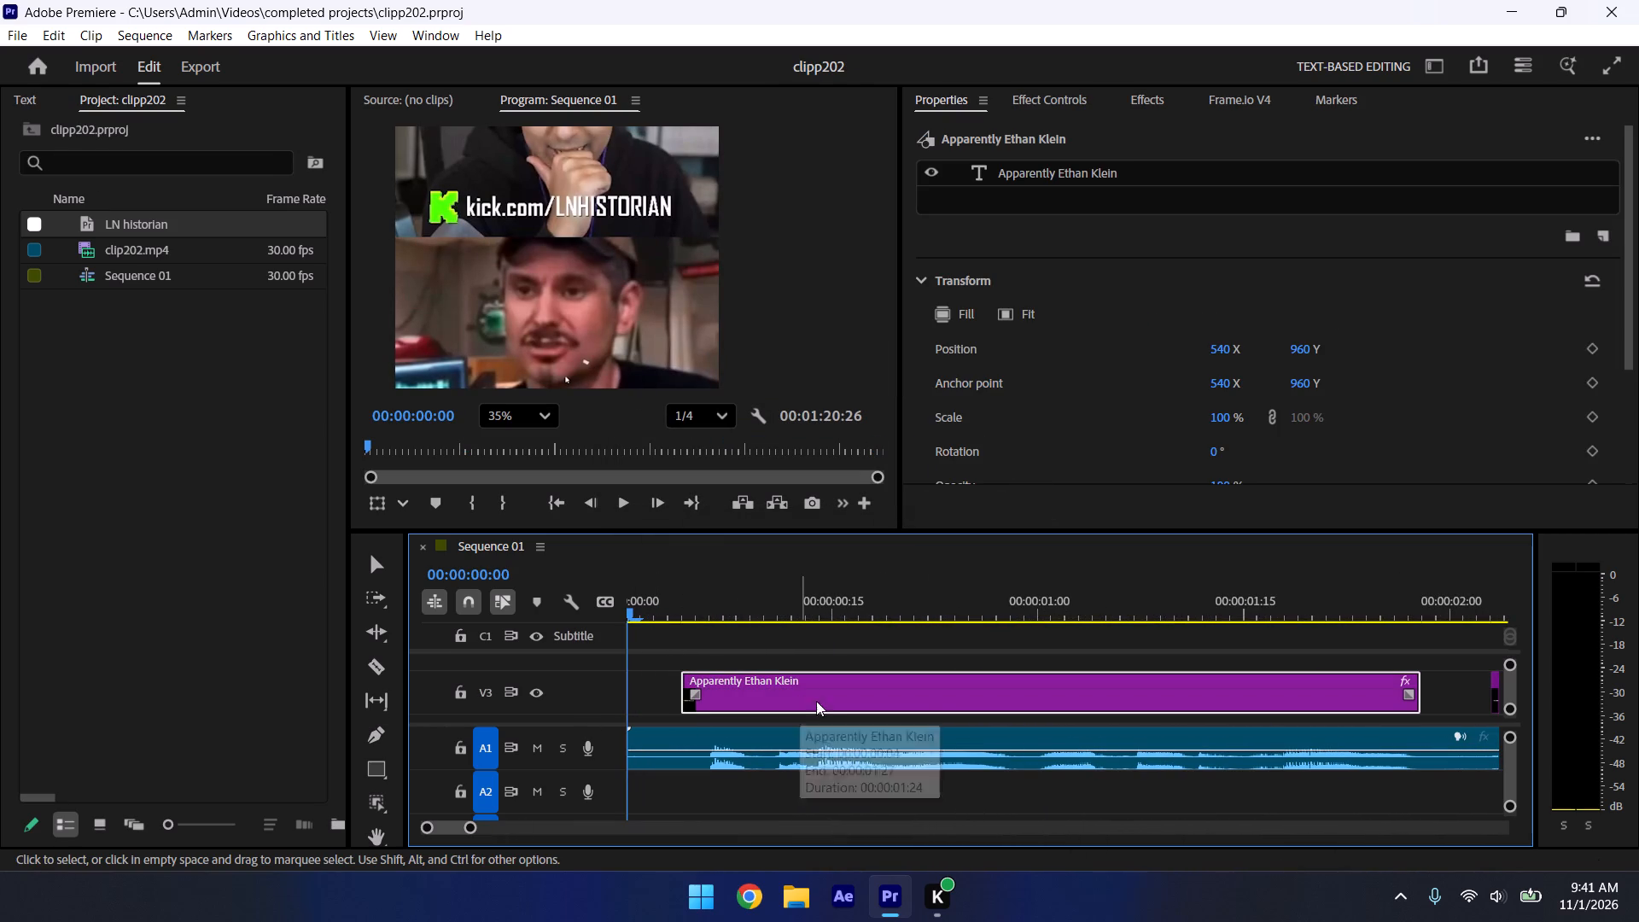
drag(471, 832, 522, 836)
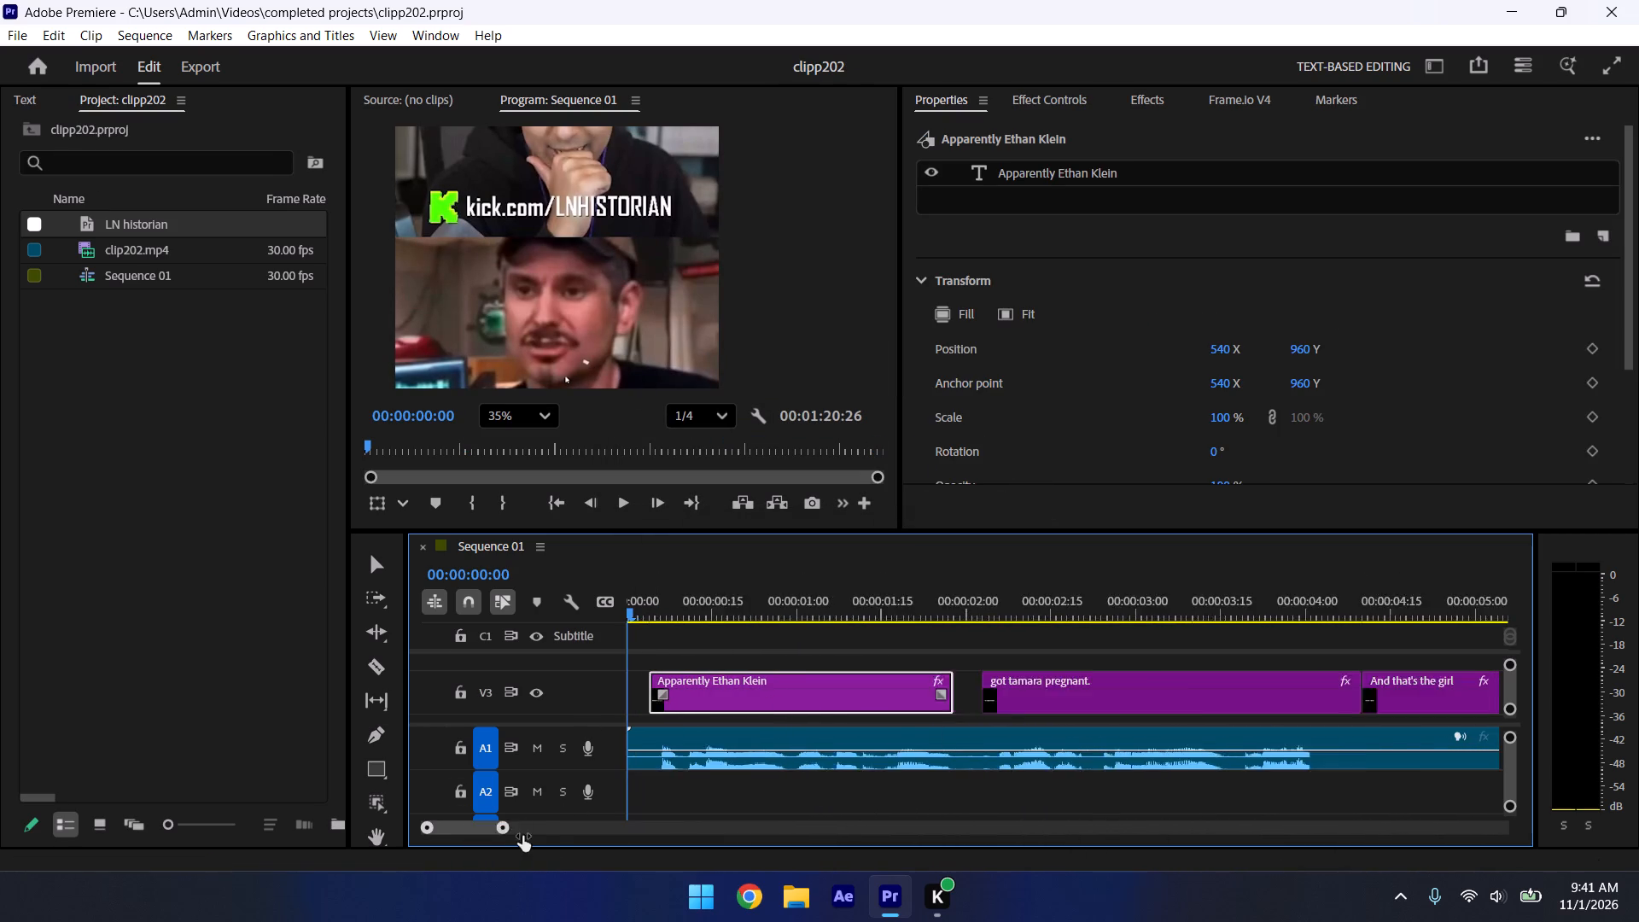
drag(522, 836, 565, 837)
drag(691, 674, 693, 654)
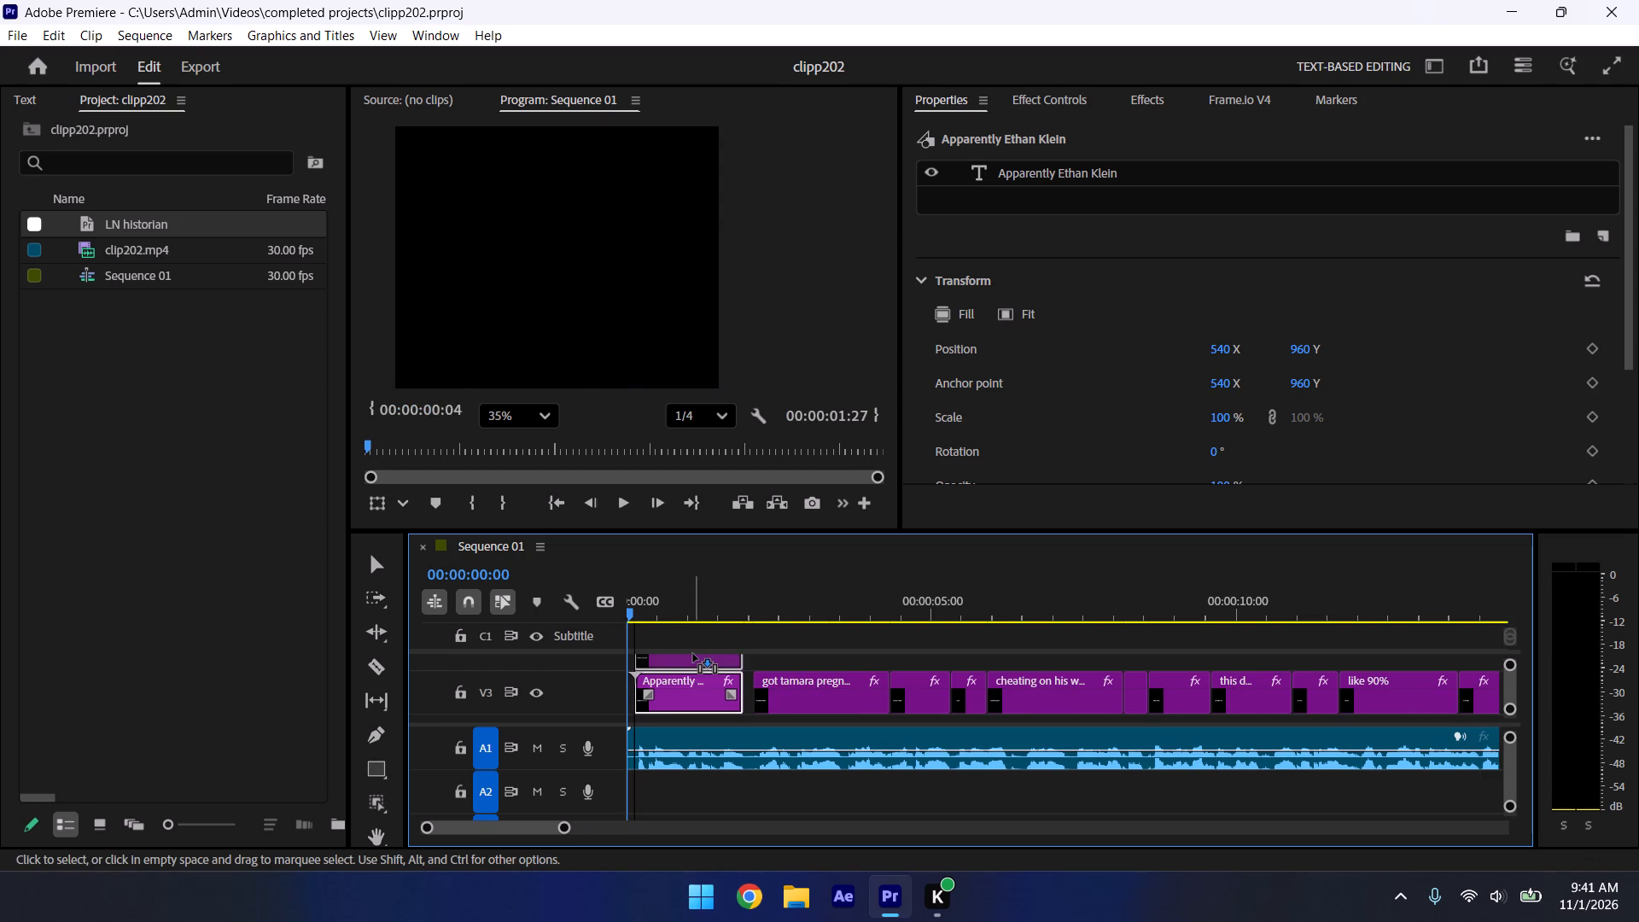
Copy the "Apparently Ethan Klein" graphic, paste it at 00:00:02:05, and move the copy onto V3 directly beneath the original.
drag(1507, 688, 1511, 681)
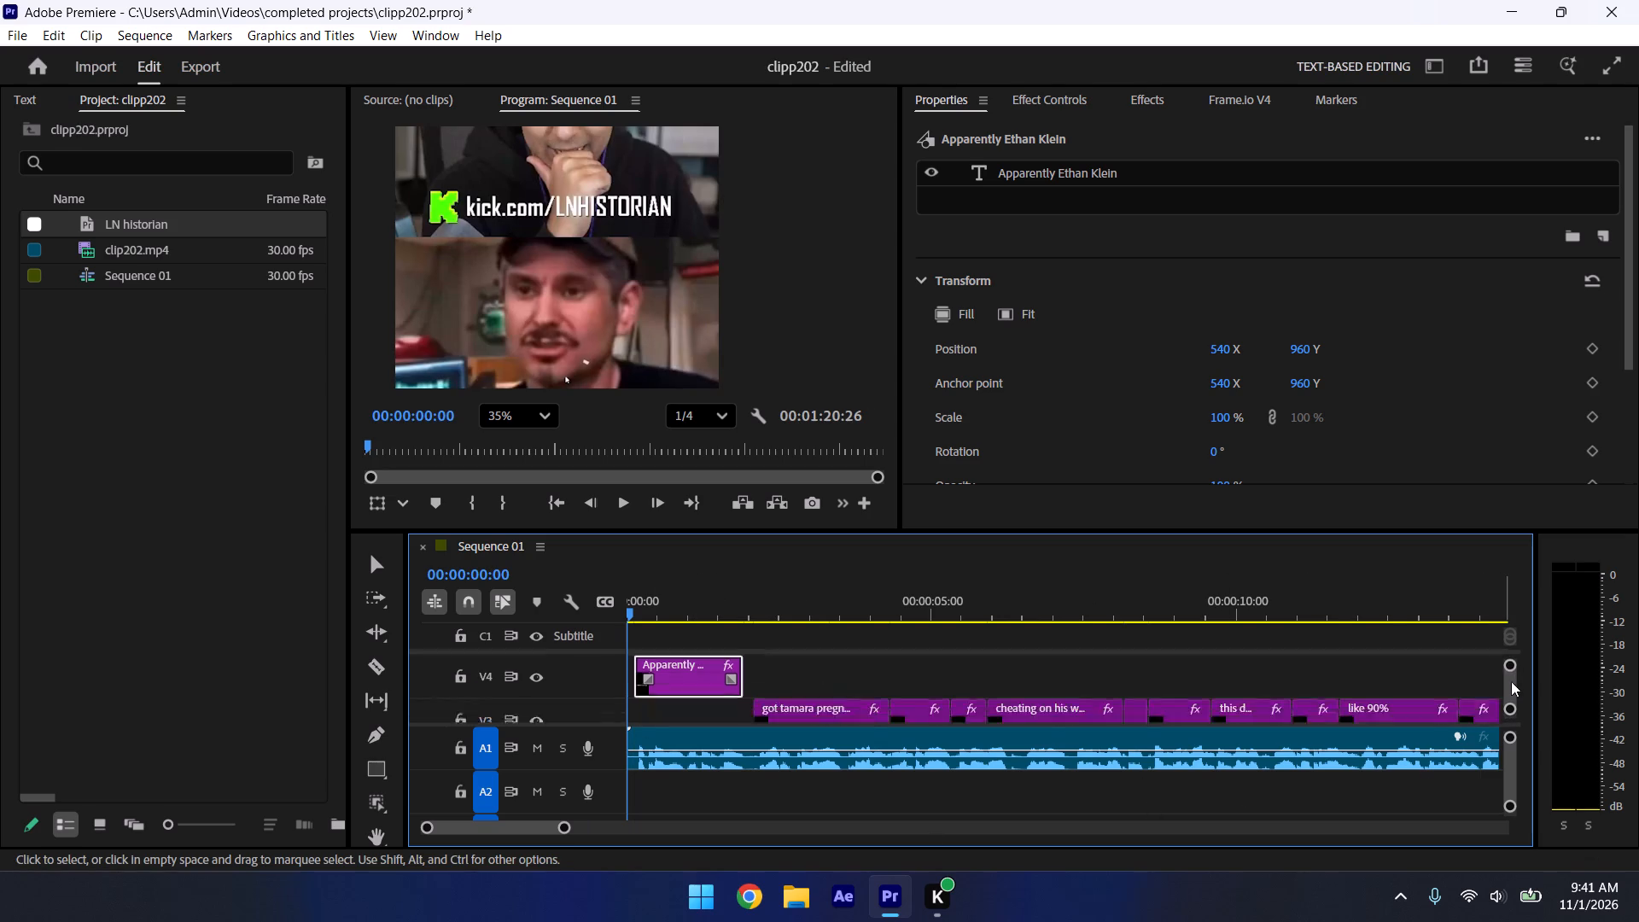
drag(1511, 681, 1513, 669)
key(ctrl+c)
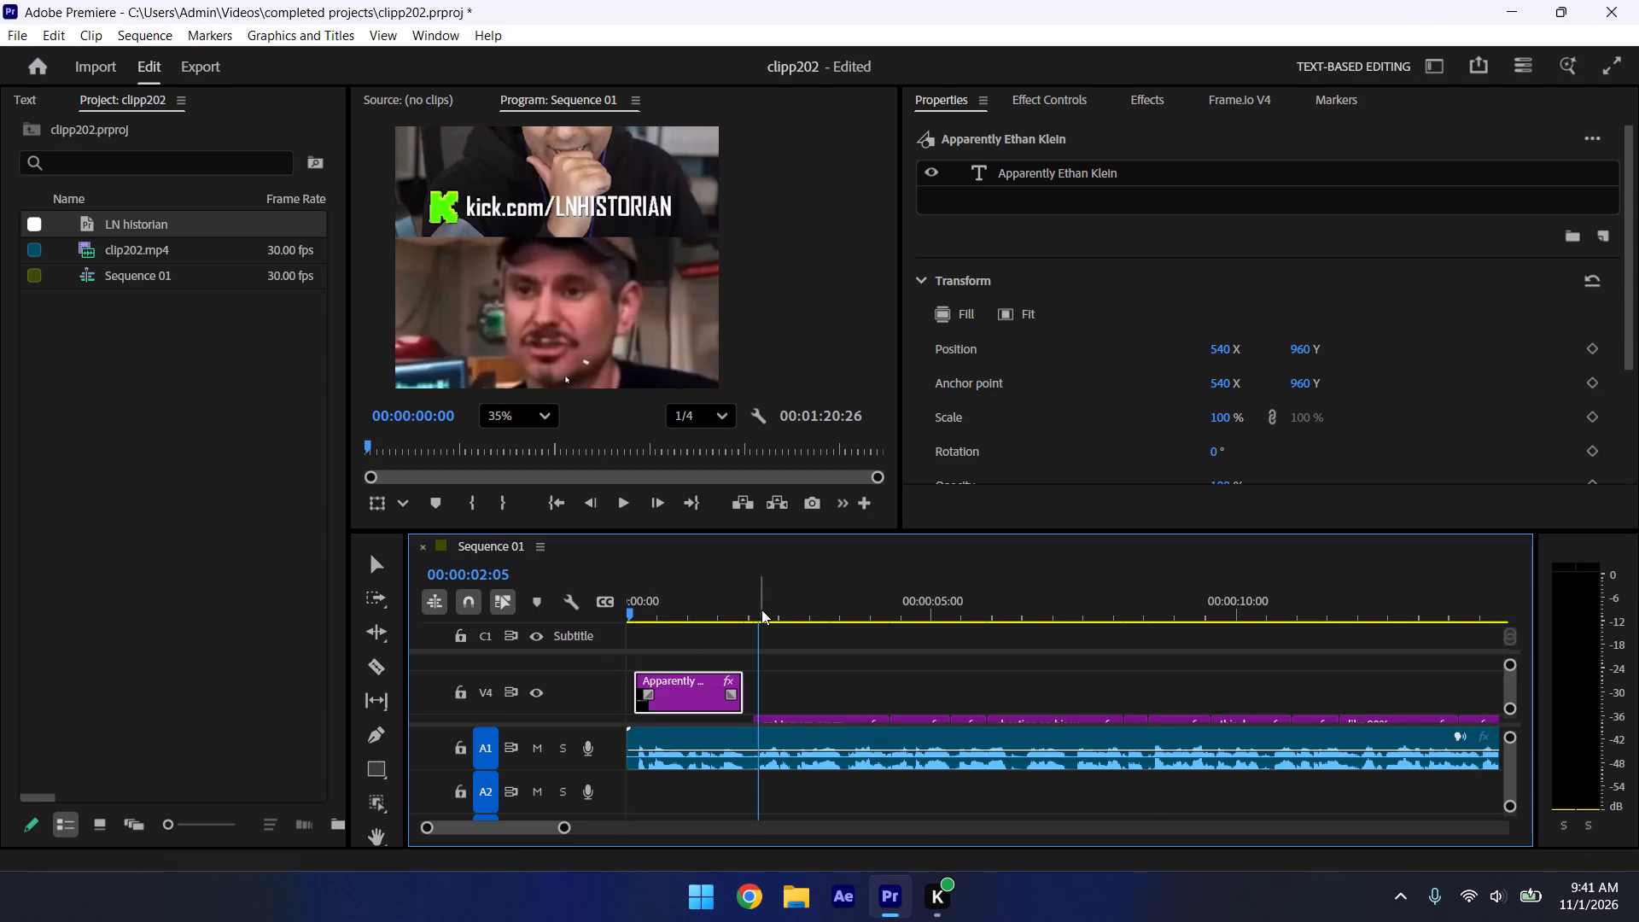
click(761, 610)
click(796, 696)
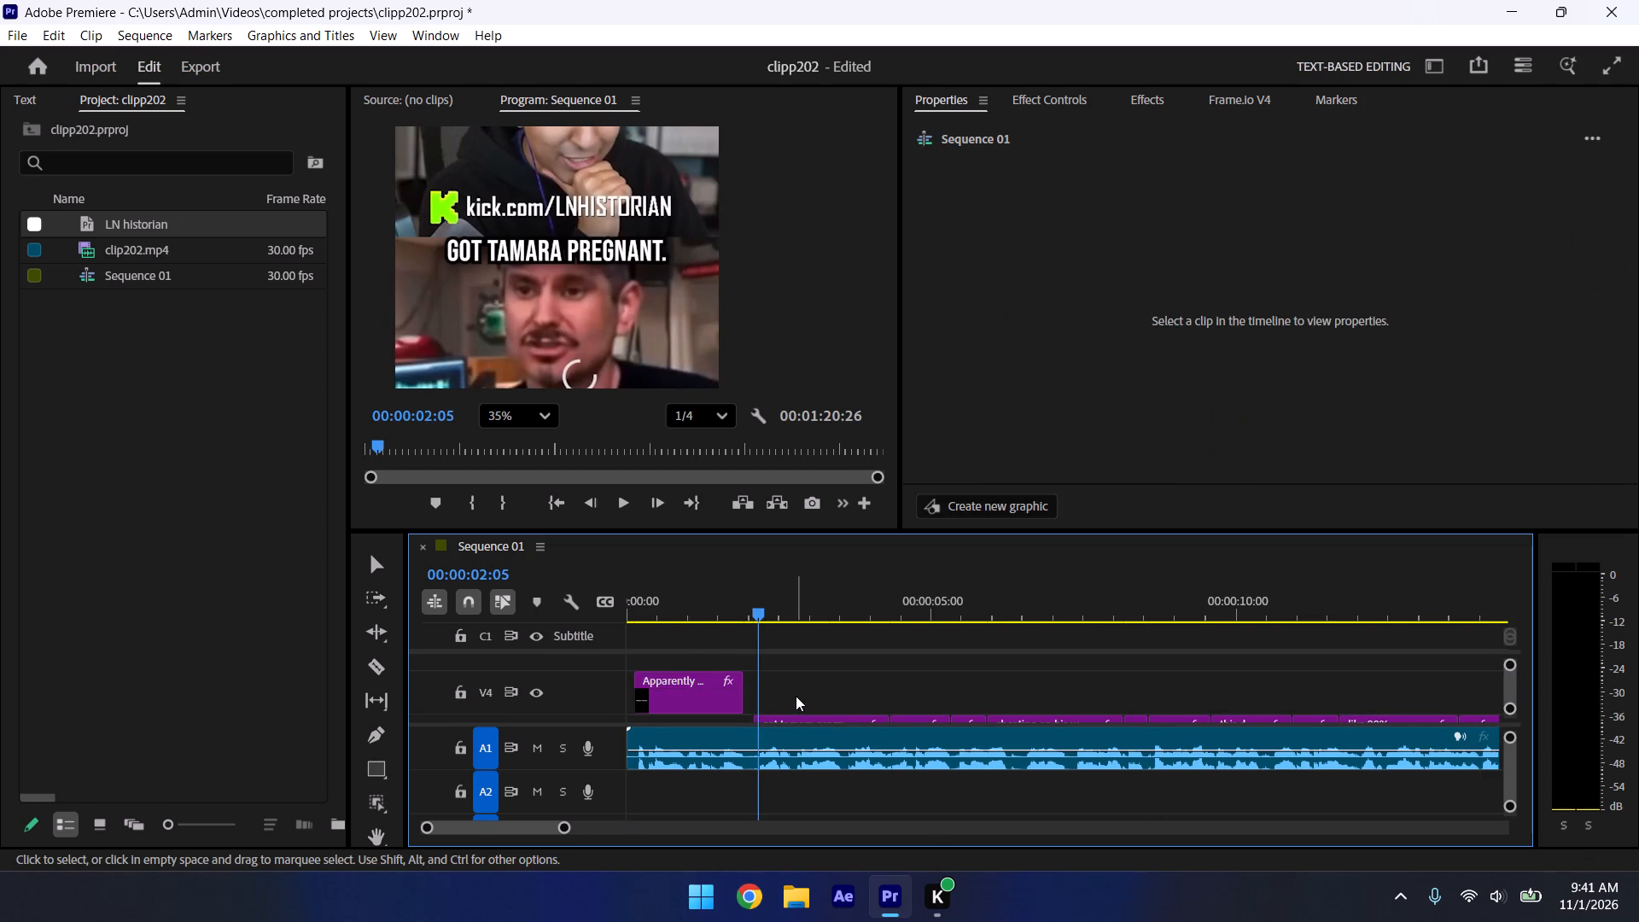
key(ctrl+v)
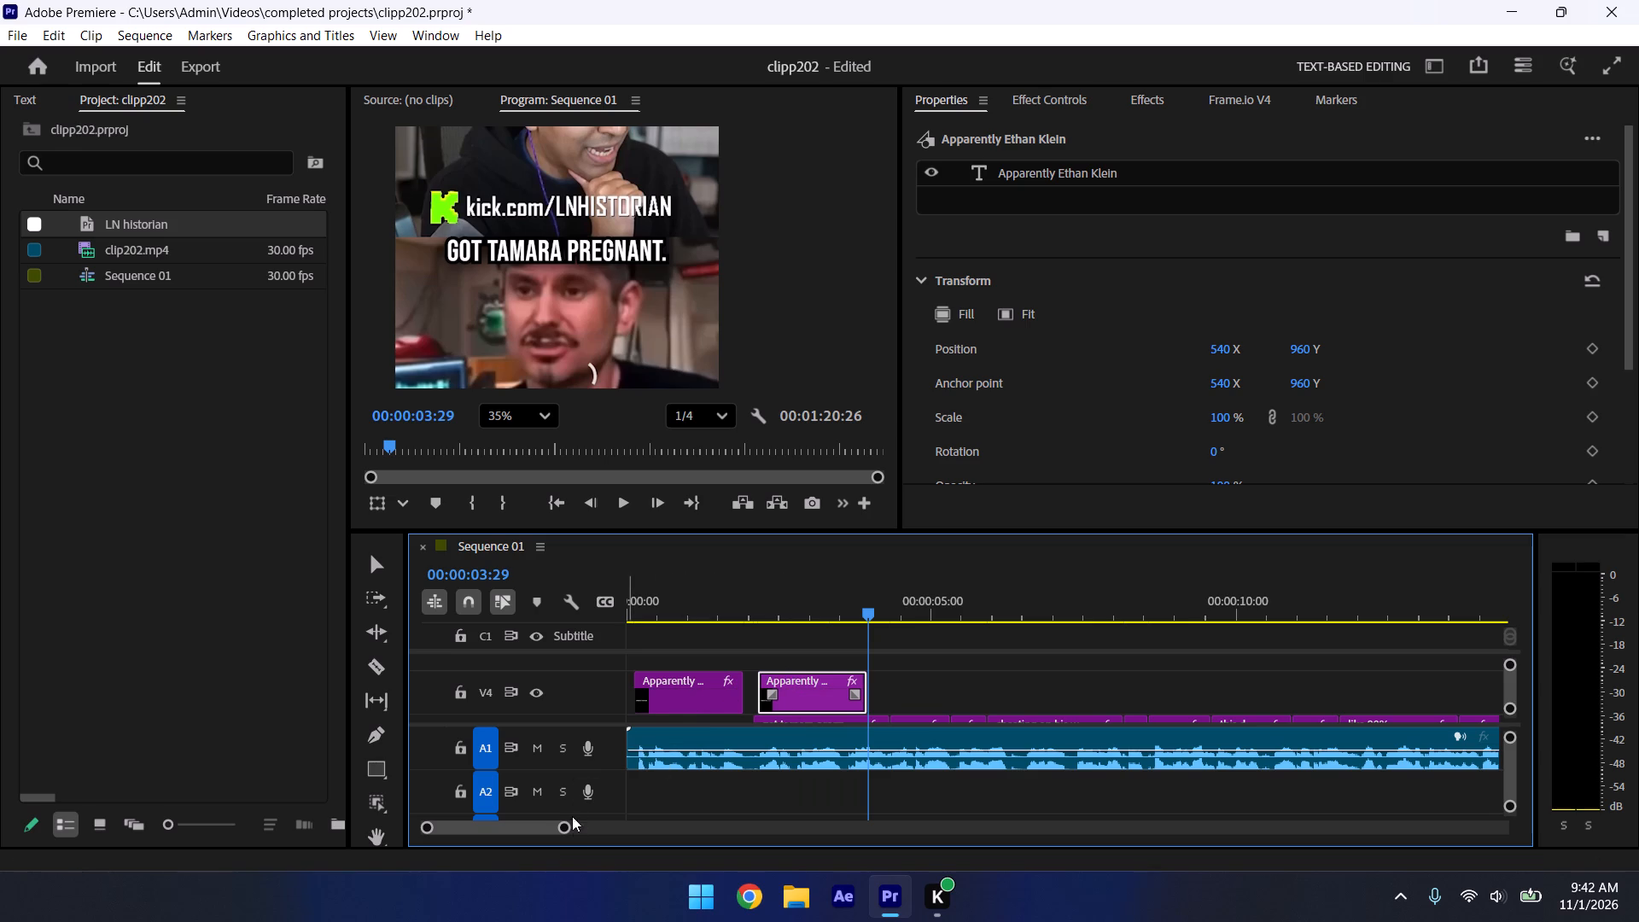
drag(565, 832, 609, 831)
drag(493, 826, 458, 823)
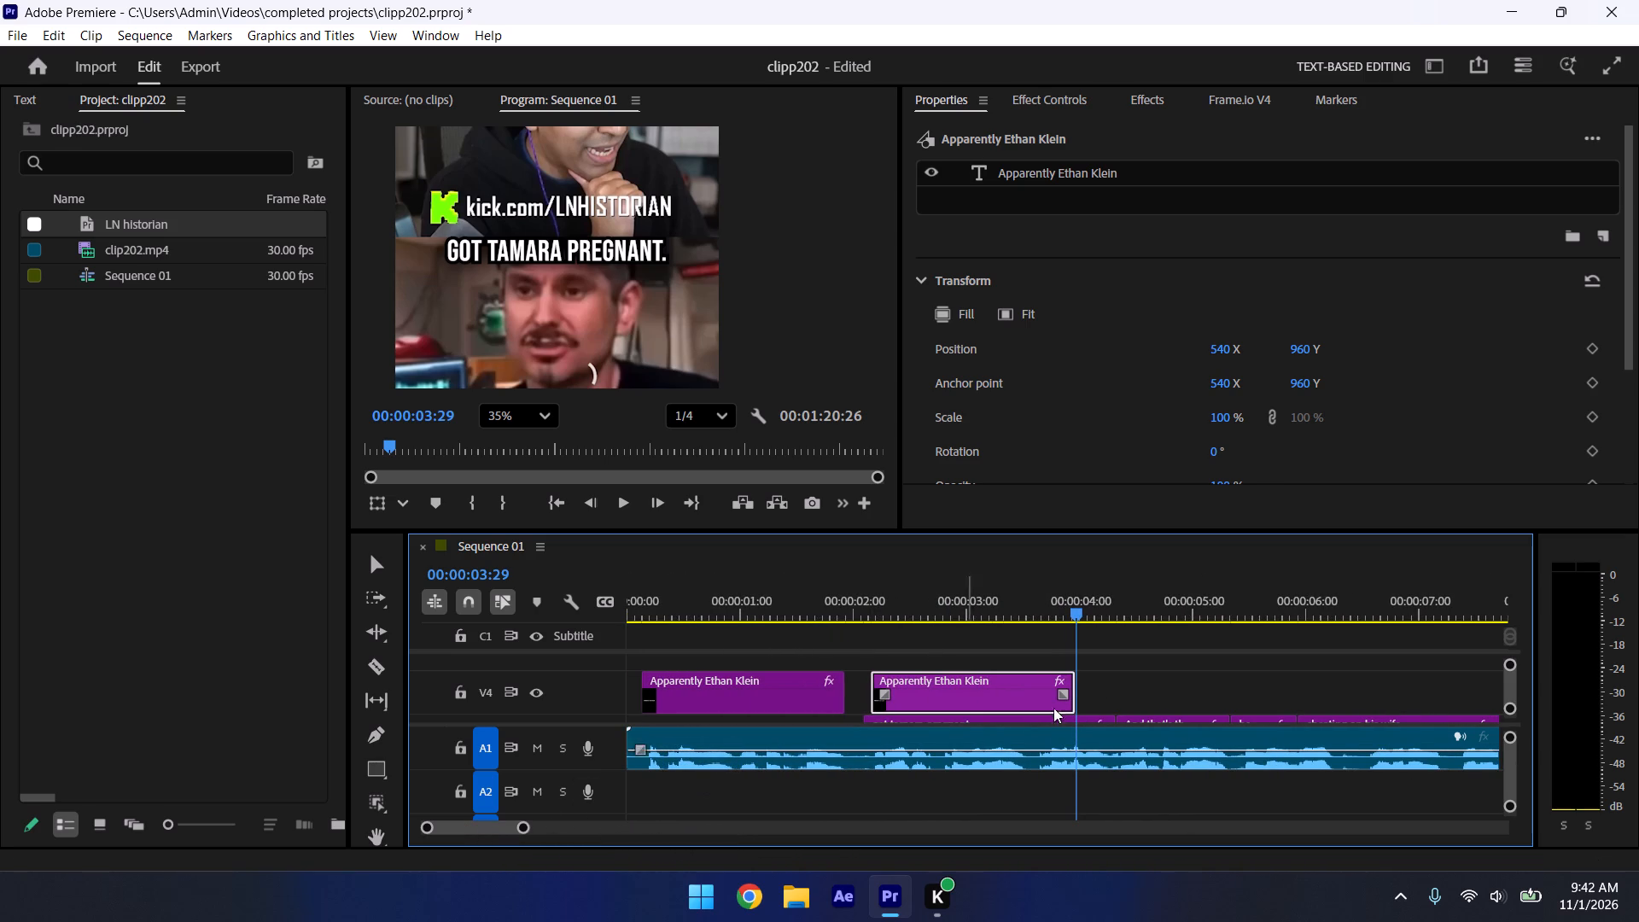
click(1509, 686)
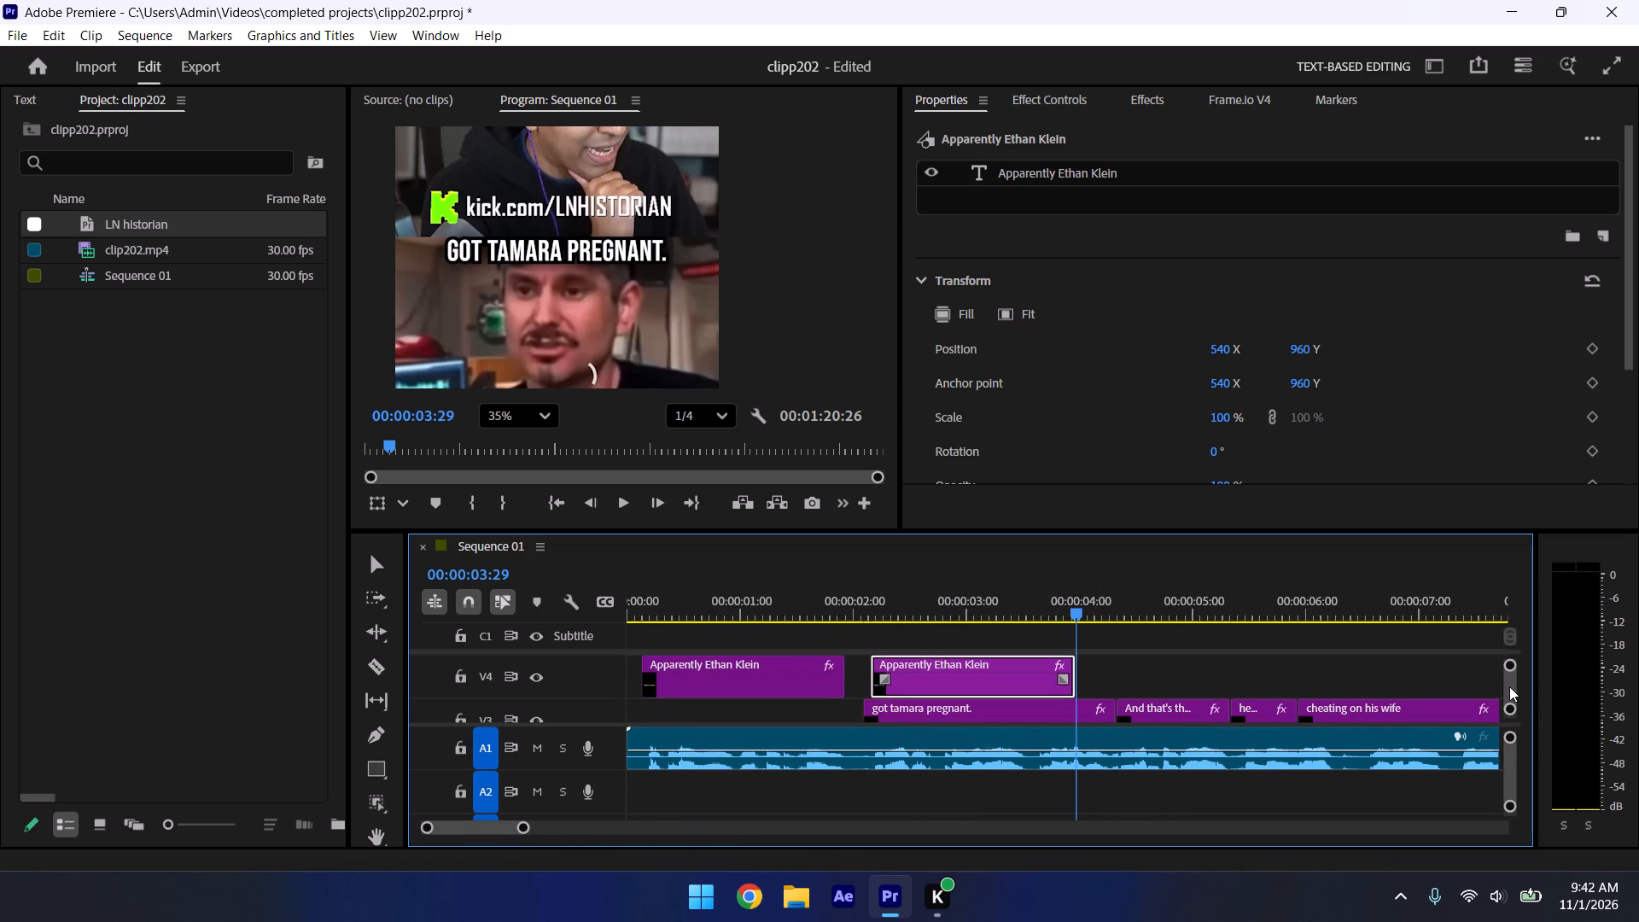
drag(922, 668, 693, 718)
Play the stacked opening captions and extend the start of the V4 "Apparently Ethan Klein" graphic back to 00:00:00:00.
click(677, 594)
key(space)
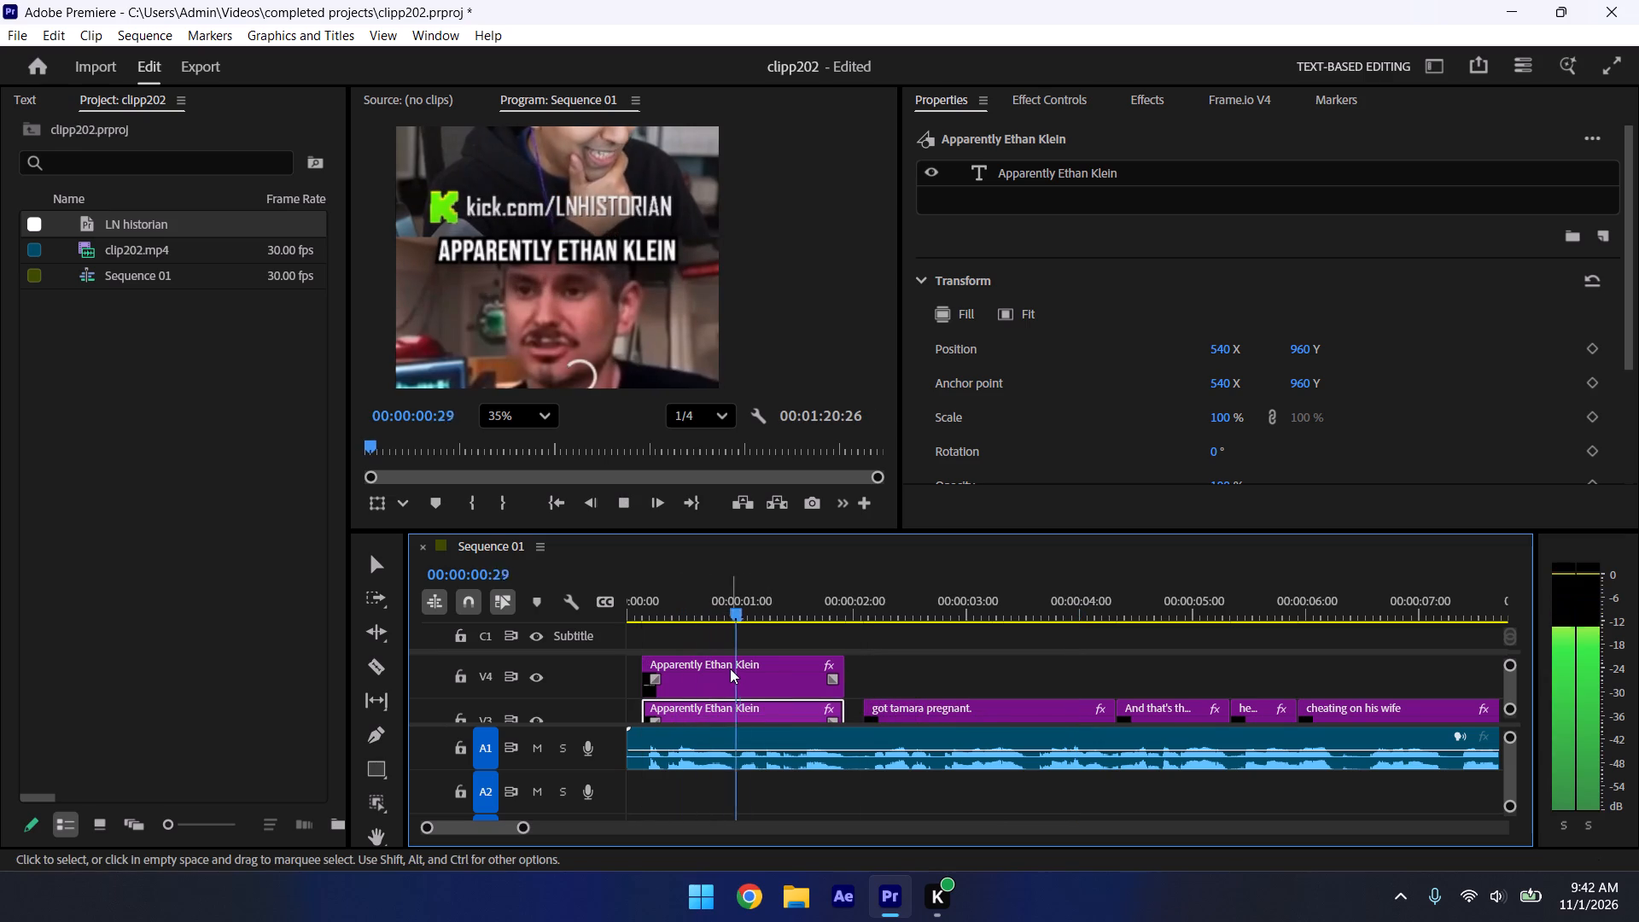
key(space)
click(729, 674)
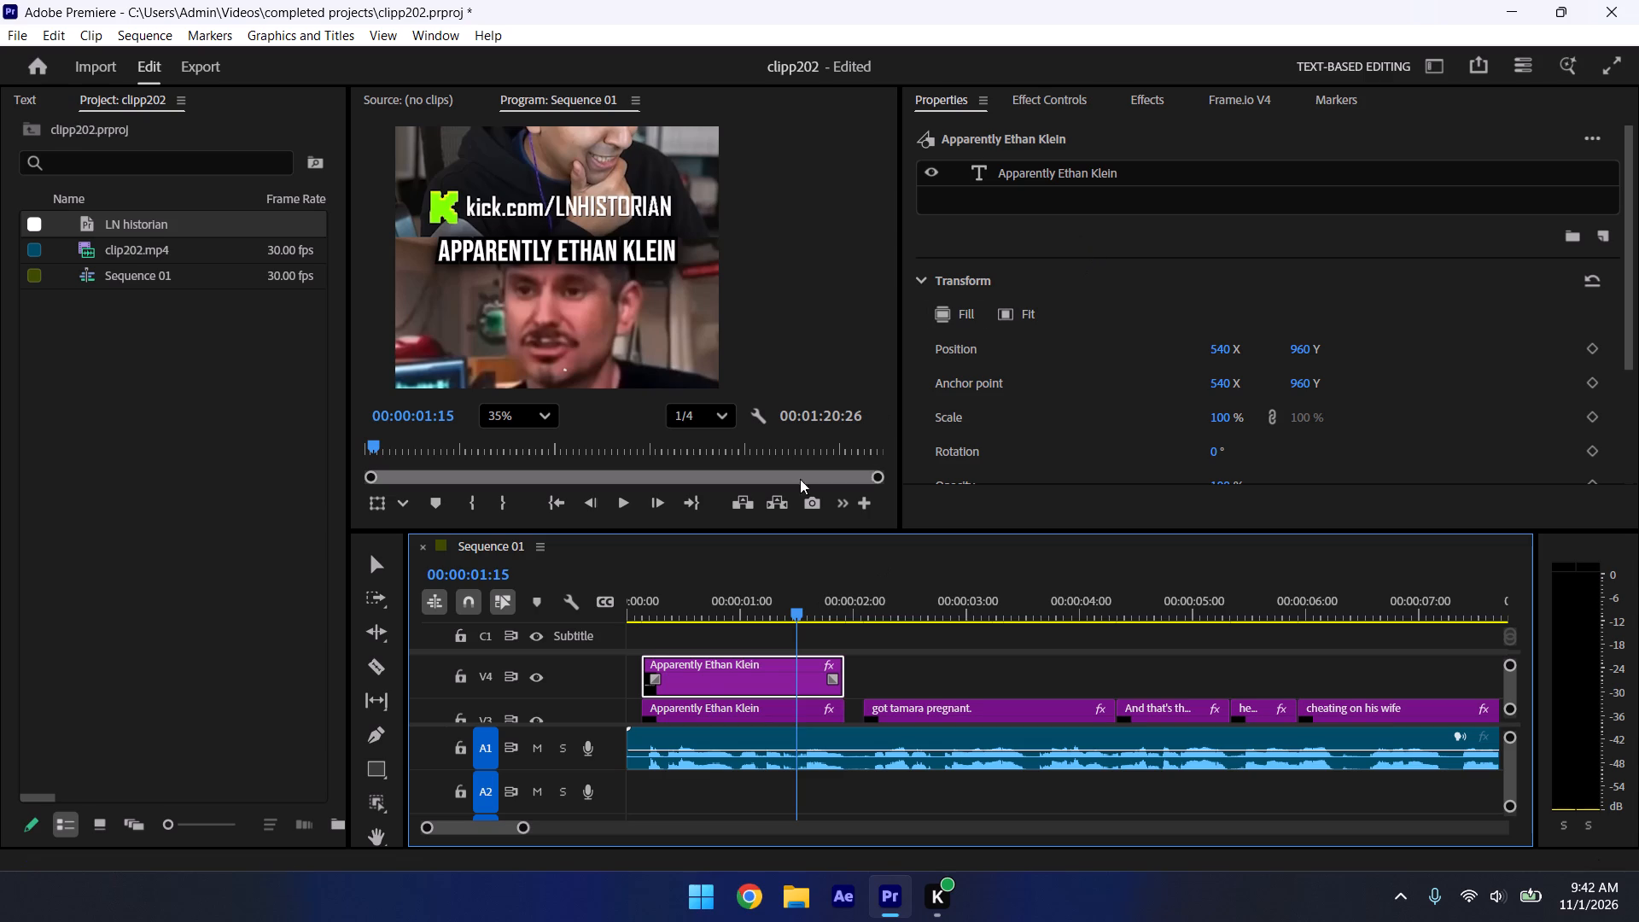
drag(524, 829, 583, 835)
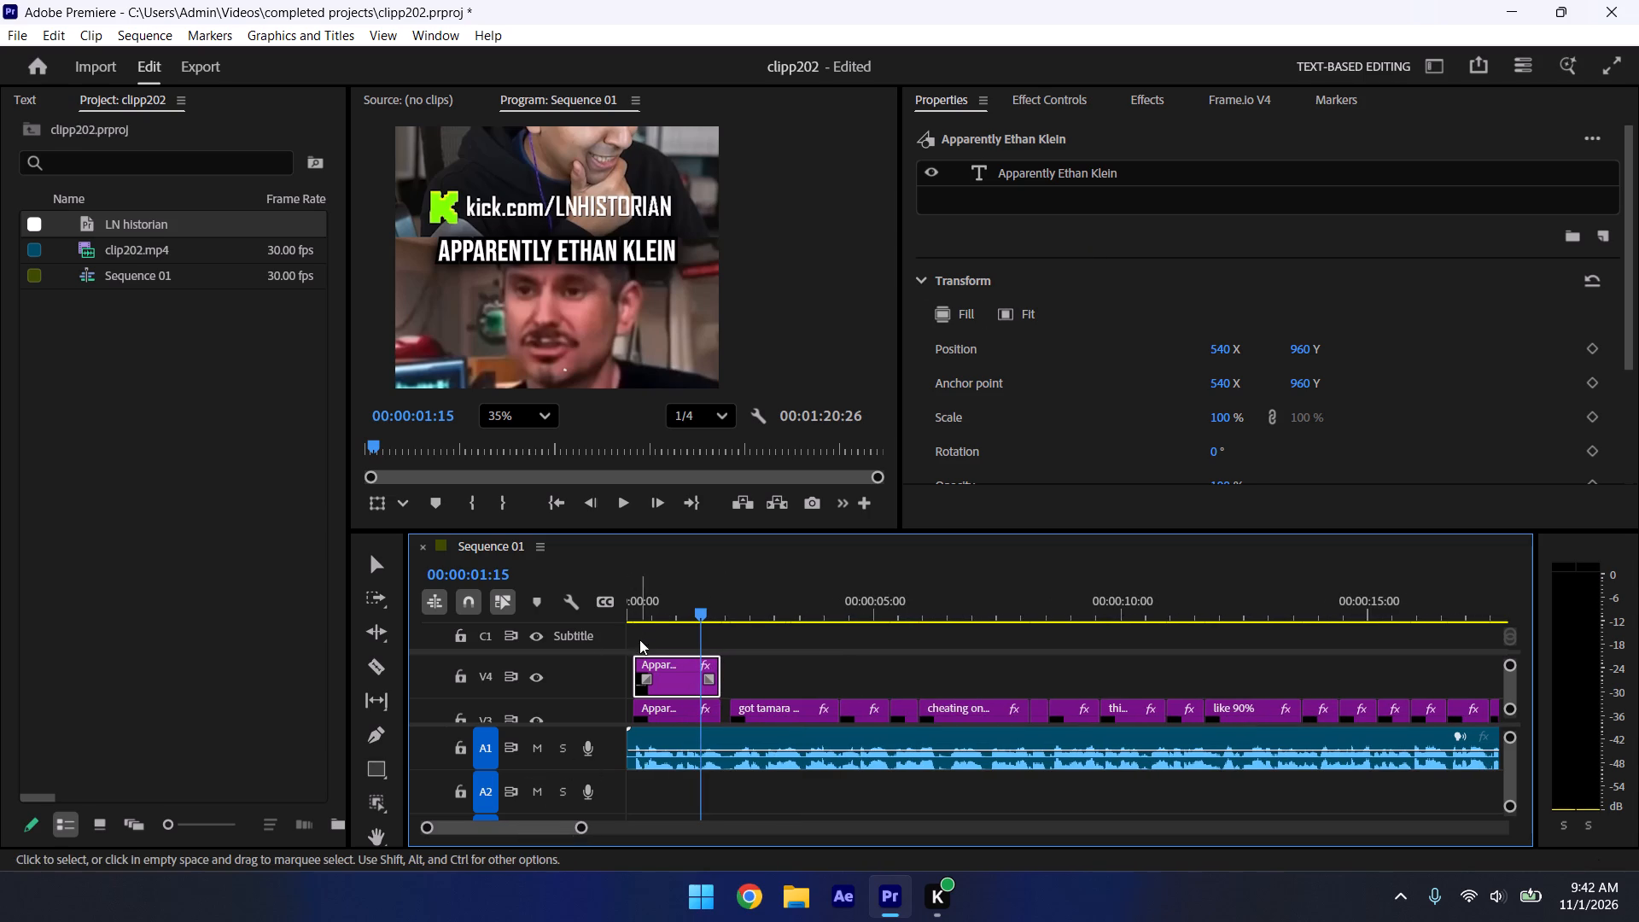
drag(634, 661, 551, 671)
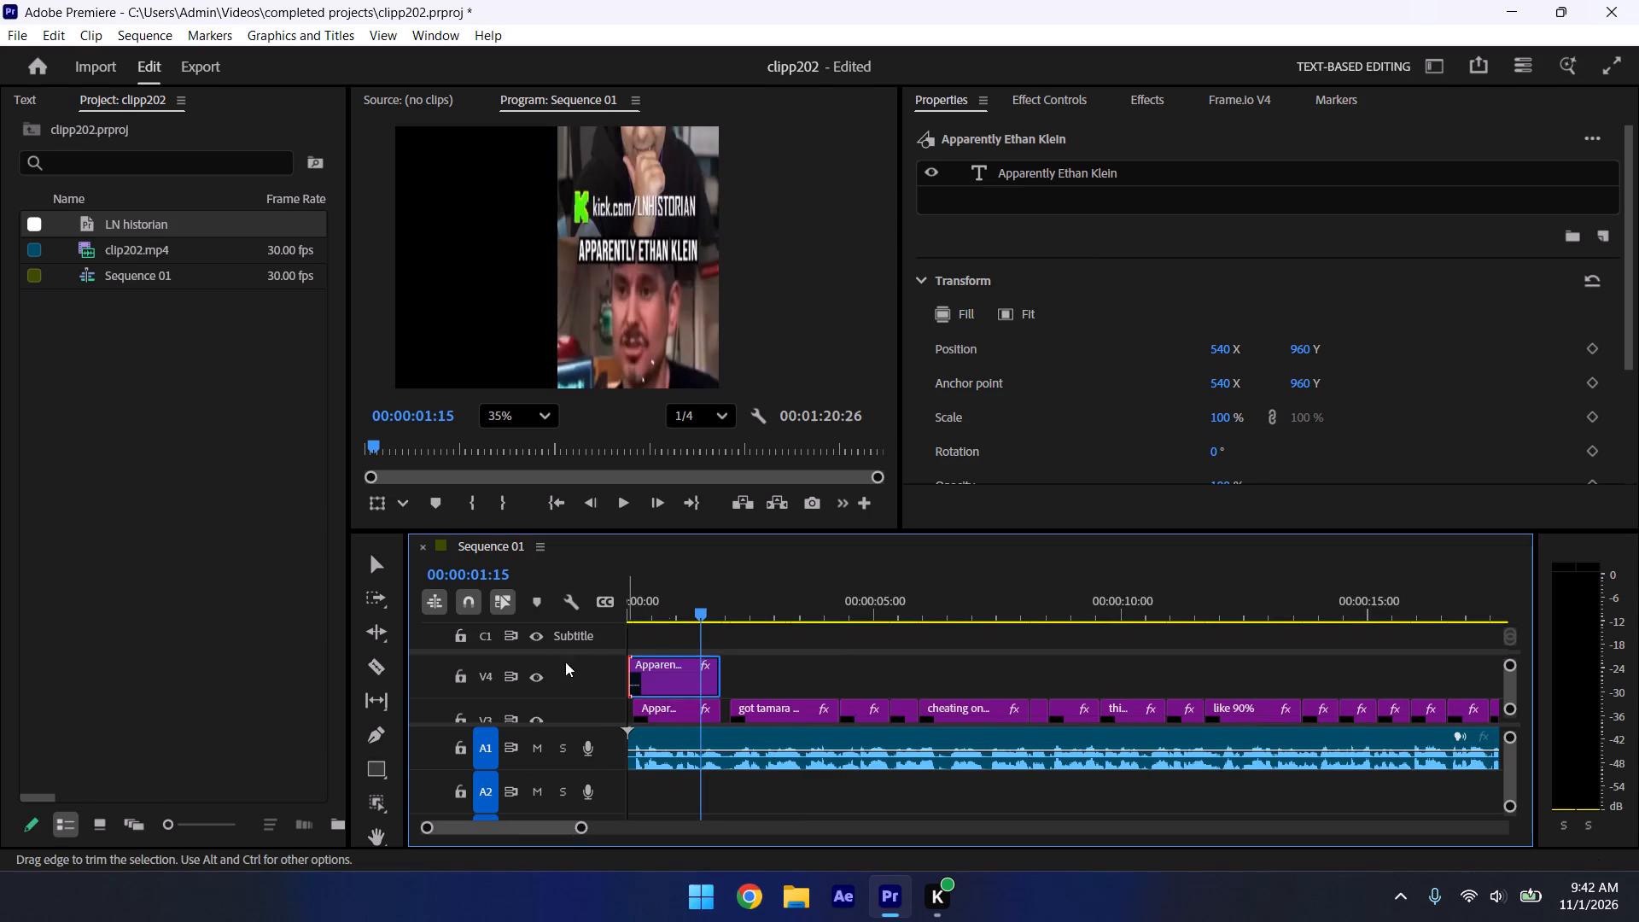
click(638, 603)
drag(637, 610, 342, 604)
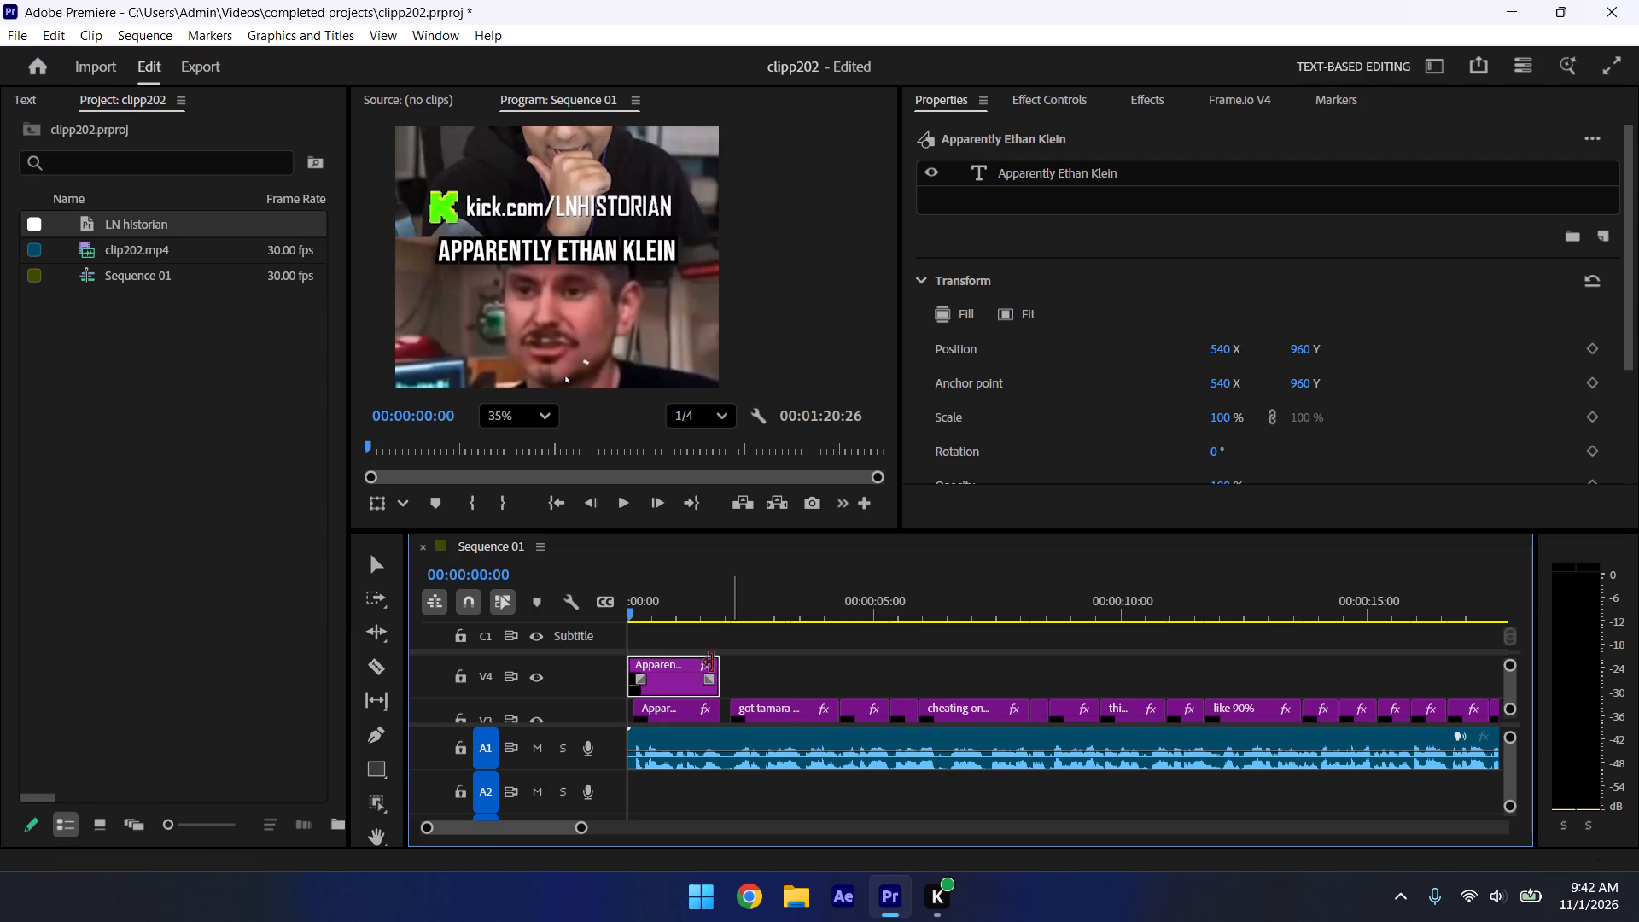
drag(581, 822, 577, 836)
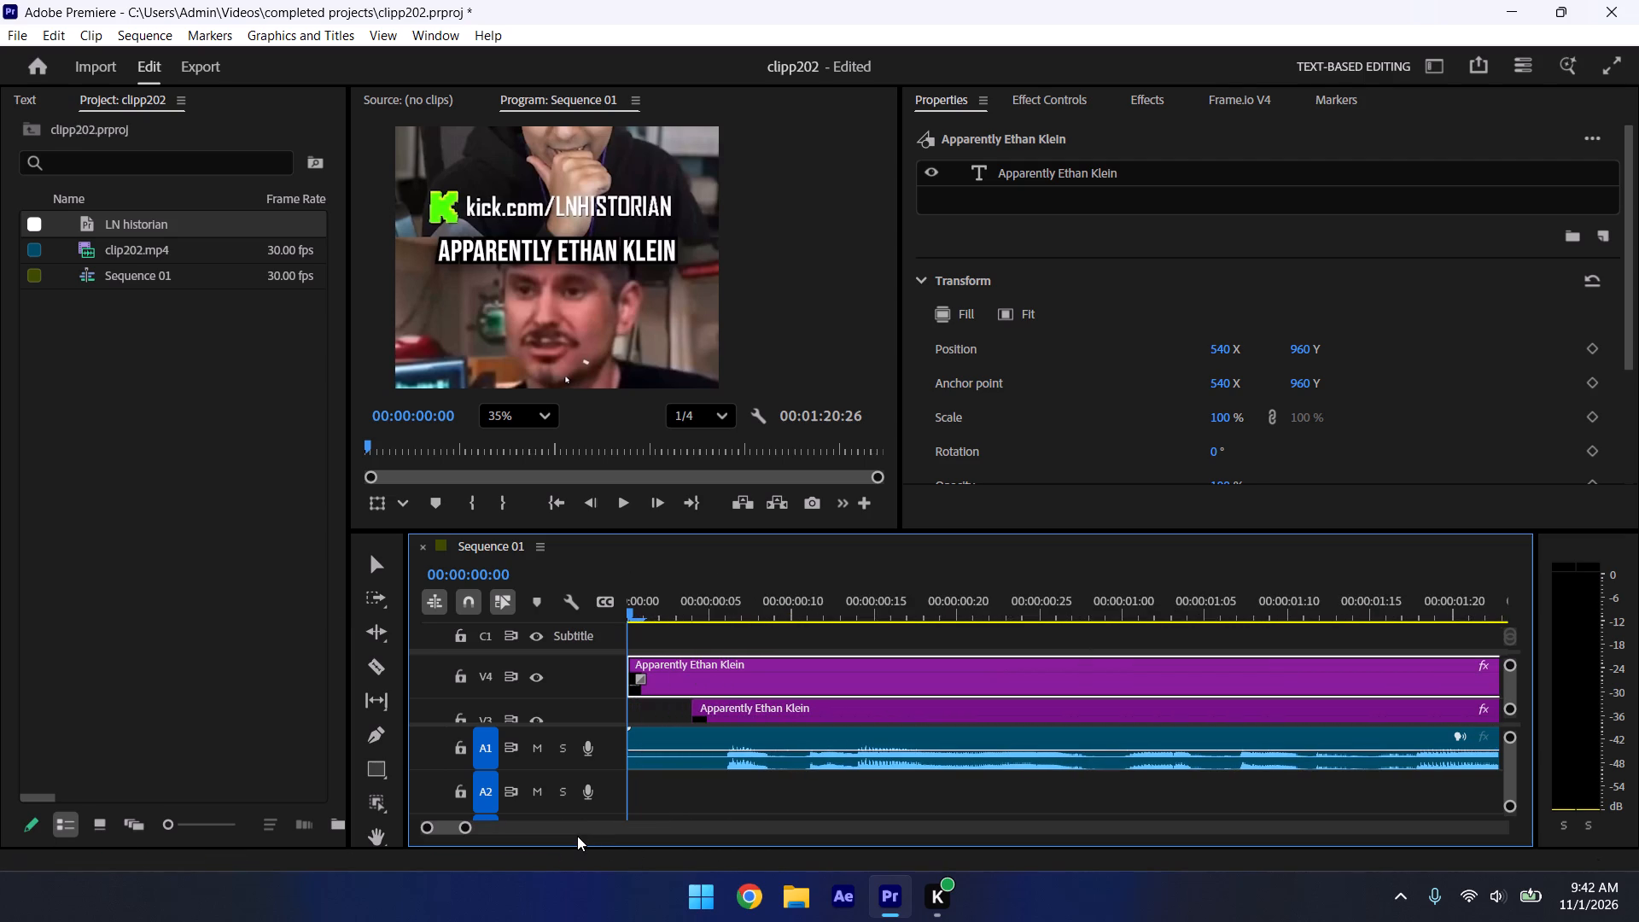
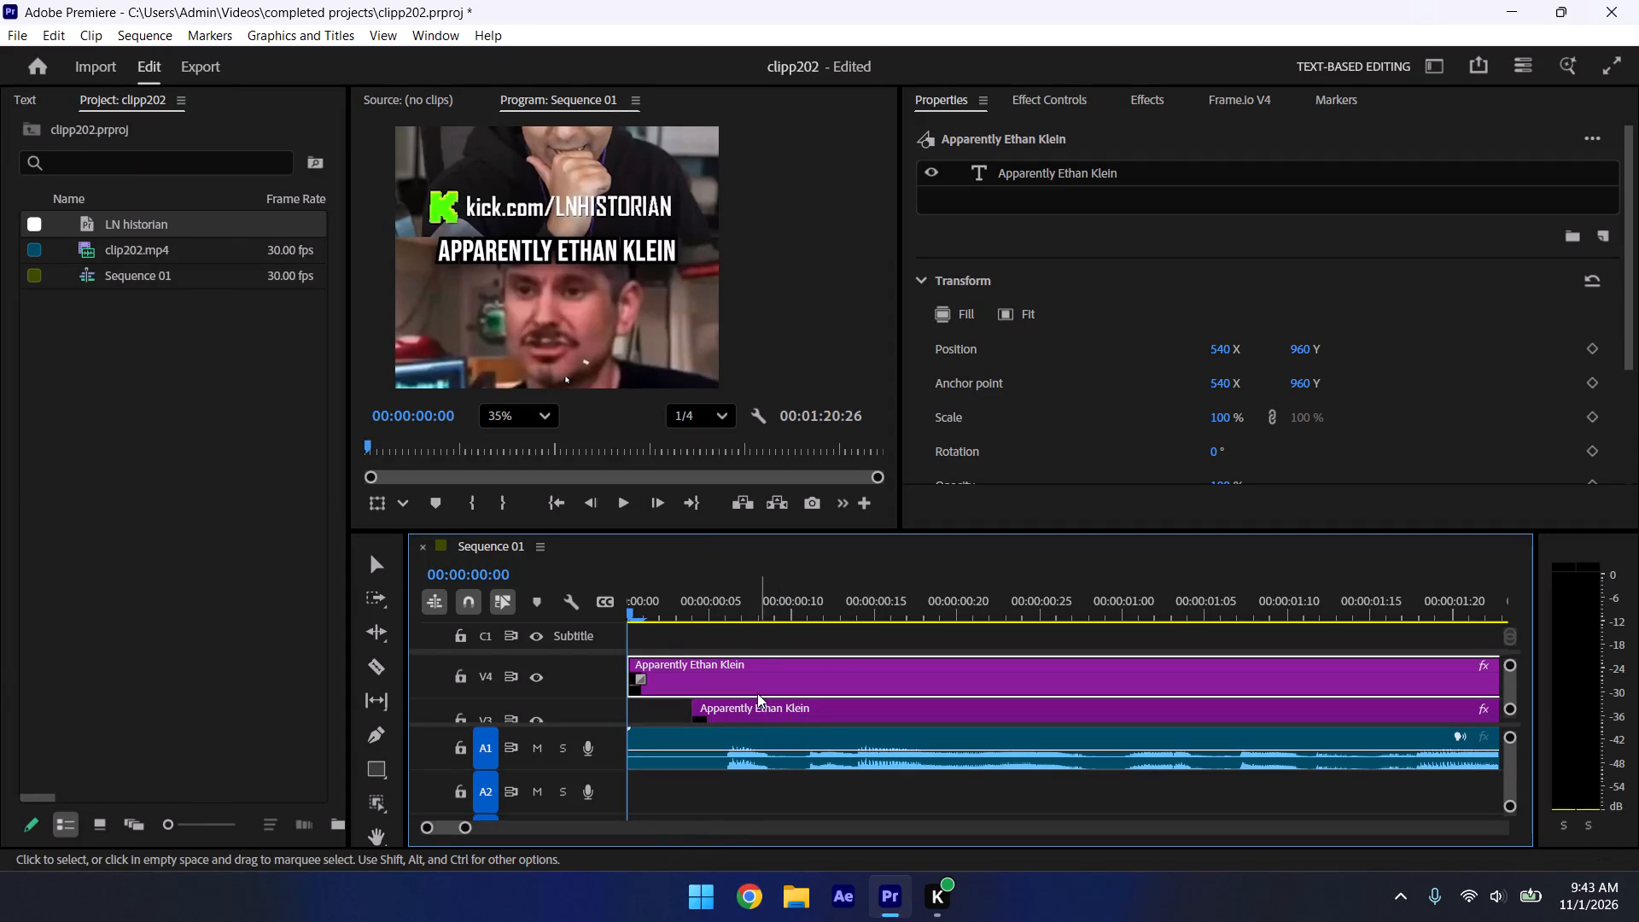
Replace the text of the V4 "Apparently Ethan Klein" graphic with "She's pregnant?".
click(1091, 173)
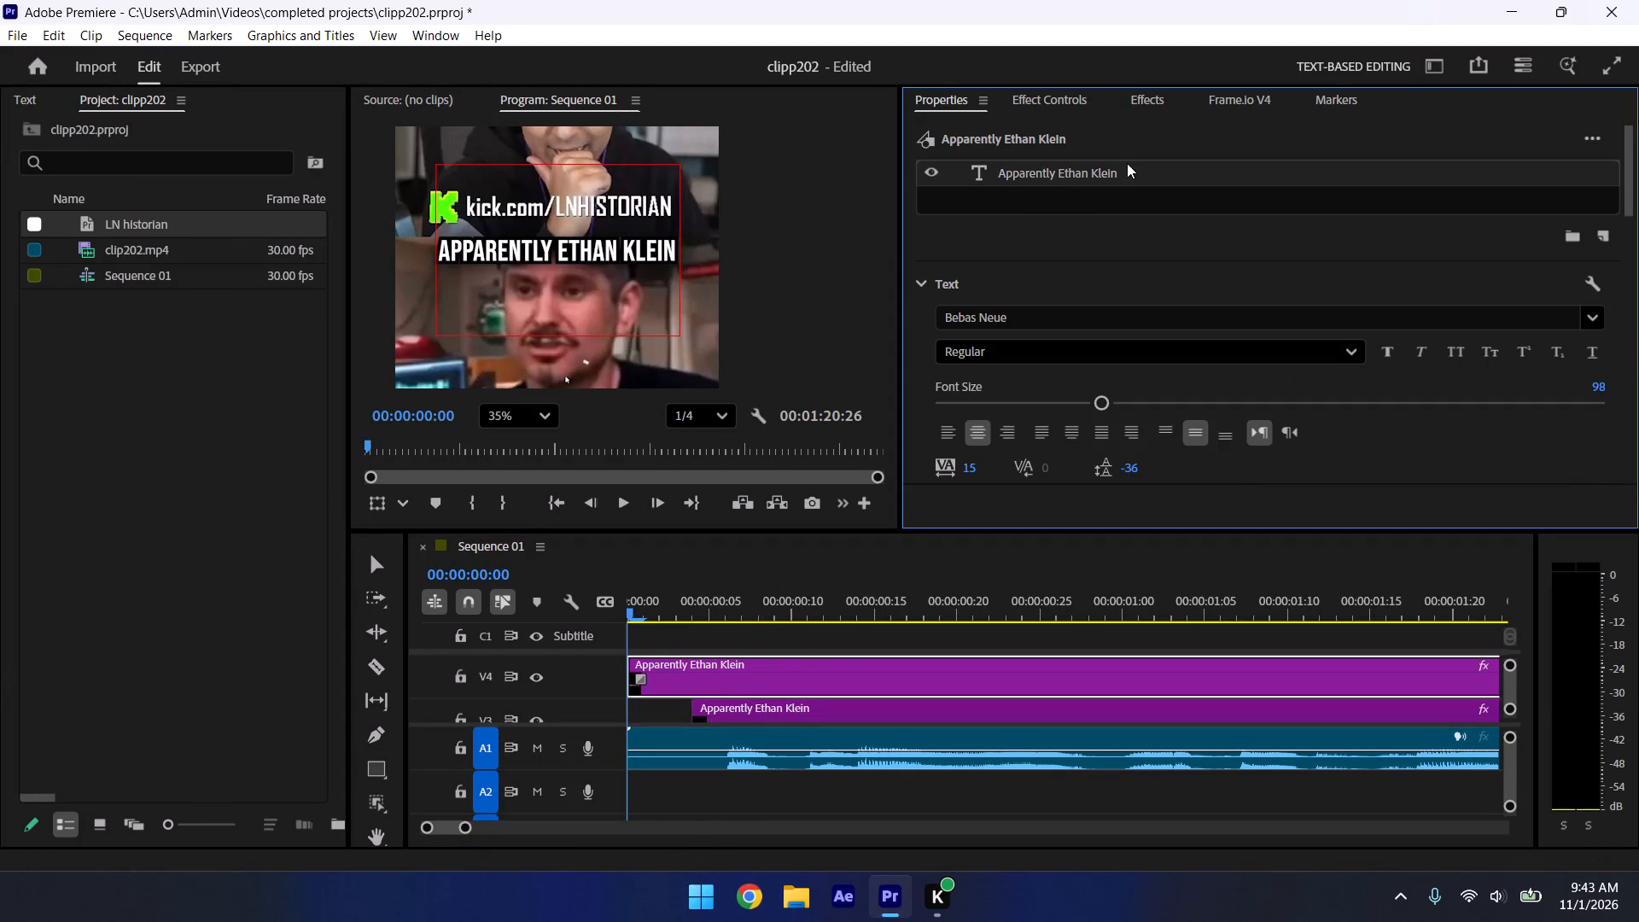
double_click(1127, 163)
click(1085, 178)
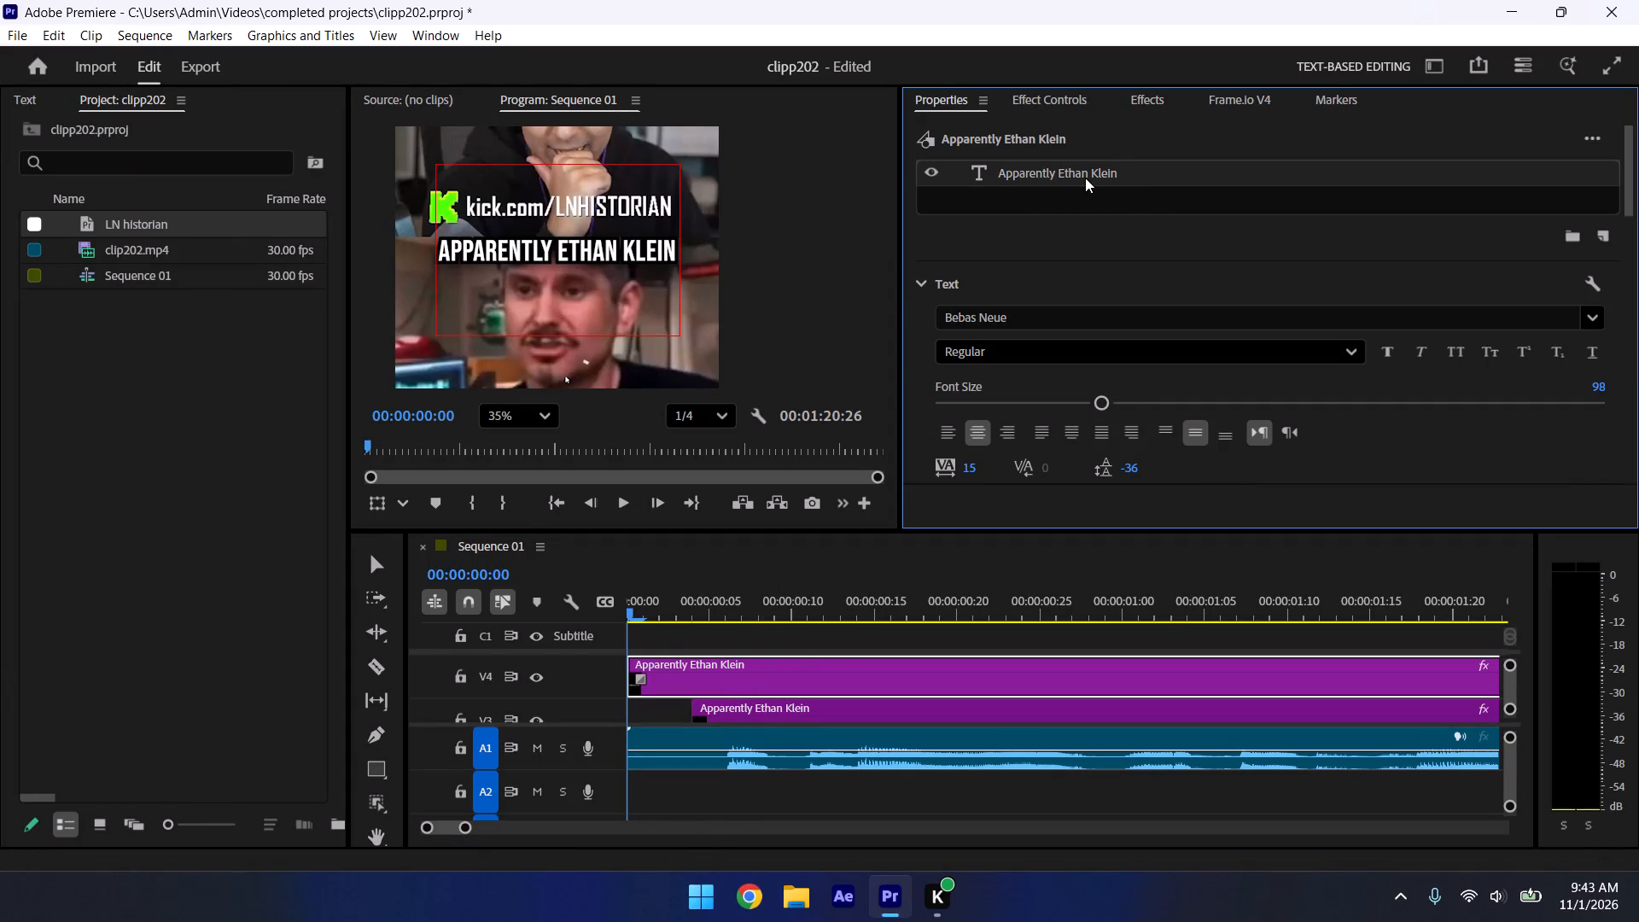
triple_click(1094, 172)
click(1094, 172)
double_click(1094, 172)
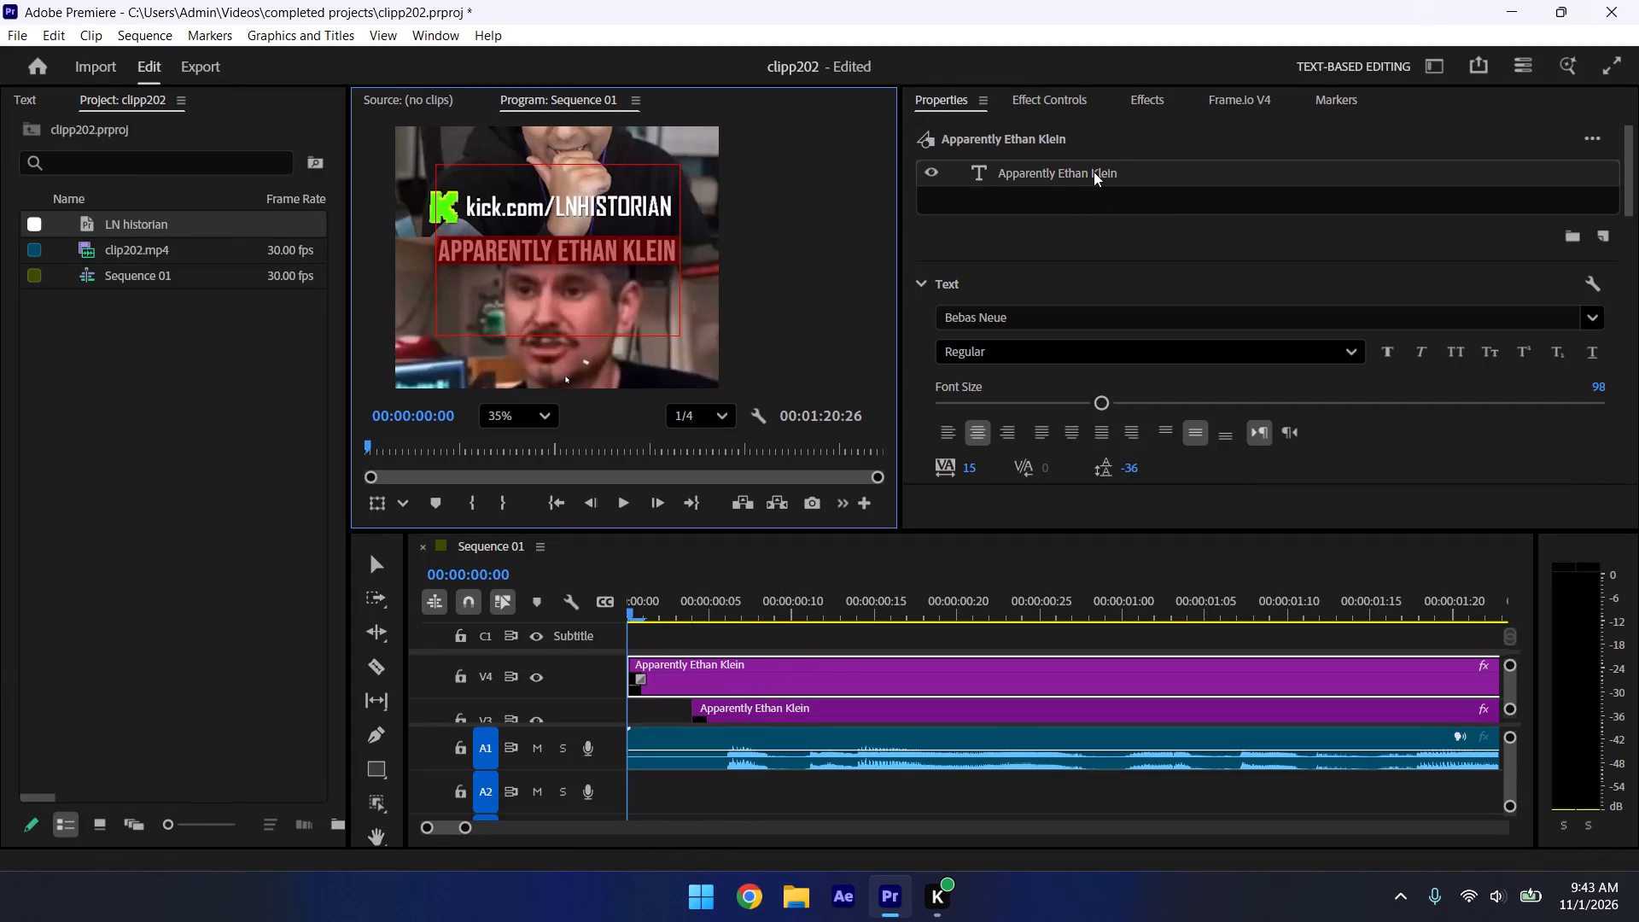
key(BackSpace)
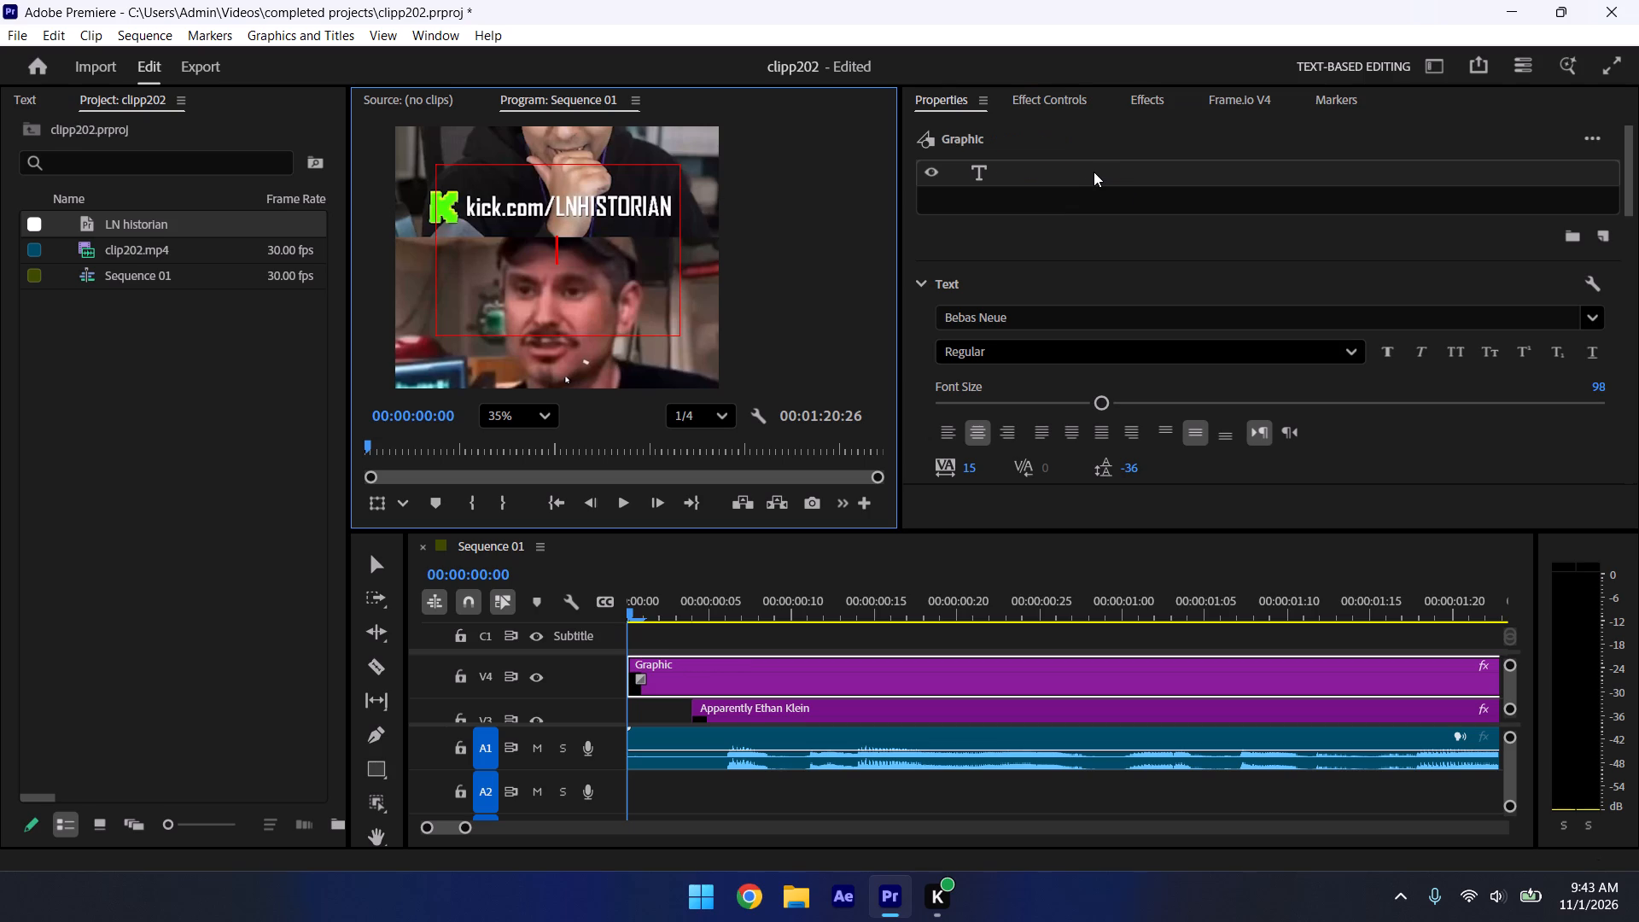
text(She)
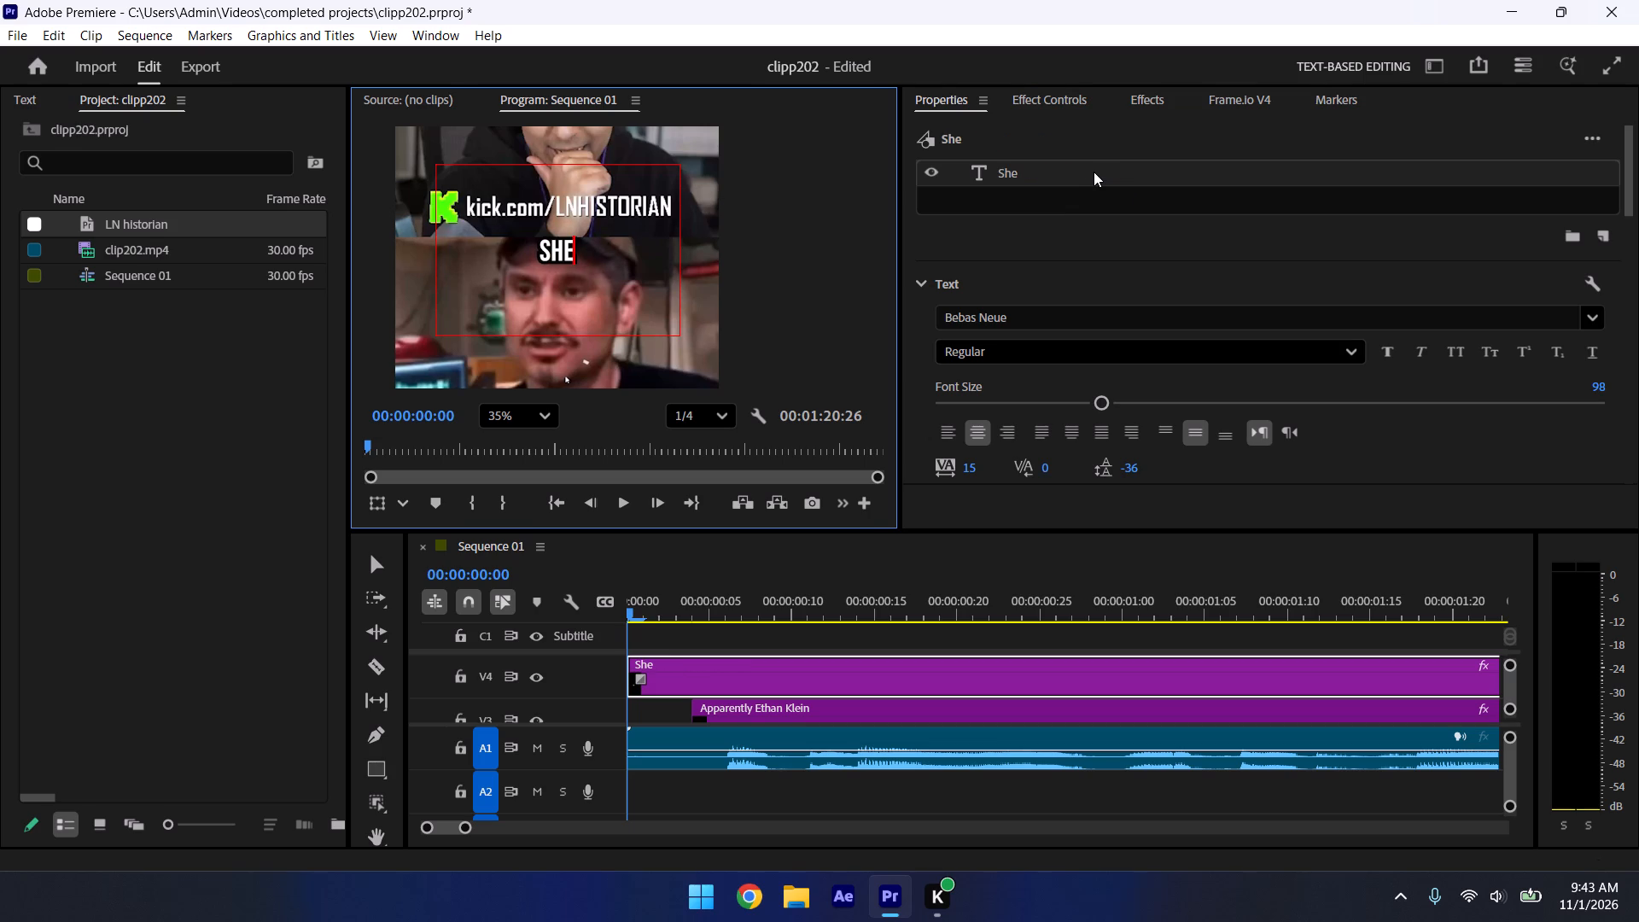
text('s pregnant)
key(shift+question)
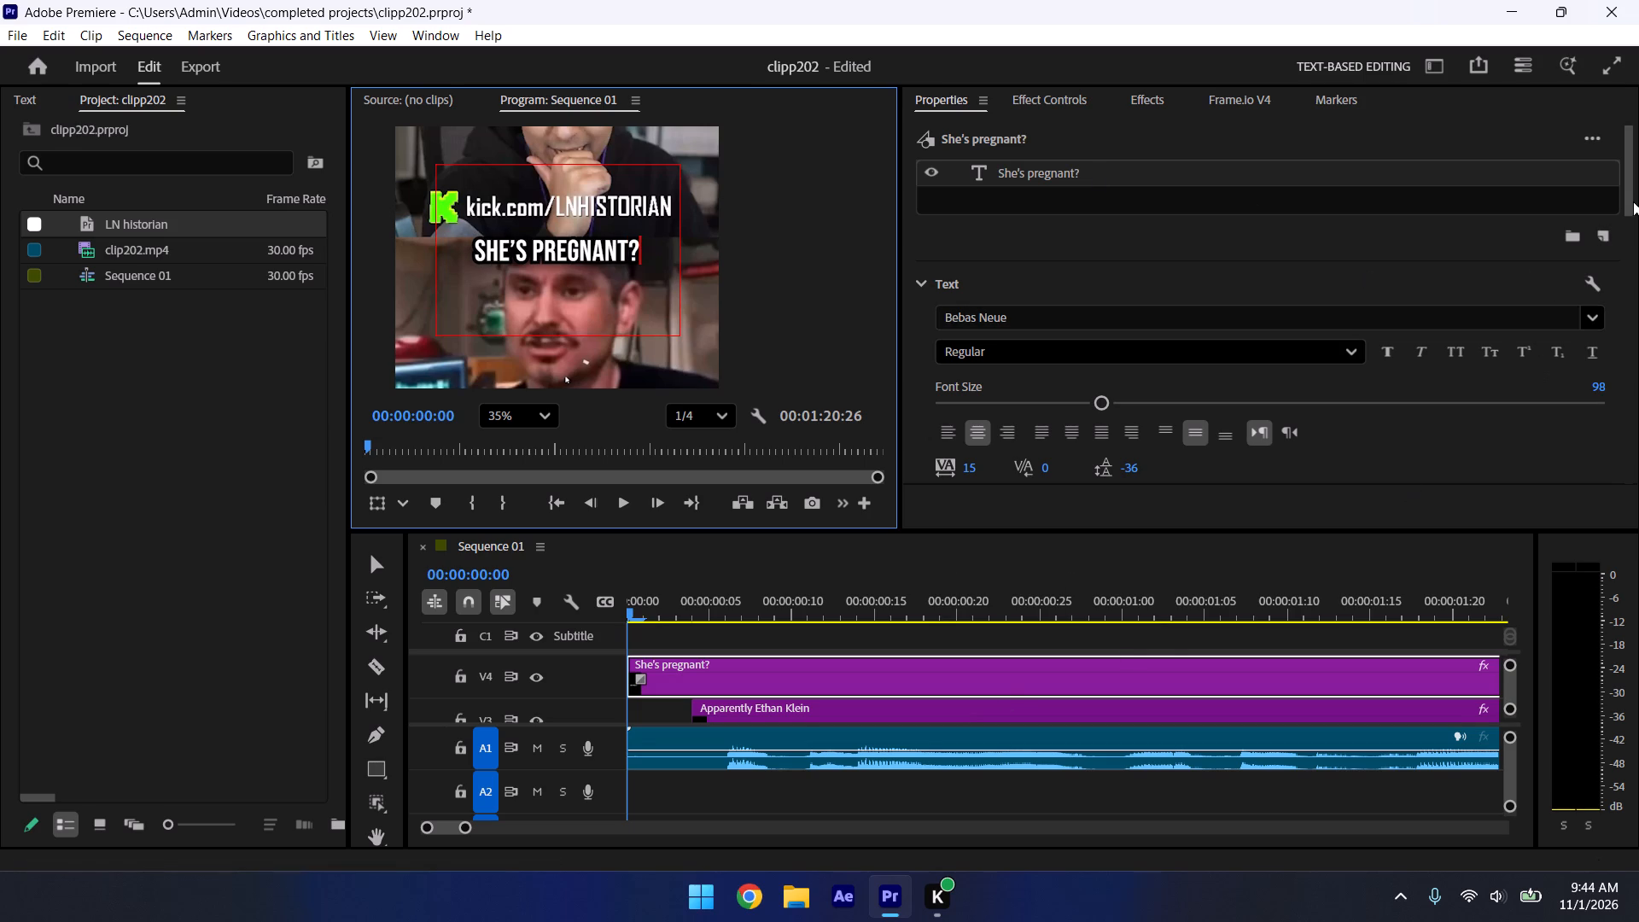
Enable a background behind the "She's pregnant?" text.
drag(1630, 199, 1634, 214)
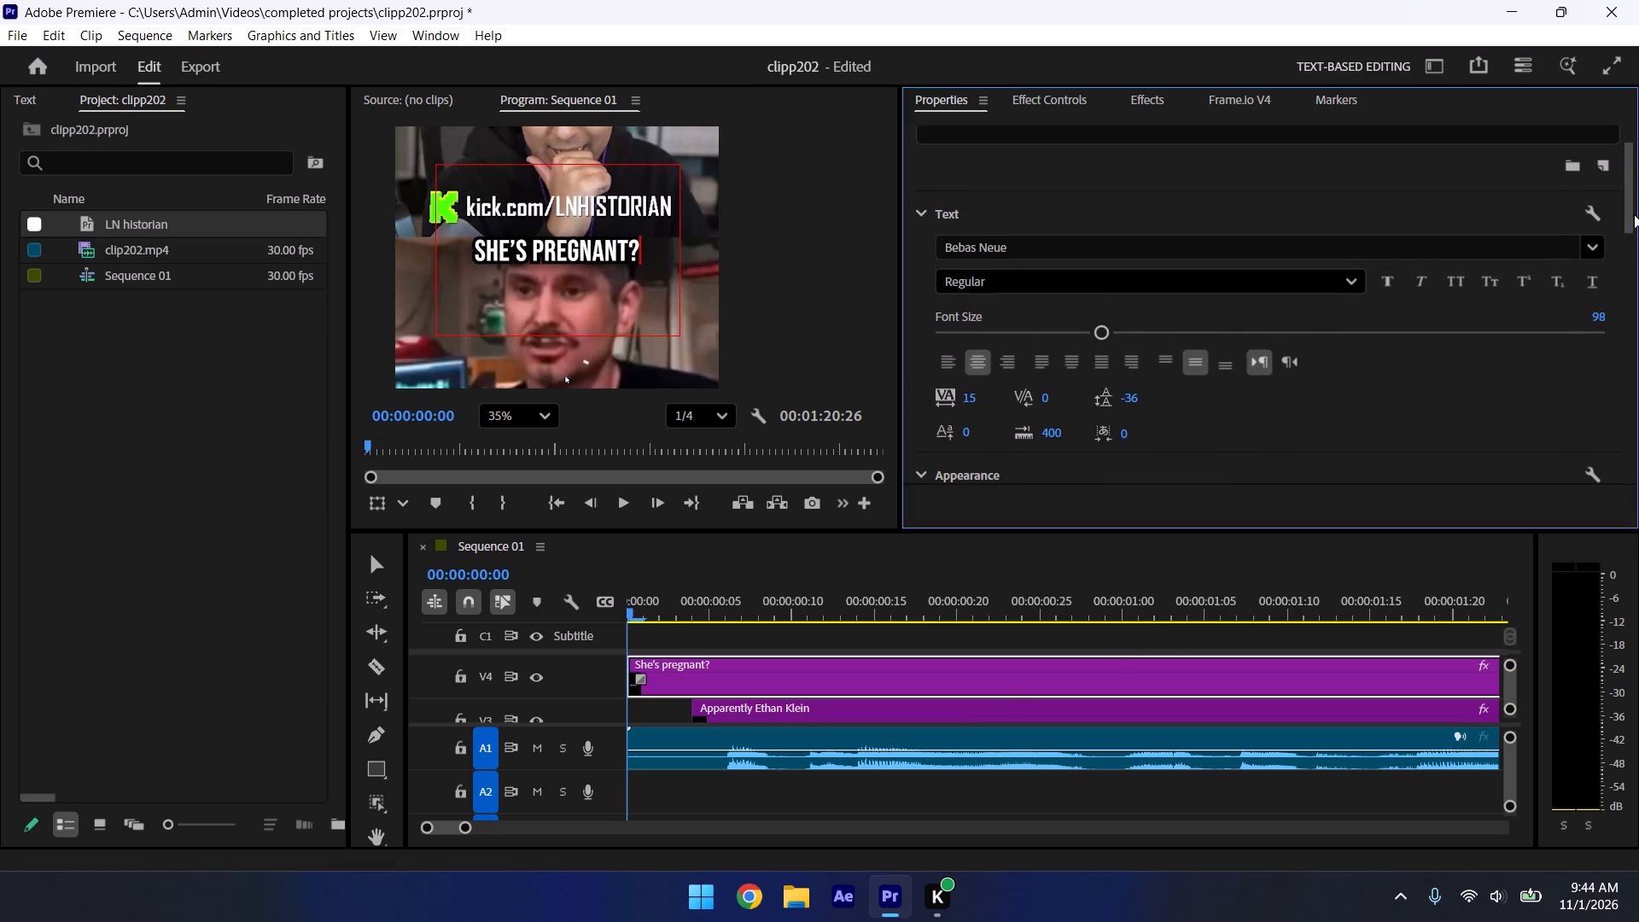
drag(1634, 214, 1638, 225)
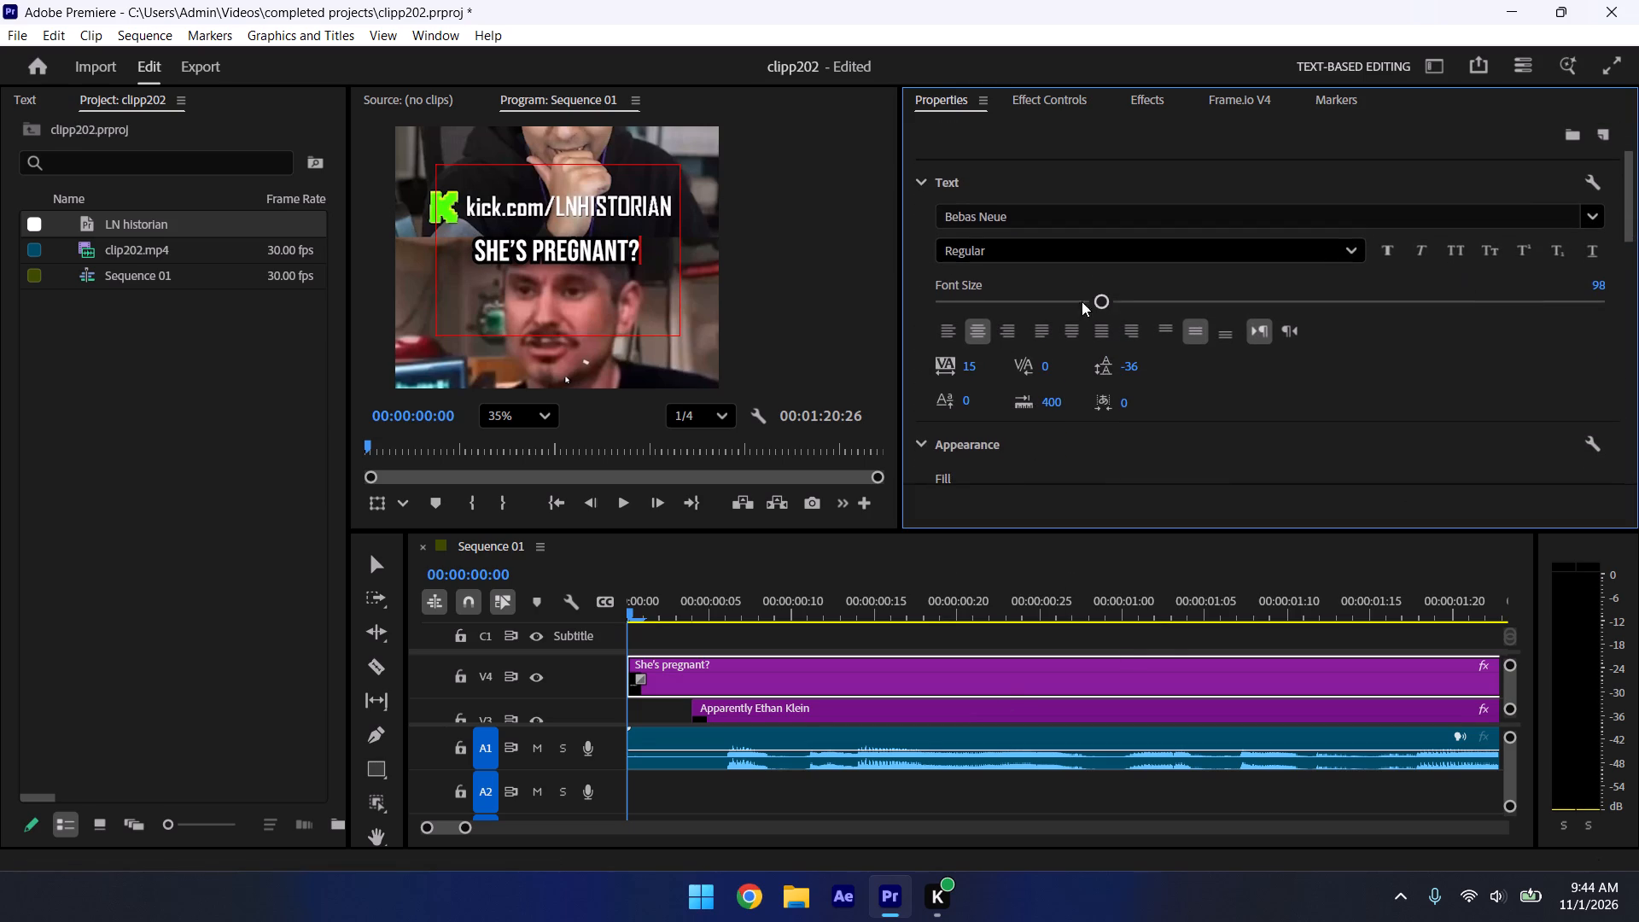
drag(1102, 295, 1146, 295)
drag(1628, 171, 1633, 247)
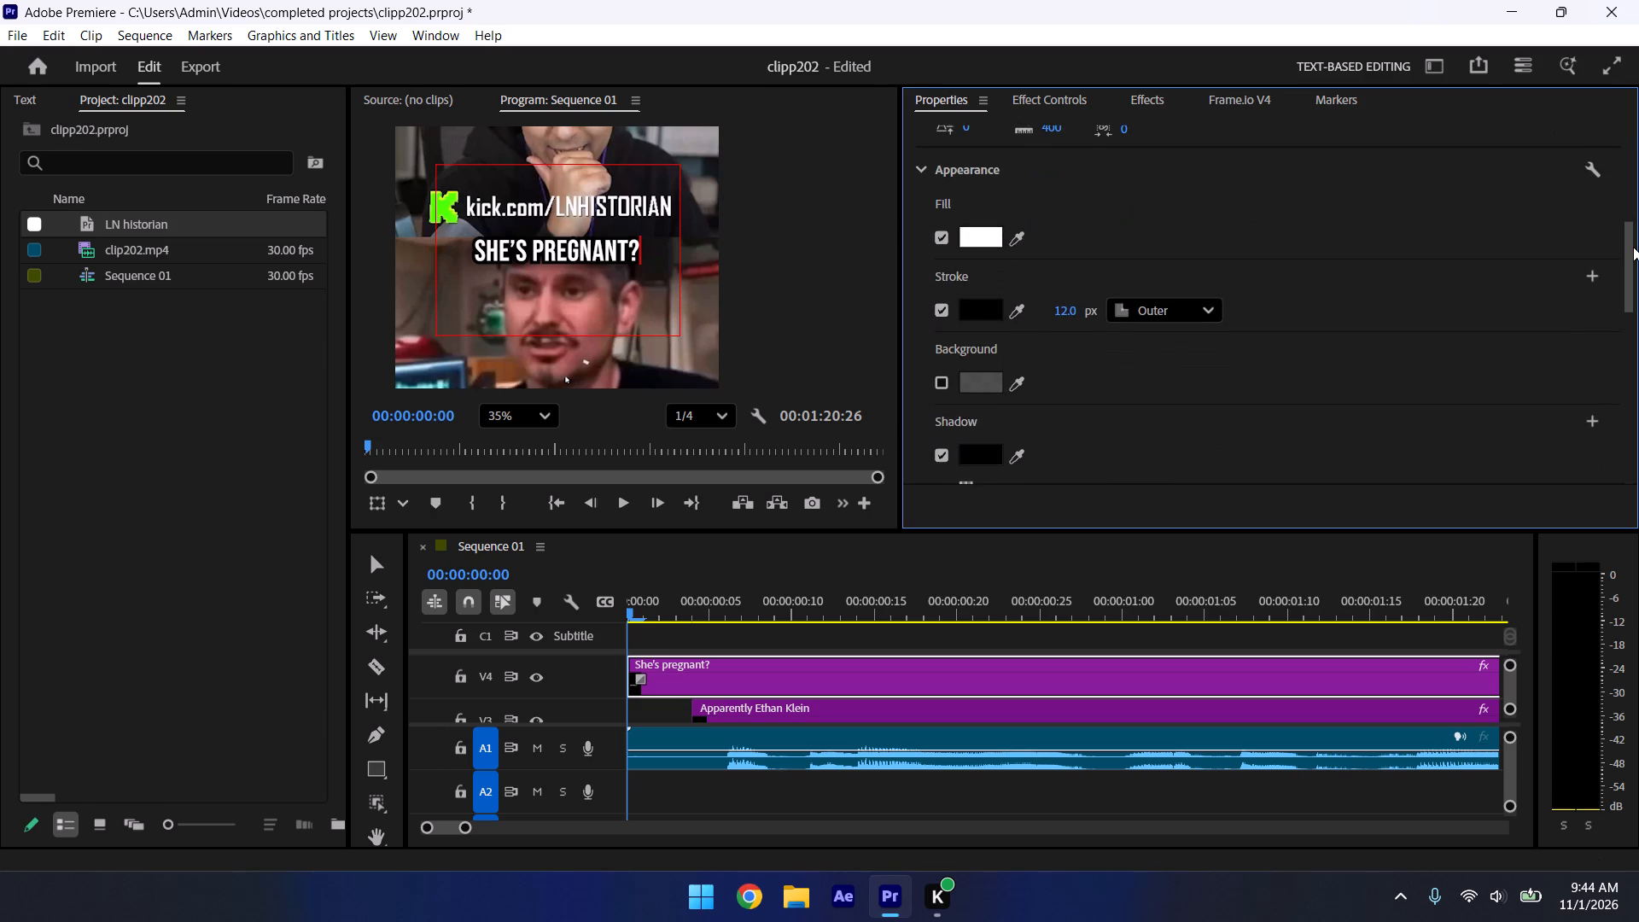
drag(1633, 247, 1636, 234)
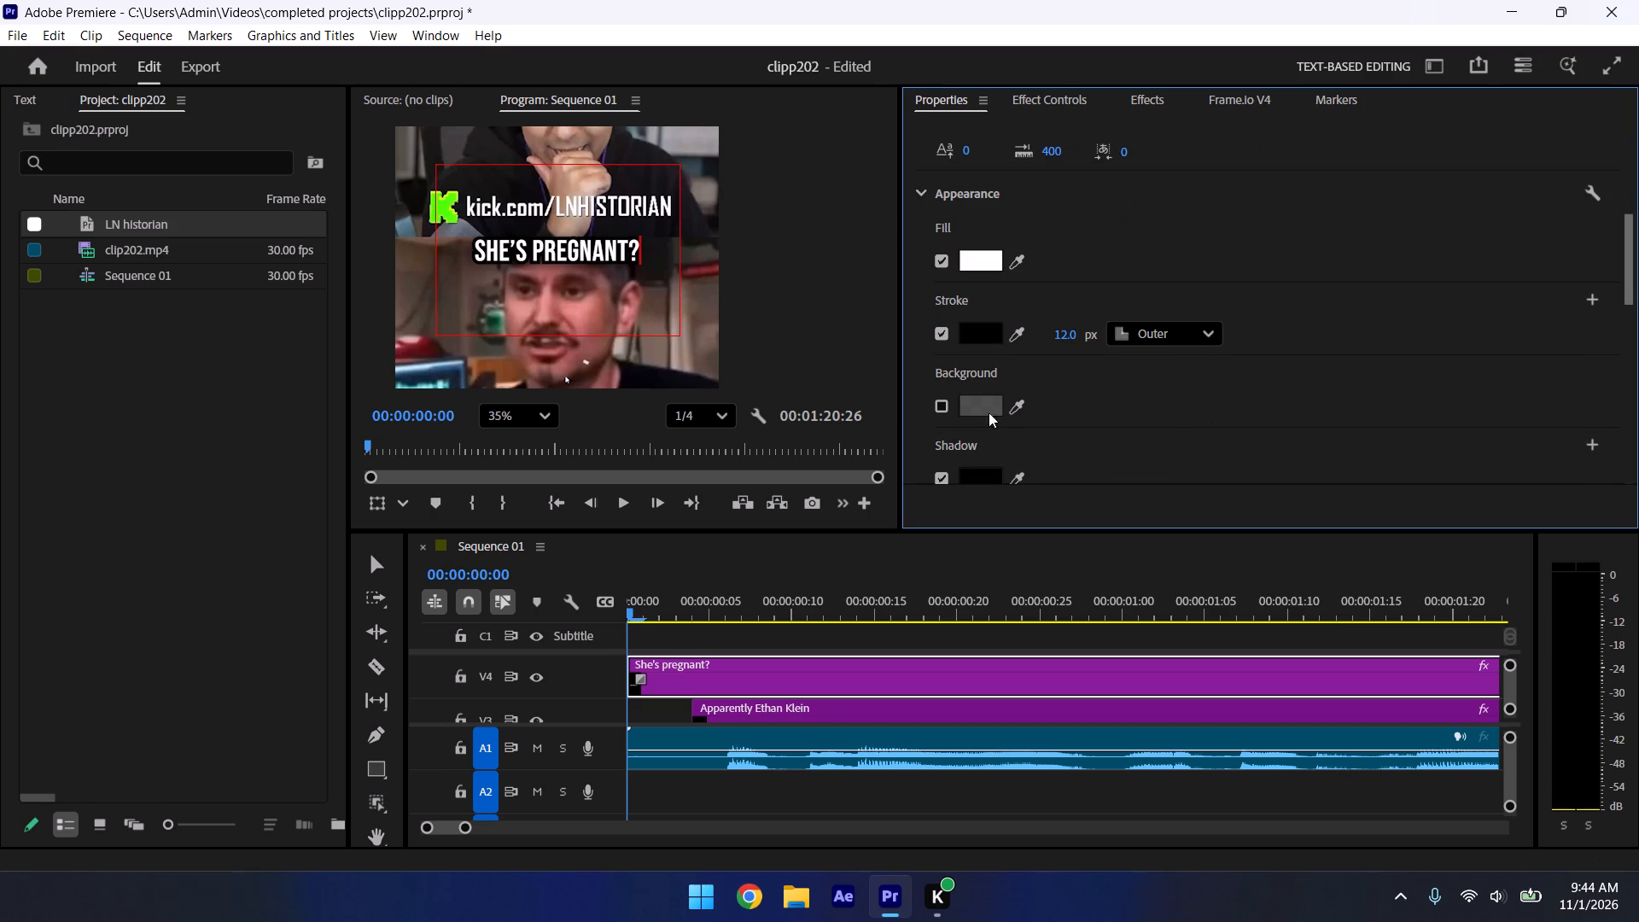
click(935, 406)
click(937, 406)
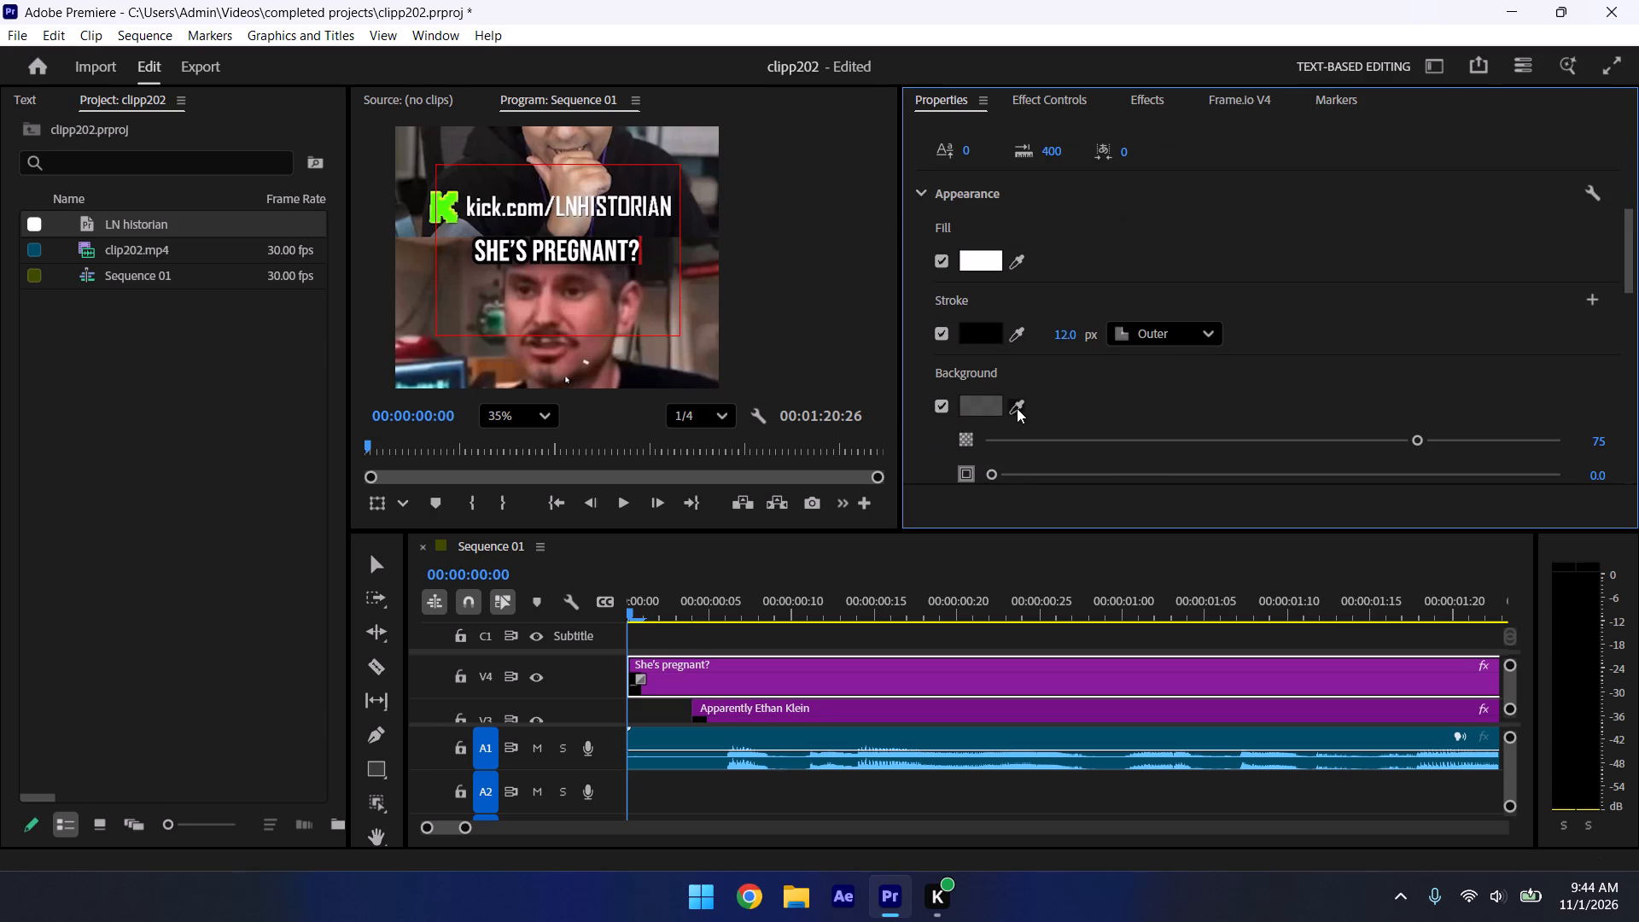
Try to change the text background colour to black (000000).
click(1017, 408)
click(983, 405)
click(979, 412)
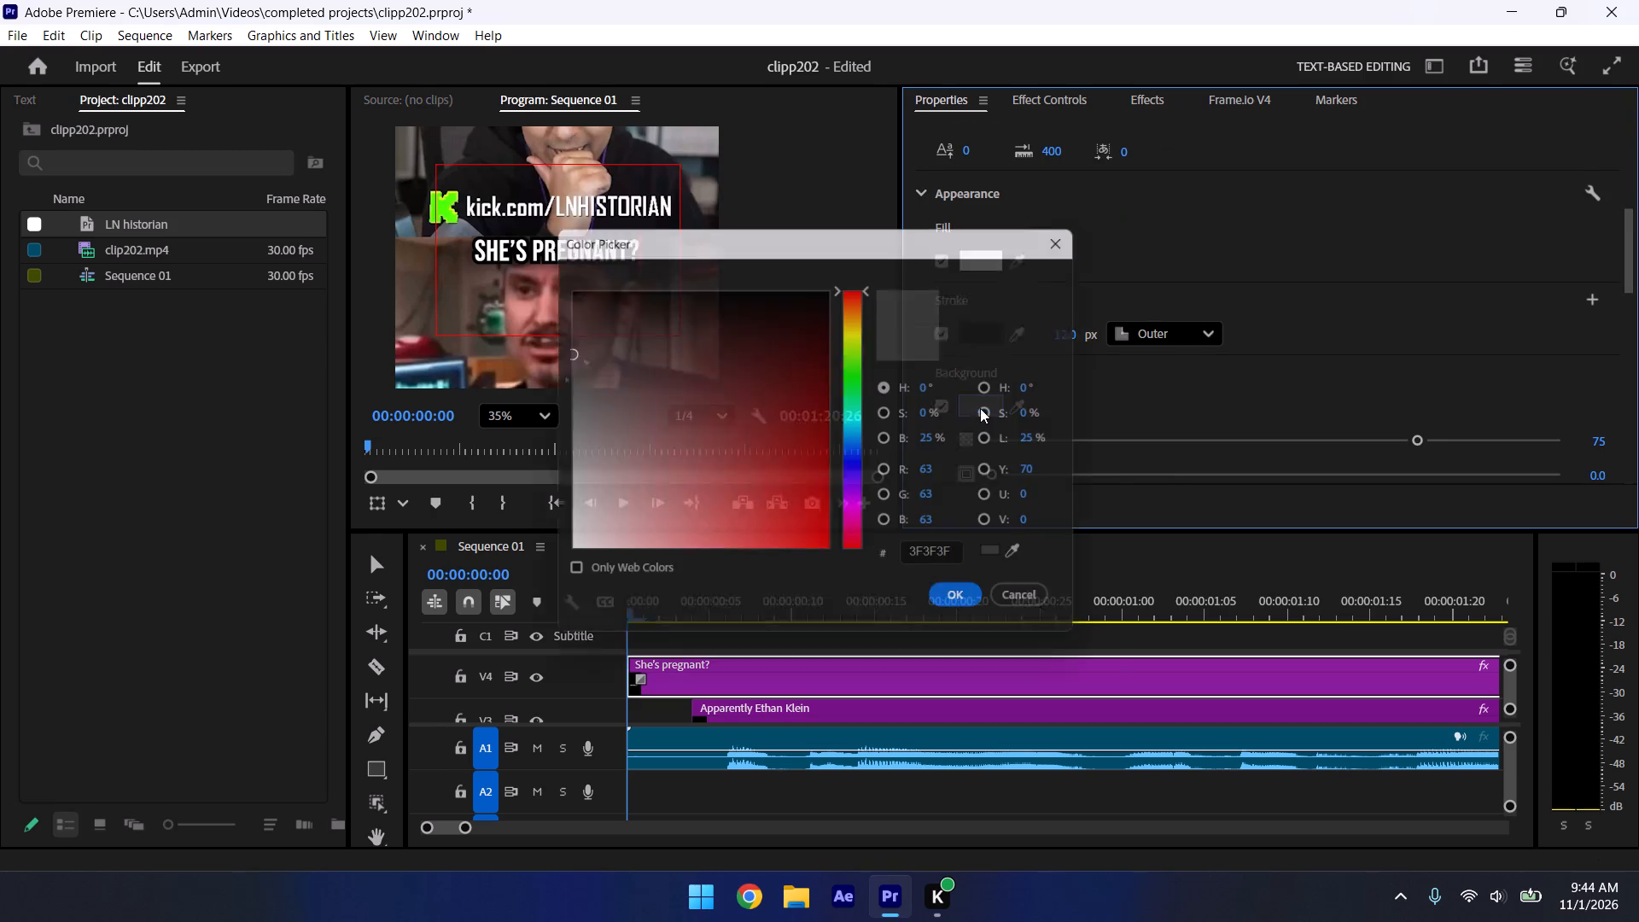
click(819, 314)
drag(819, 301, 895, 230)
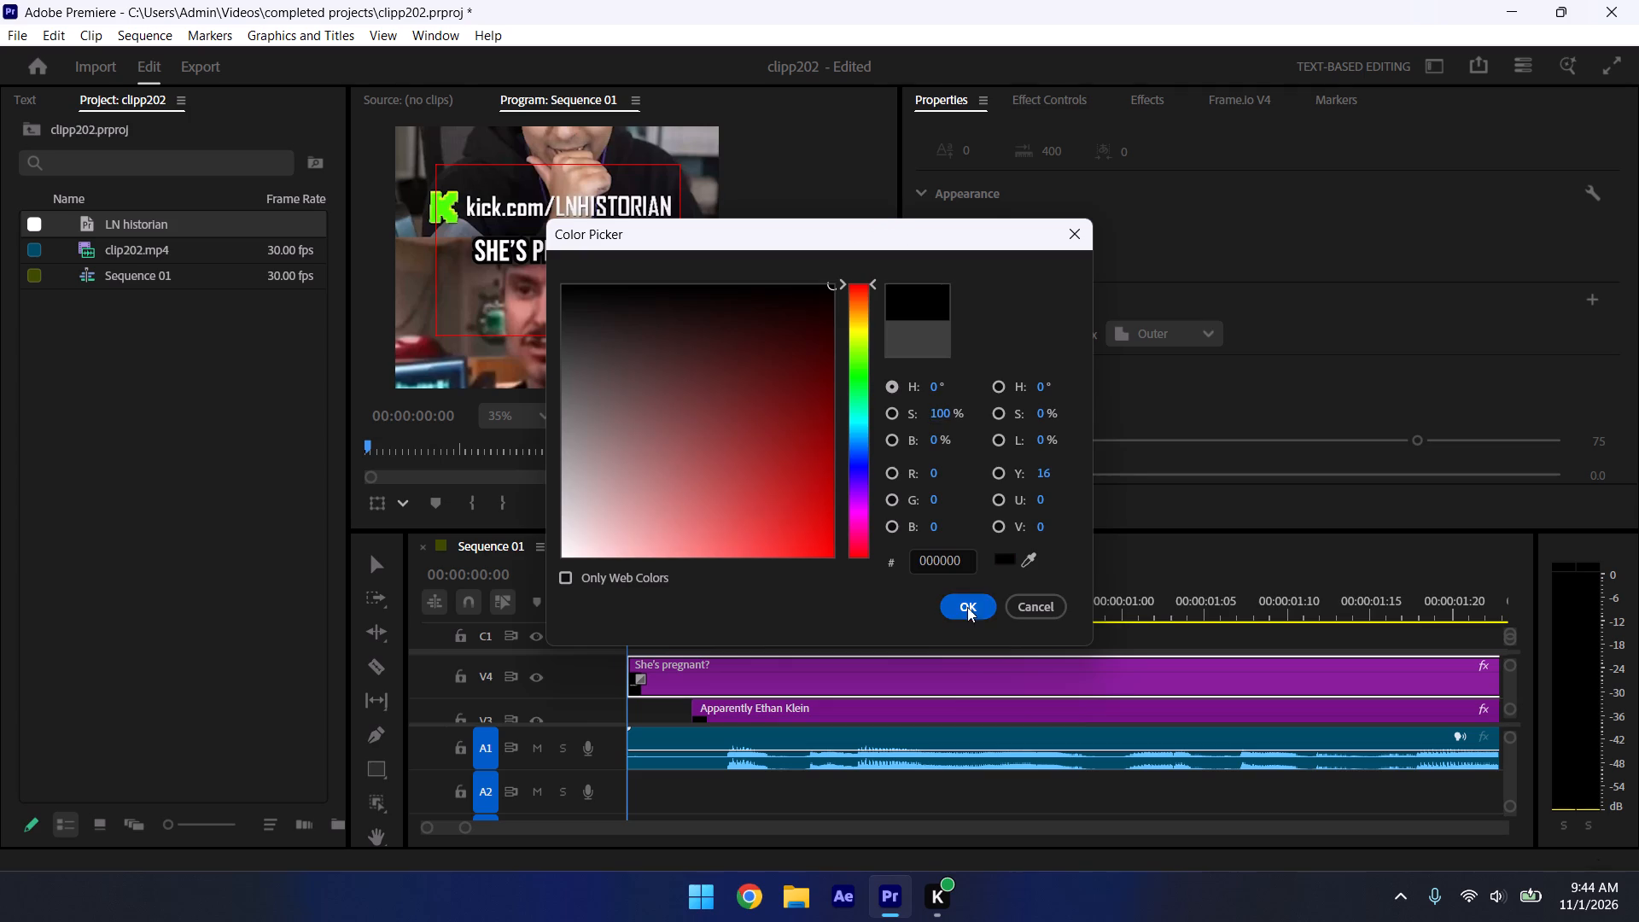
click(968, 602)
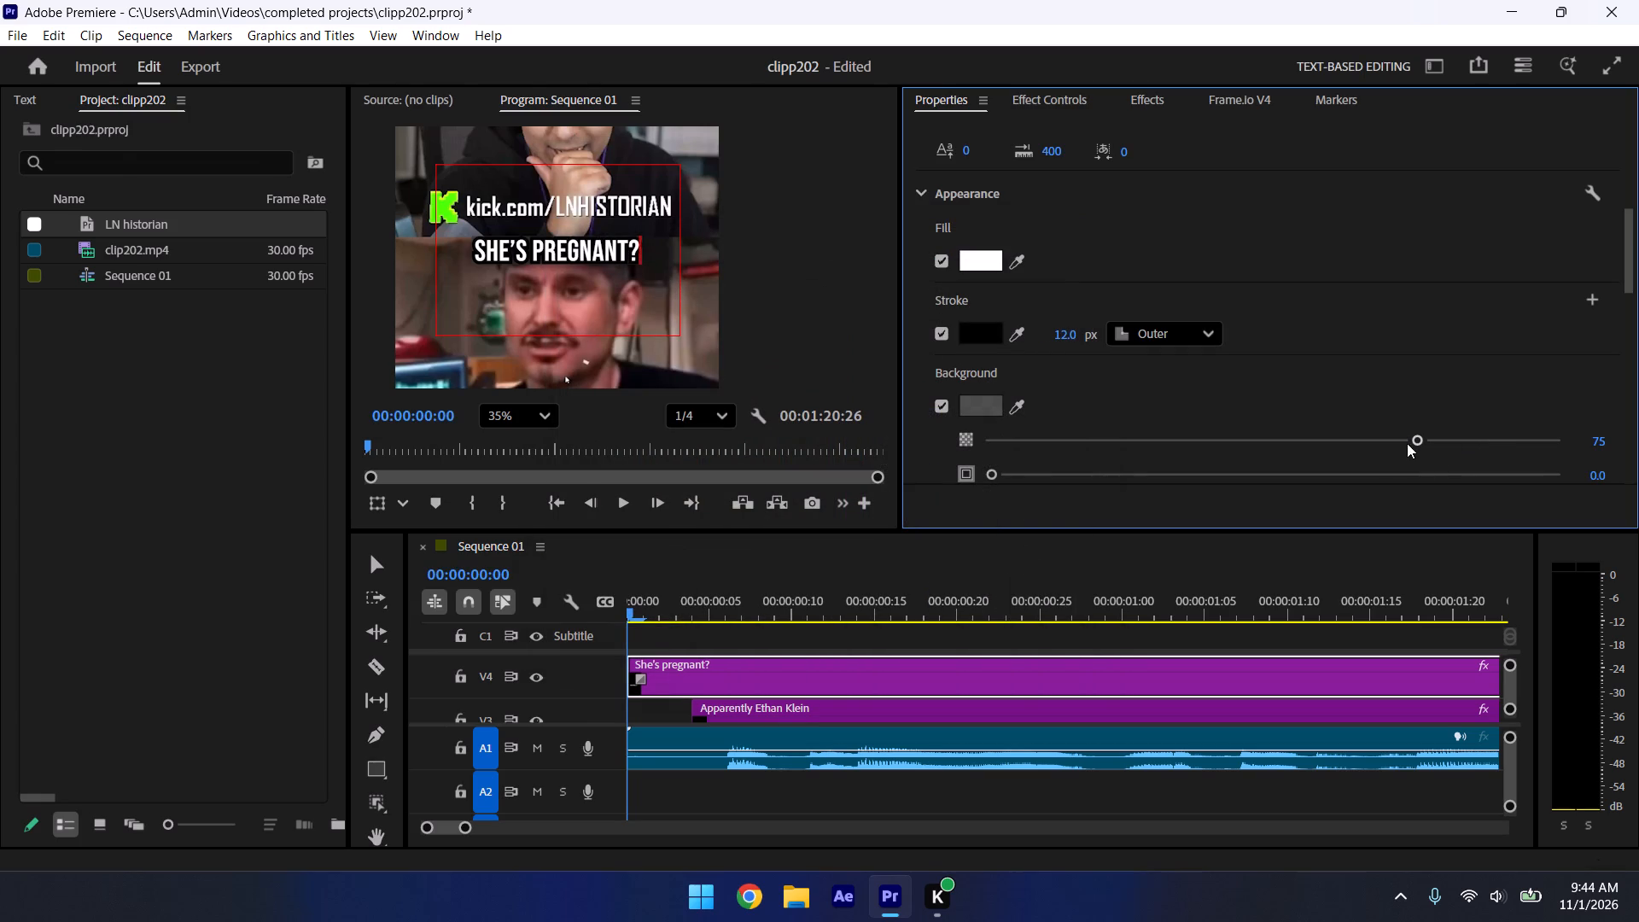
Set the text background's opacity to 100 and its size to about 24.7, and scrub the opening to check coverage of the V3 caption.
drag(1630, 271, 1633, 293)
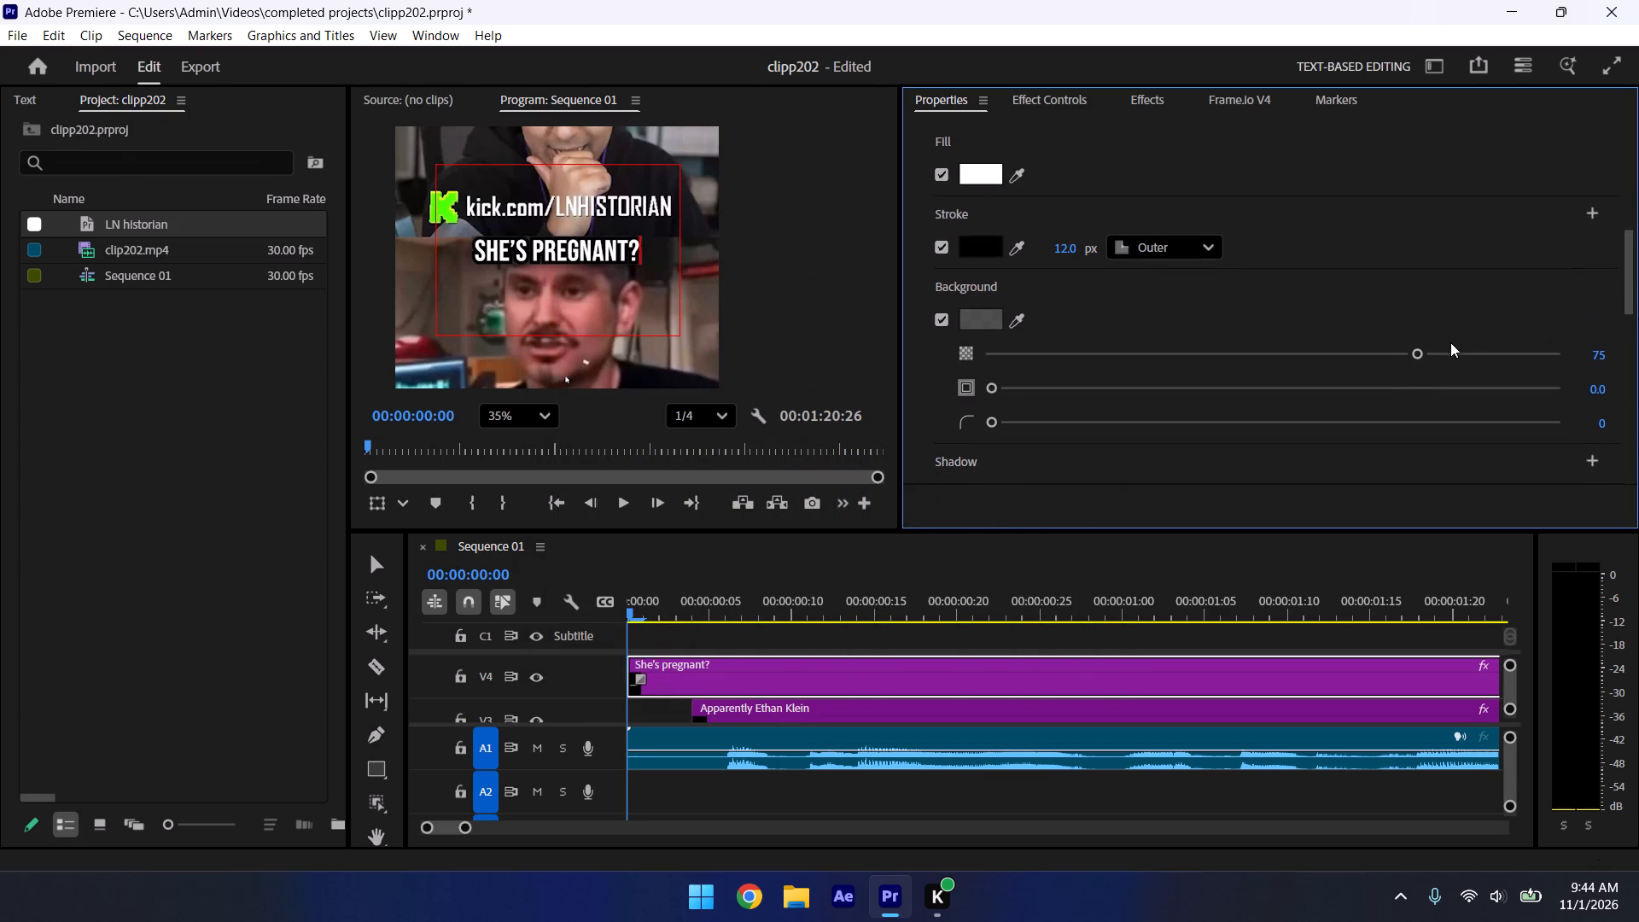
drag(1417, 348, 1638, 347)
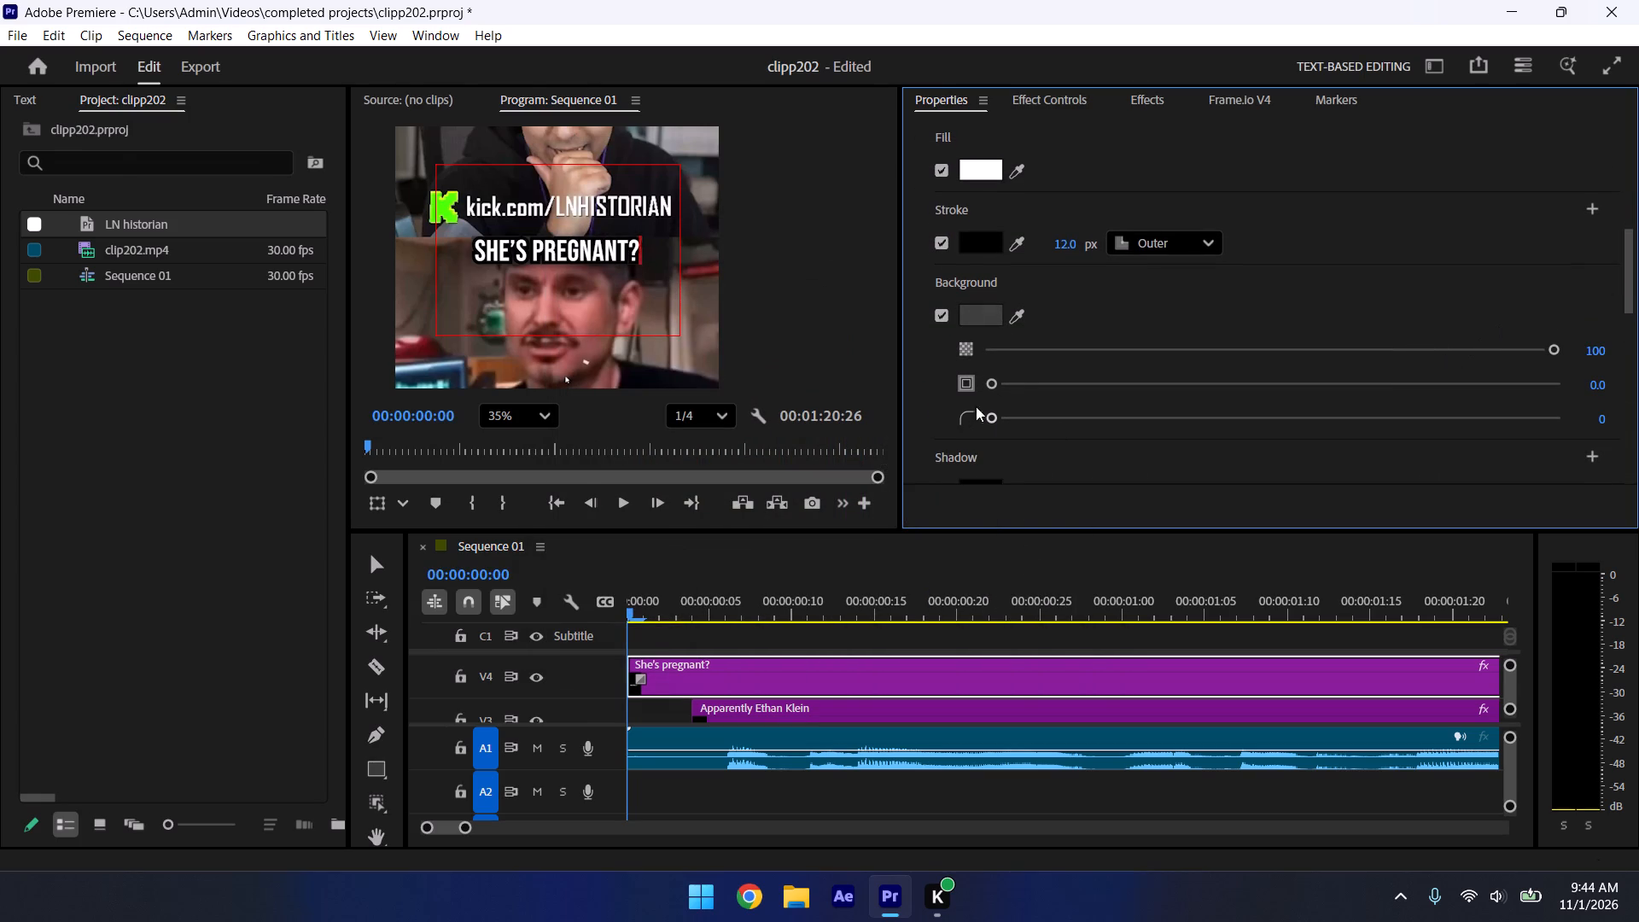
drag(993, 379, 1024, 382)
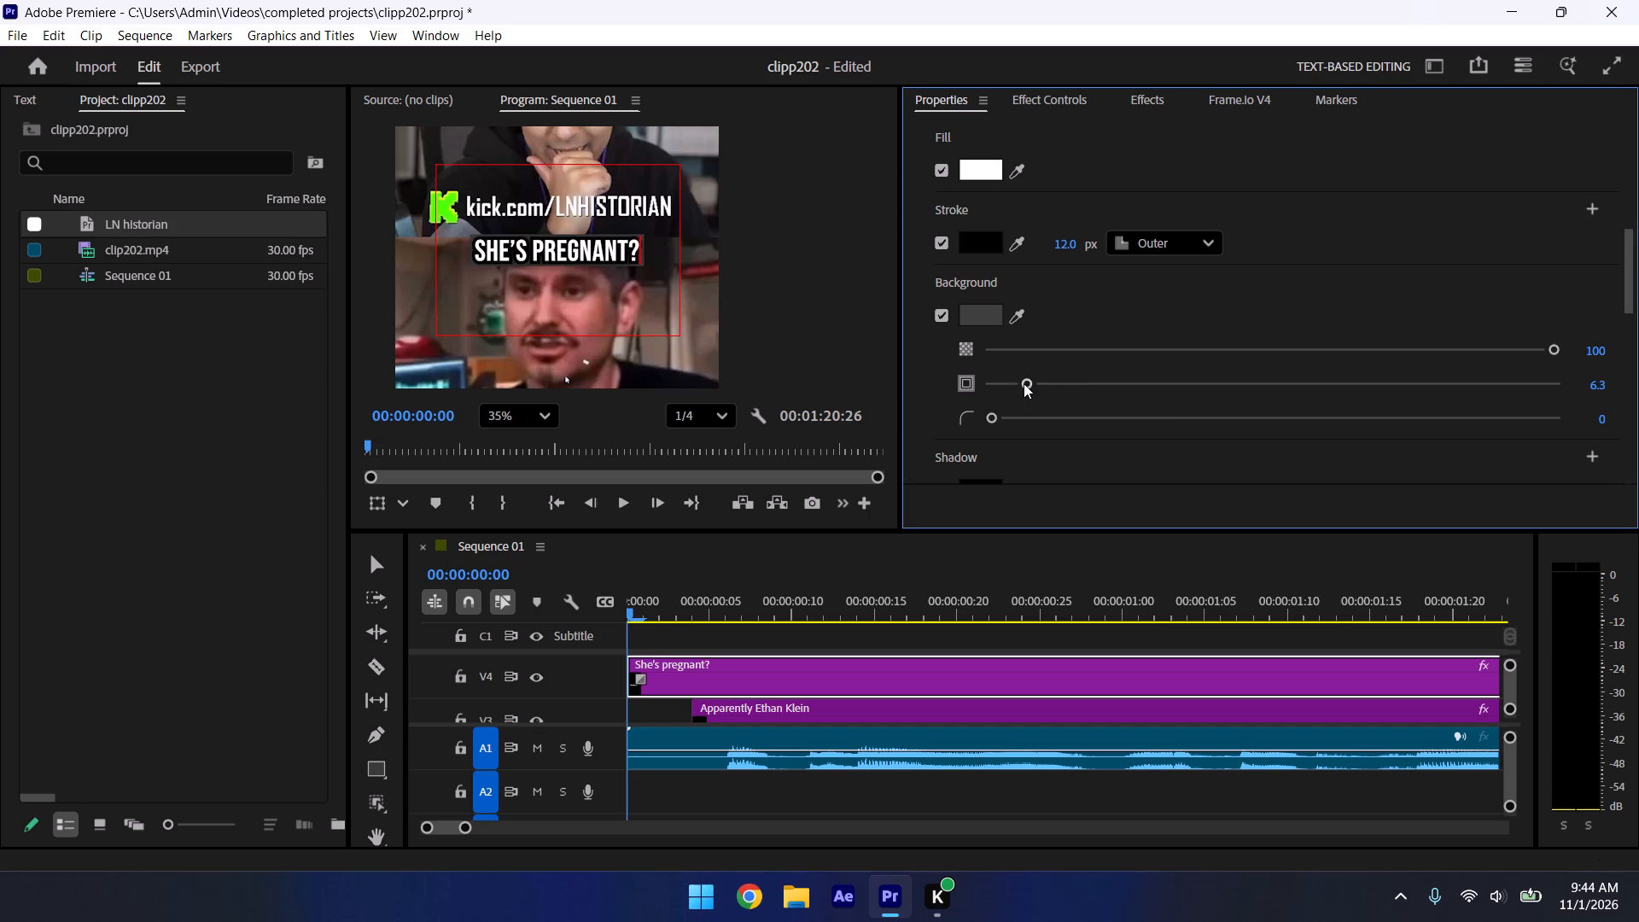
drag(1024, 383, 1170, 400)
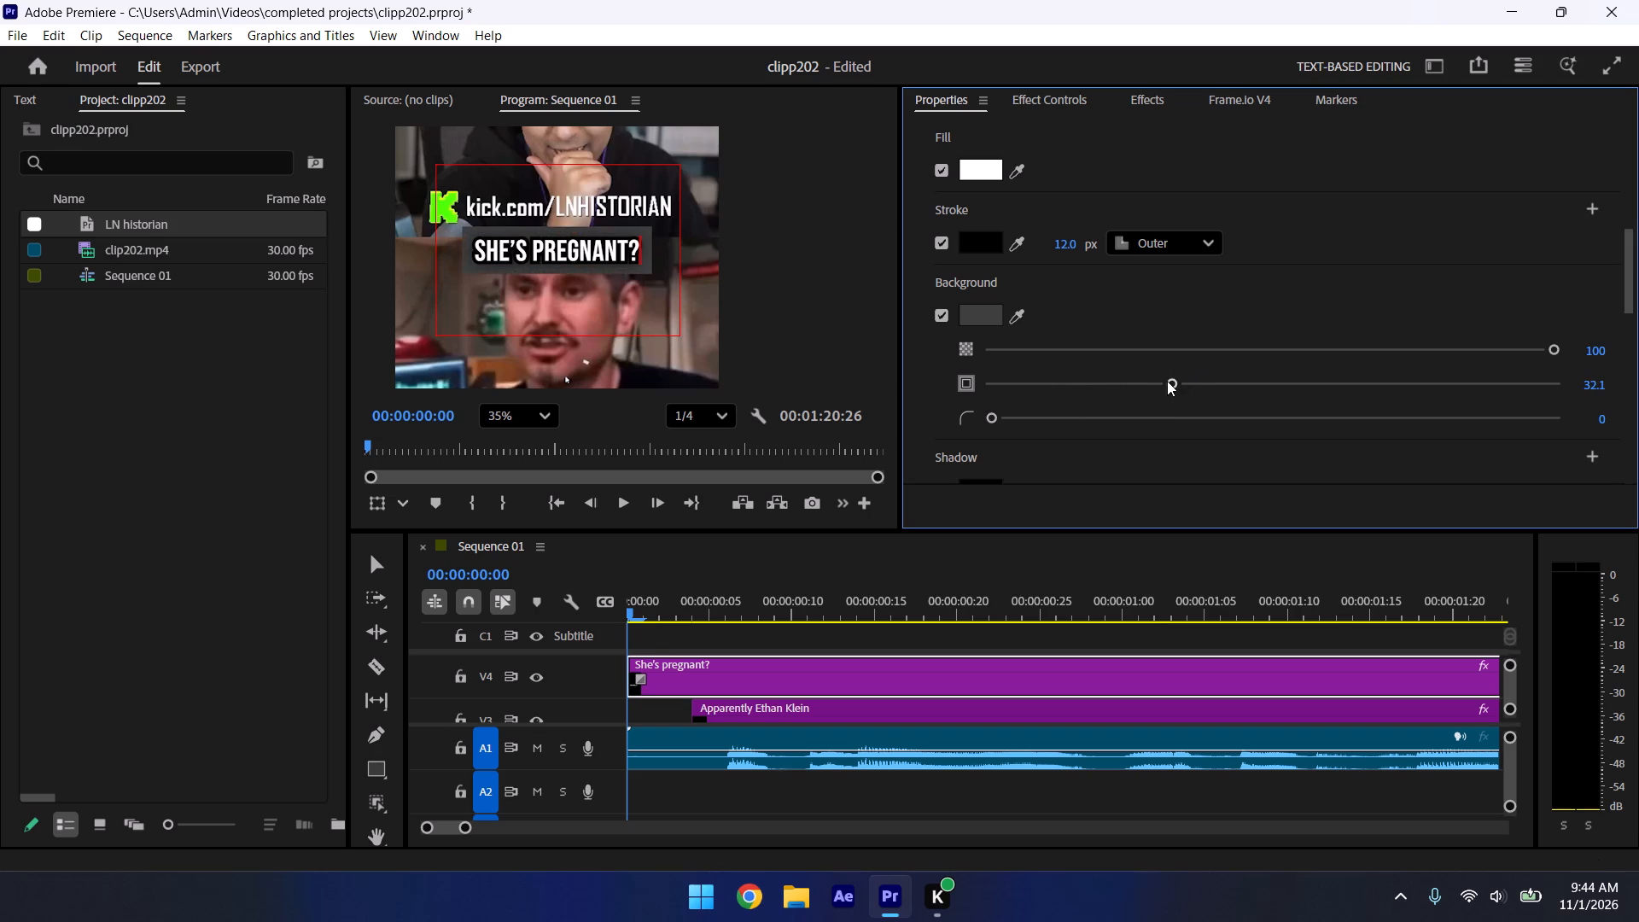
drag(1167, 381, 1129, 391)
click(694, 614)
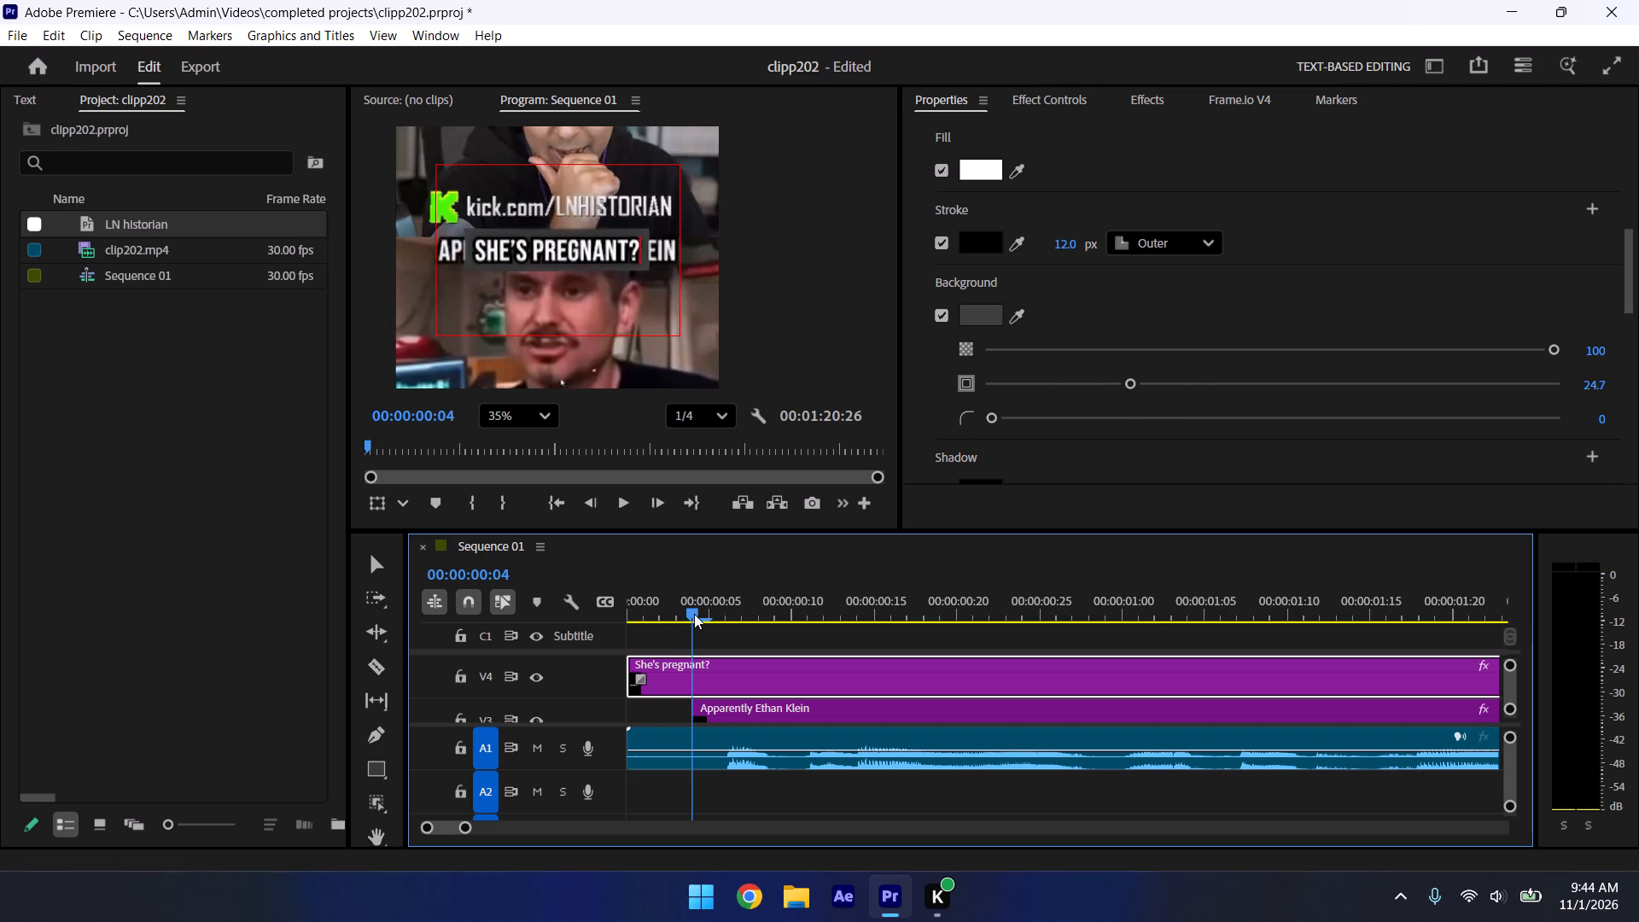
drag(694, 605, 850, 609)
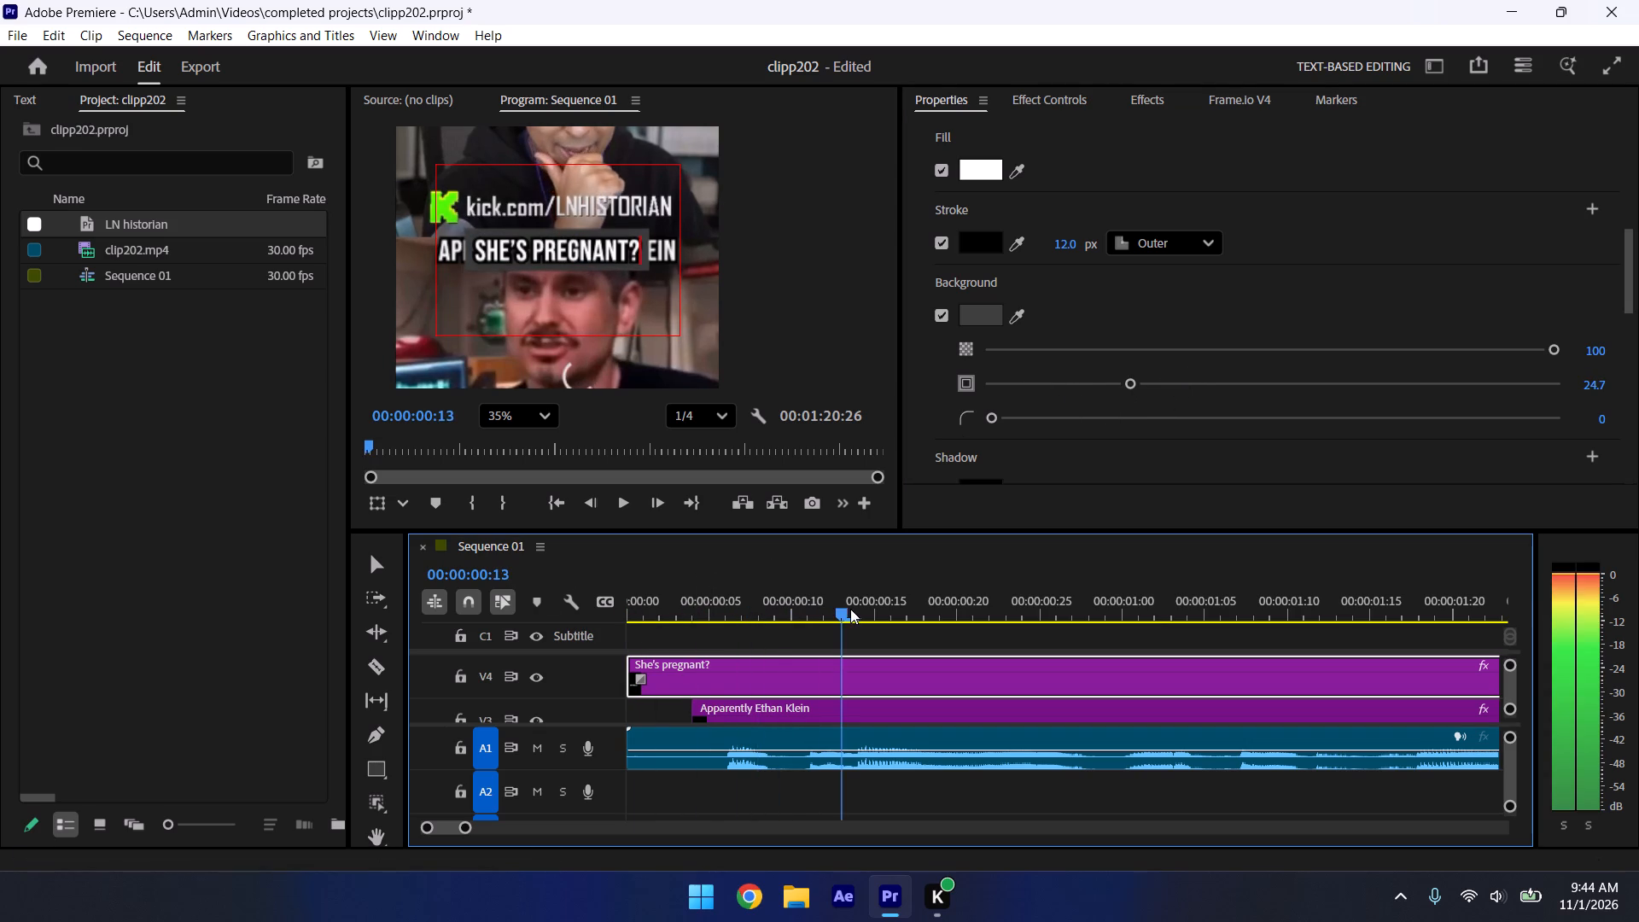
drag(850, 609, 551, 575)
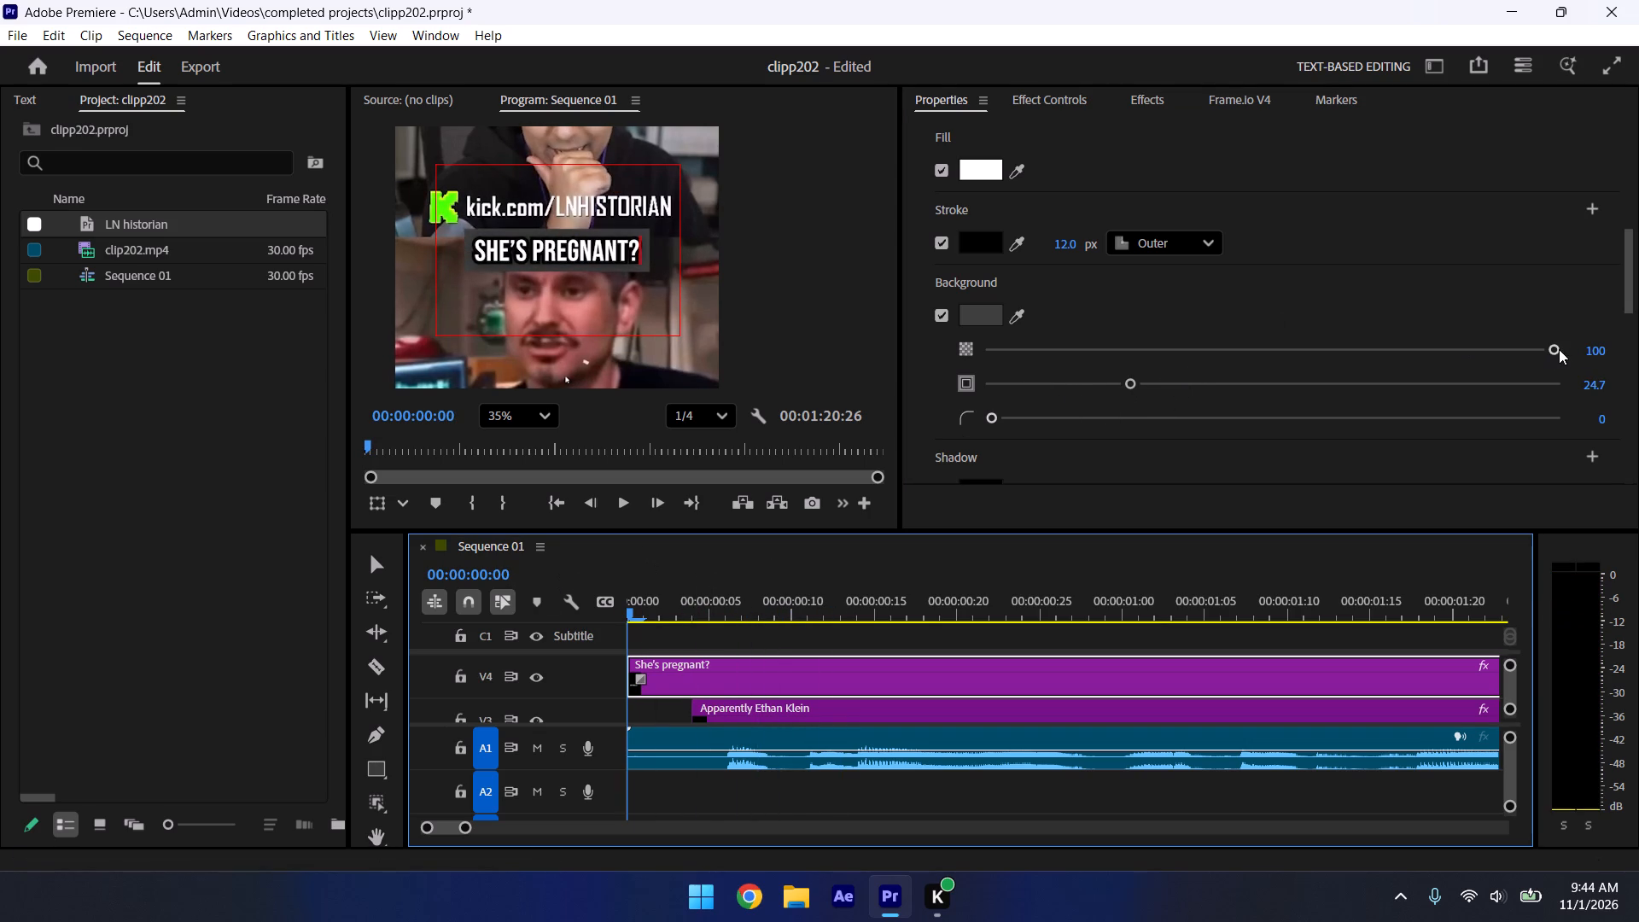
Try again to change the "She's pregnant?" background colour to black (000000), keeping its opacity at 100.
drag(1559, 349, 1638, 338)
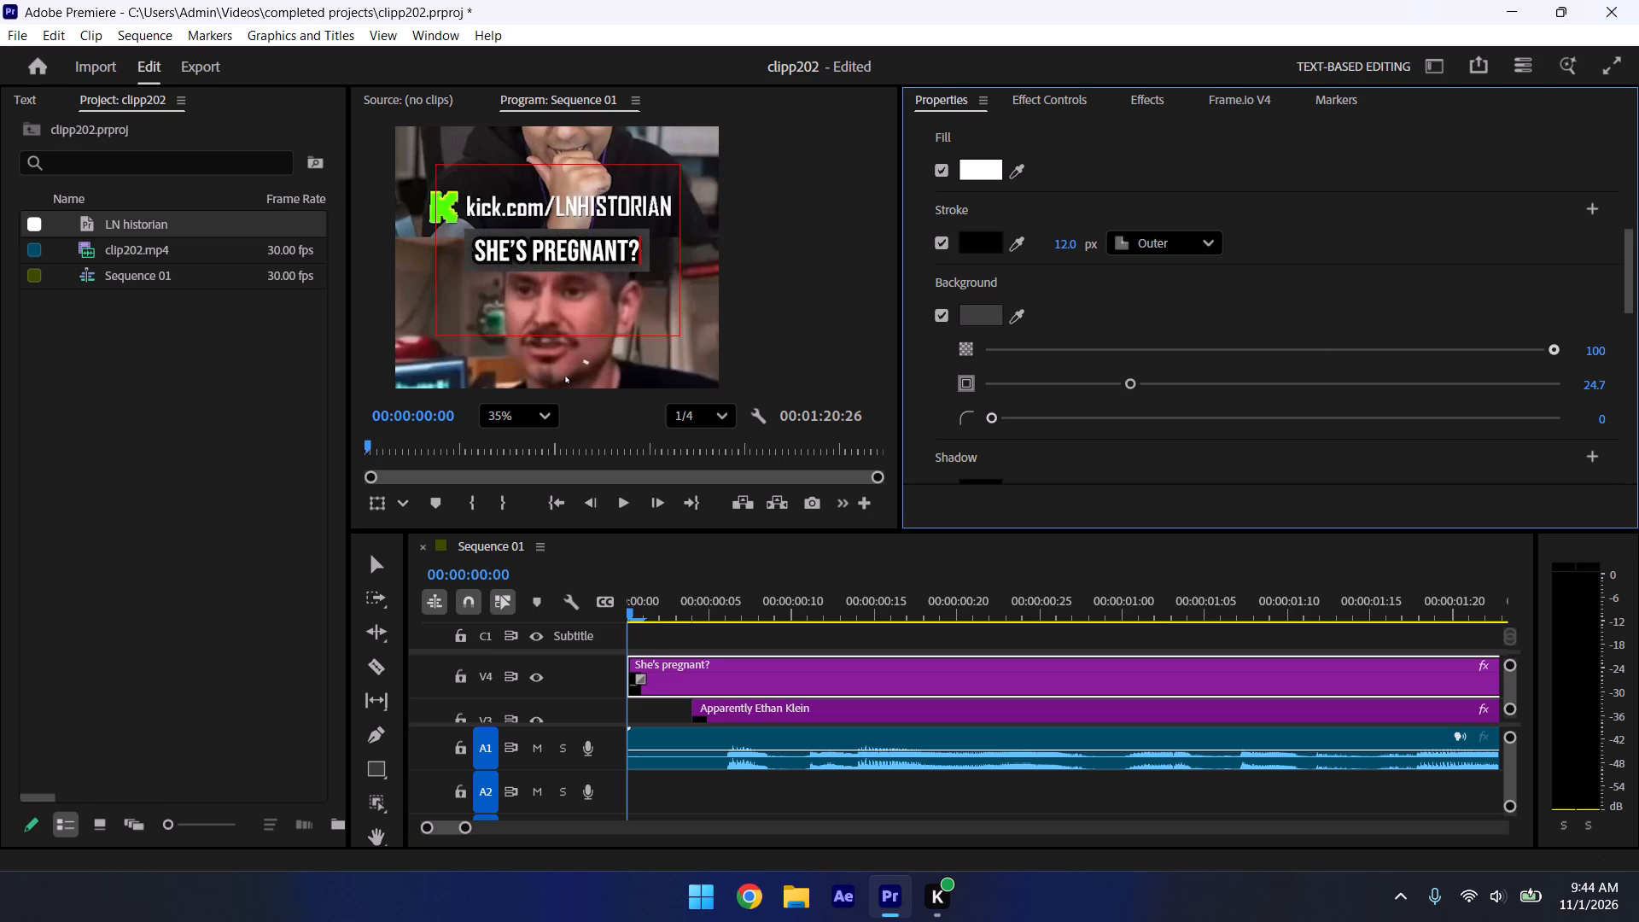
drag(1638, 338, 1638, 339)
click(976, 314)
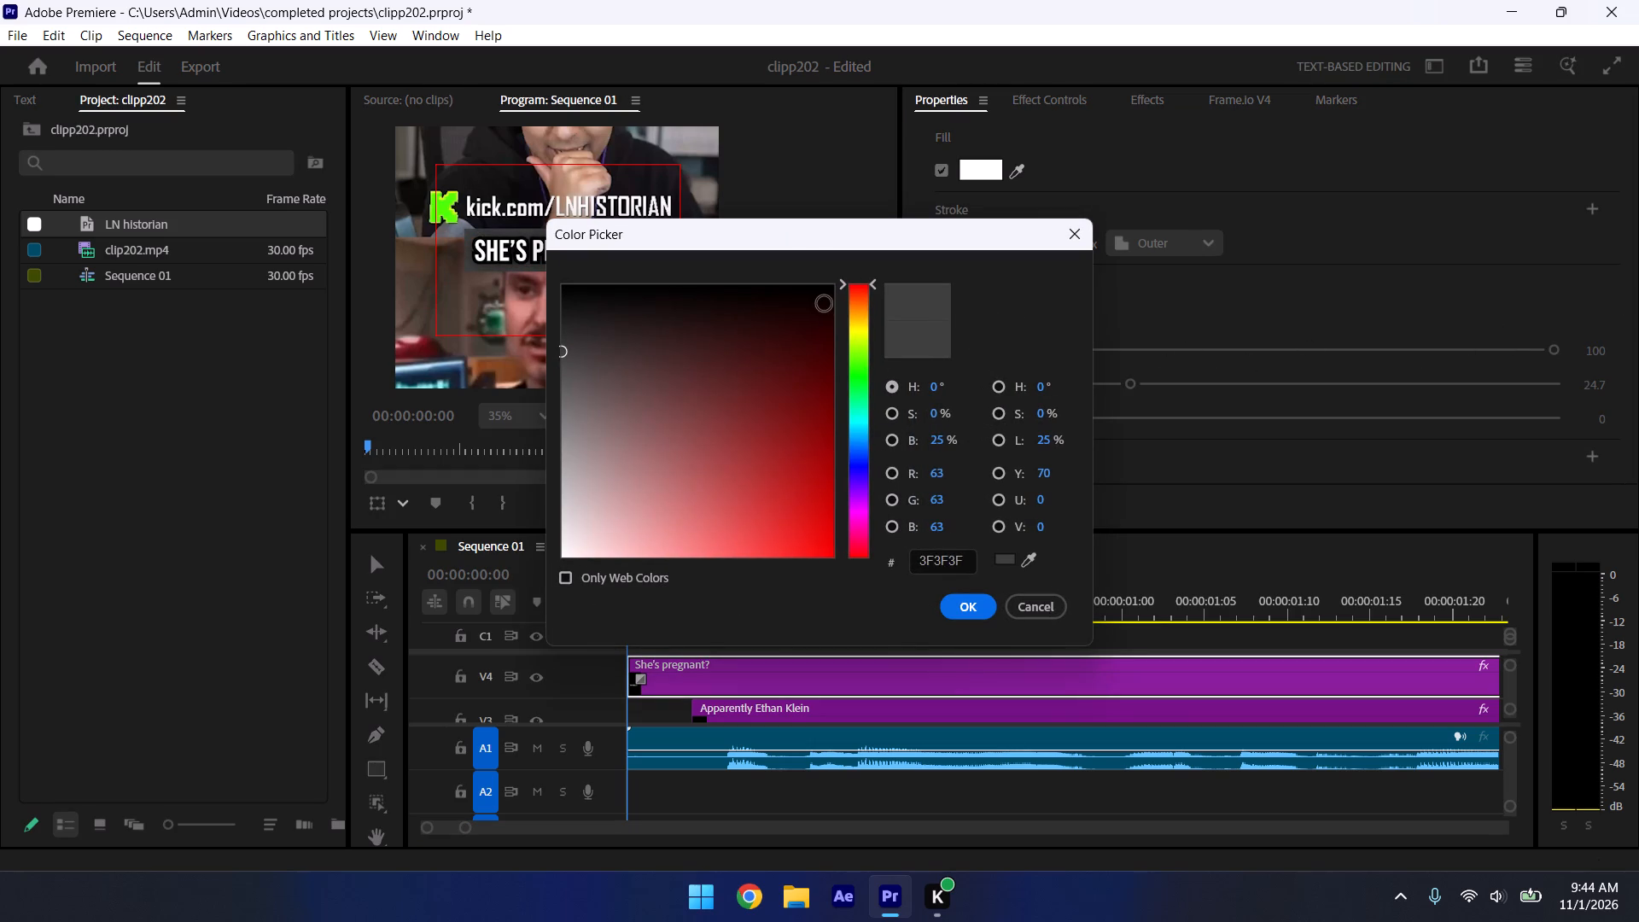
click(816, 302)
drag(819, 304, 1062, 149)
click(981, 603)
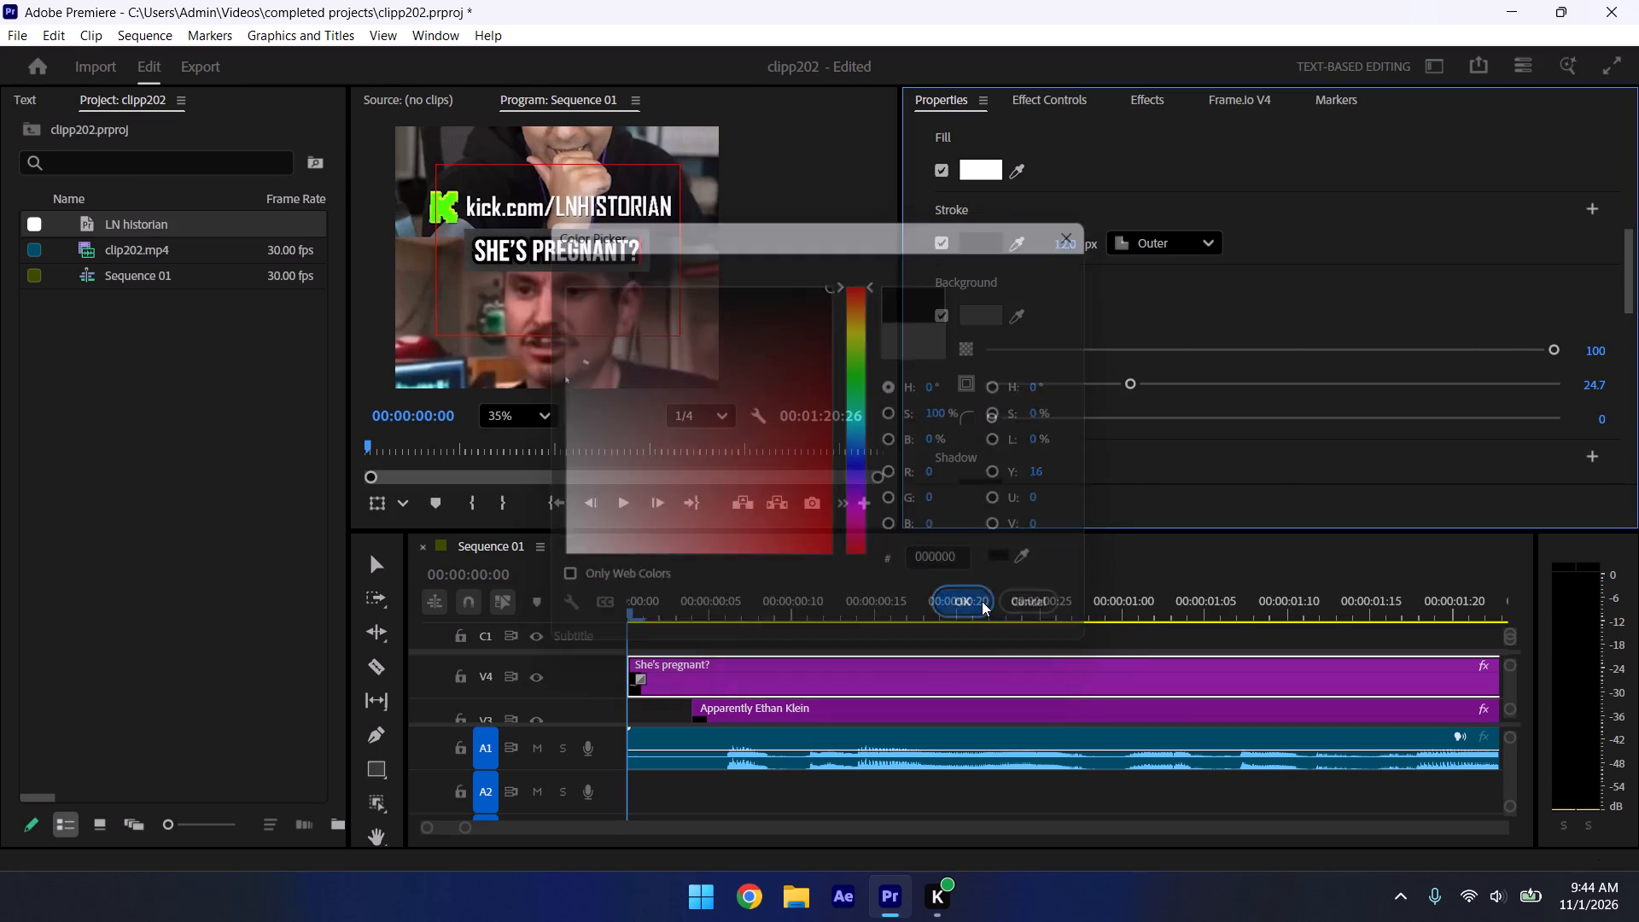
Reduce the size of the "She's pregnant?" text background to about 18.4.
drag(1130, 382, 1213, 368)
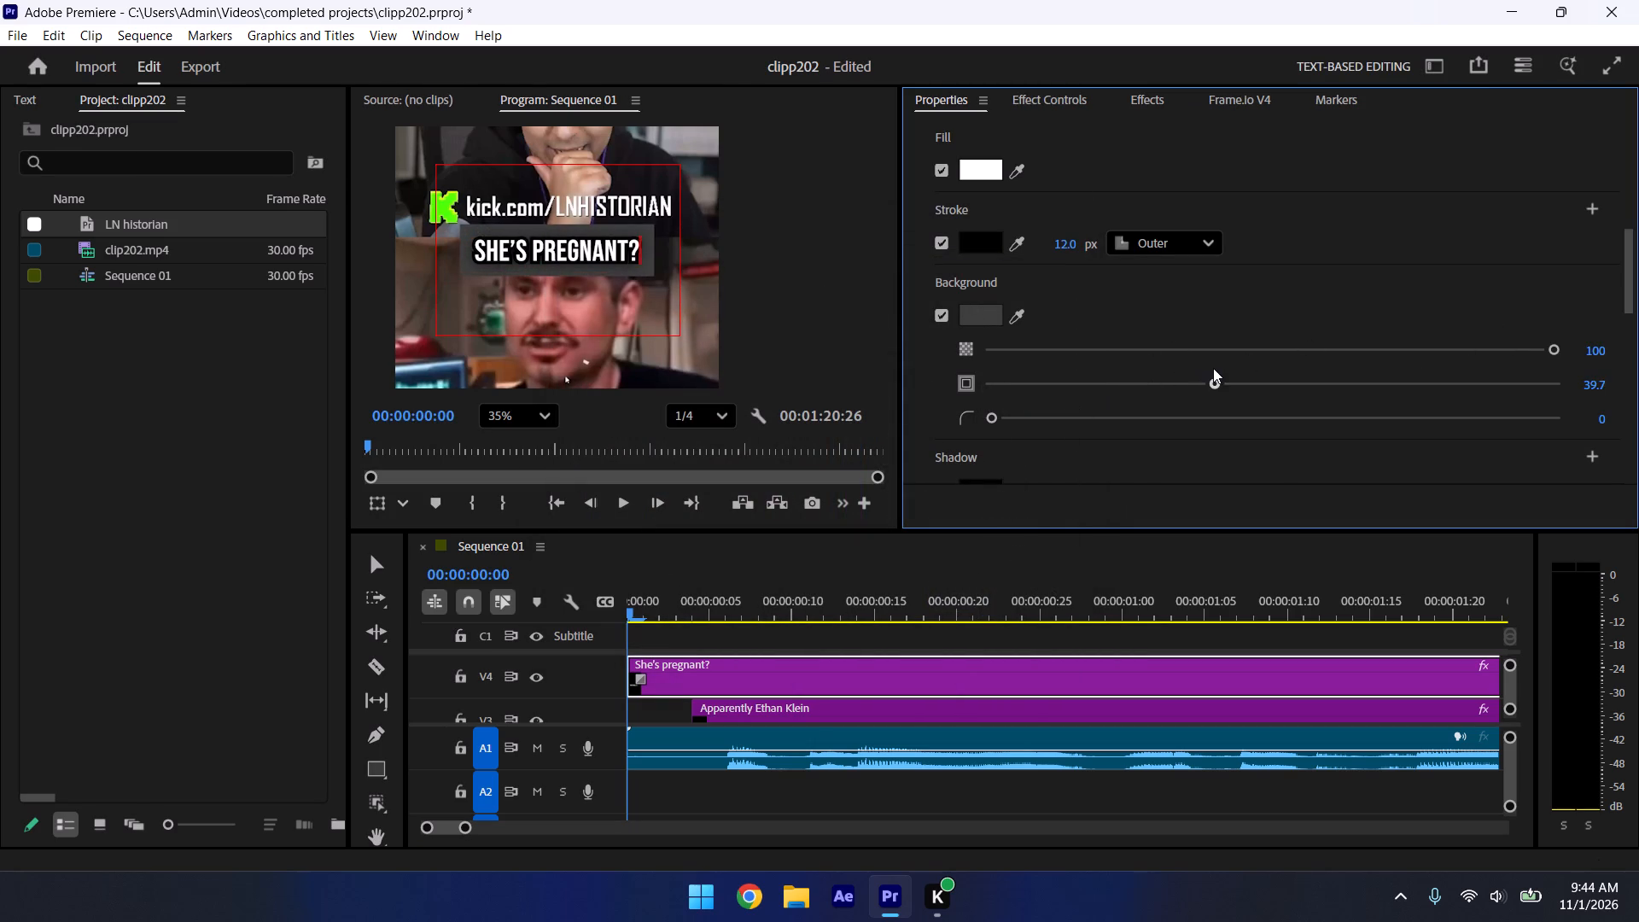
drag(1213, 368, 1094, 387)
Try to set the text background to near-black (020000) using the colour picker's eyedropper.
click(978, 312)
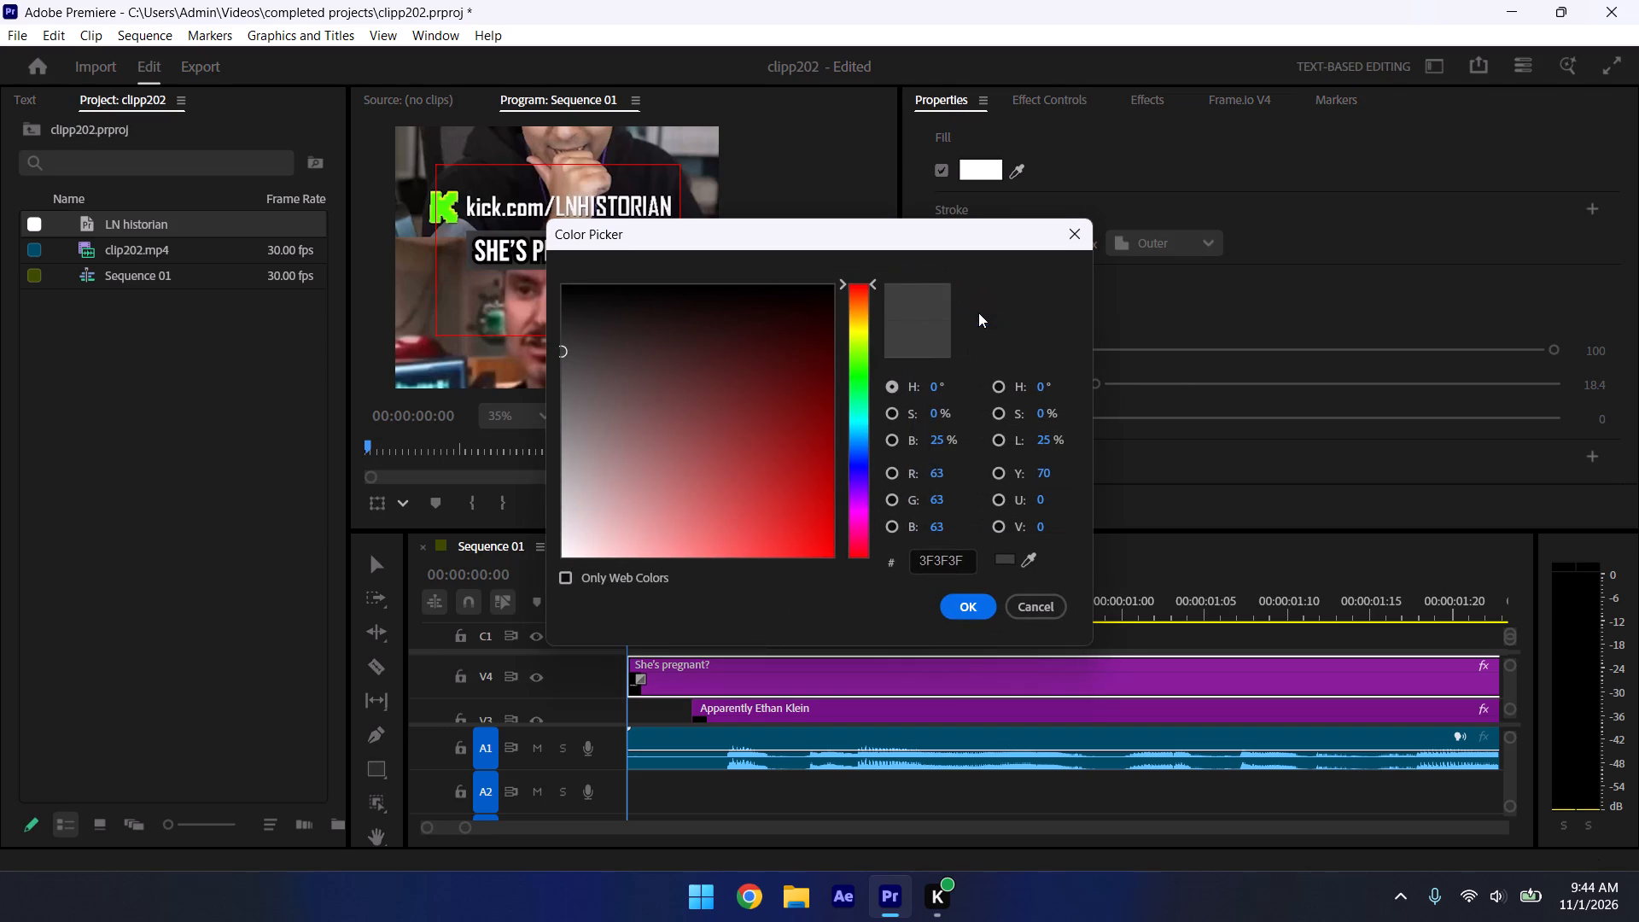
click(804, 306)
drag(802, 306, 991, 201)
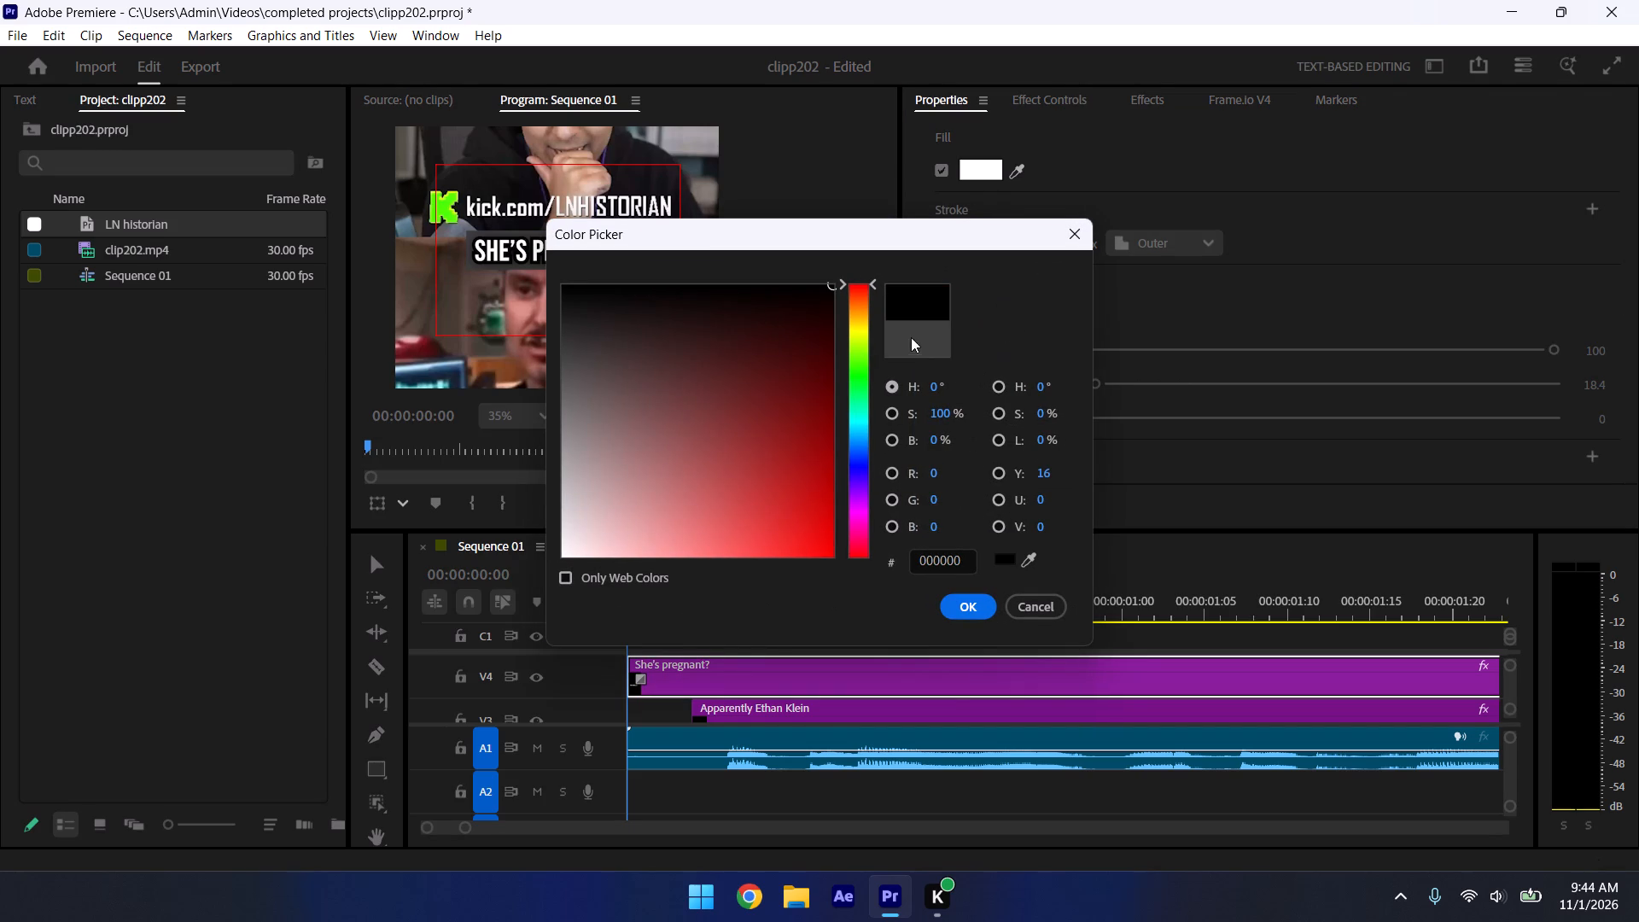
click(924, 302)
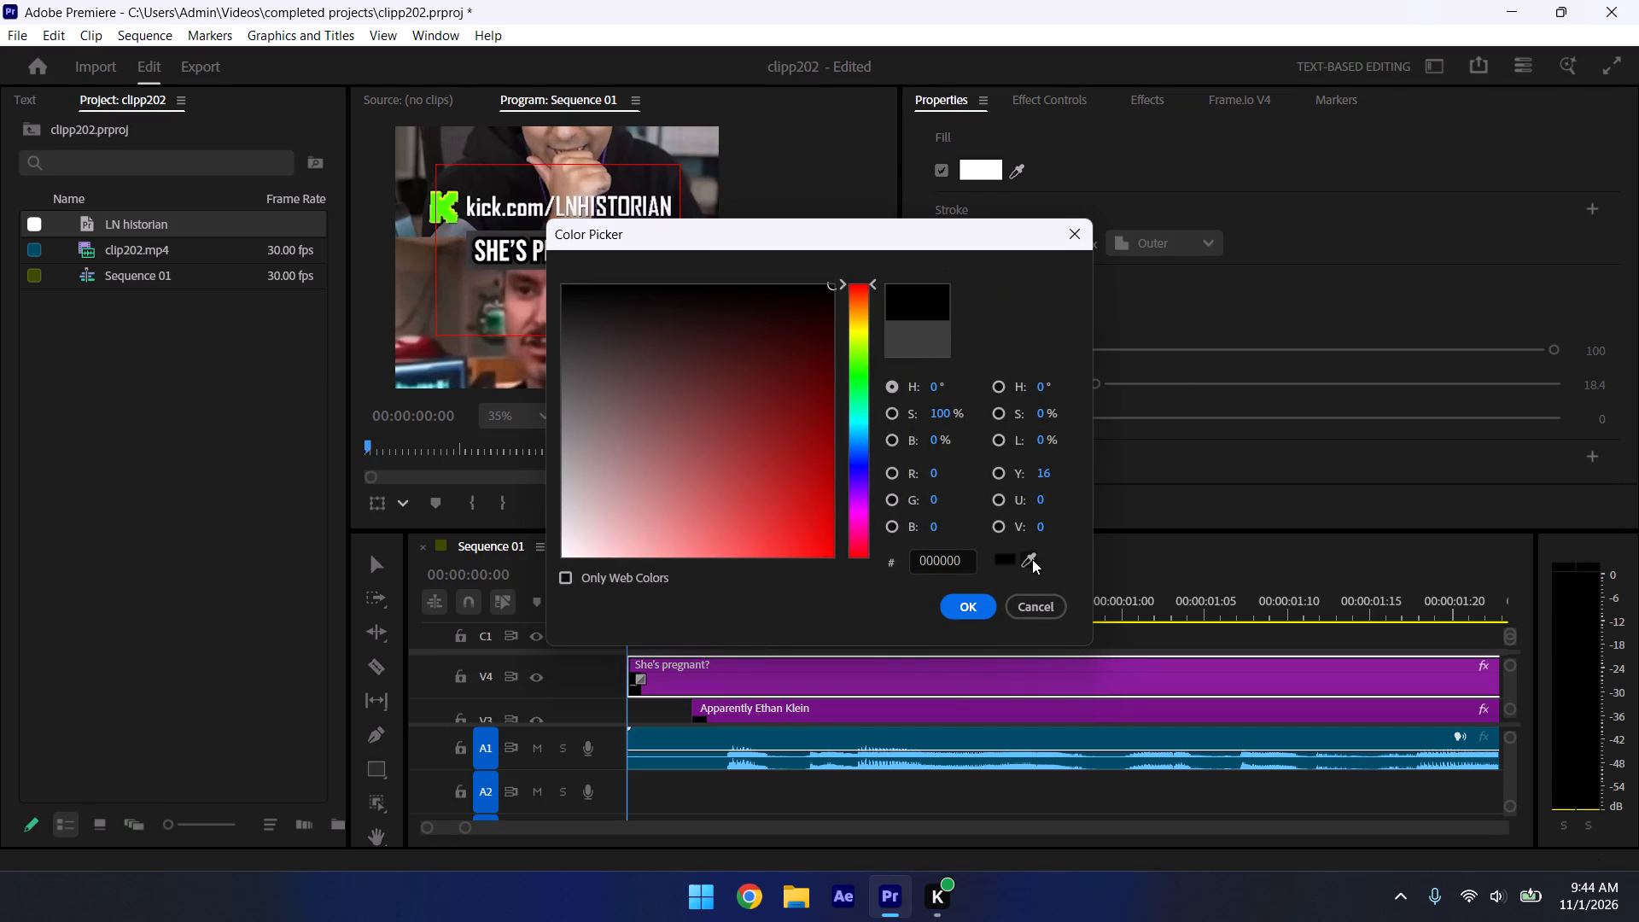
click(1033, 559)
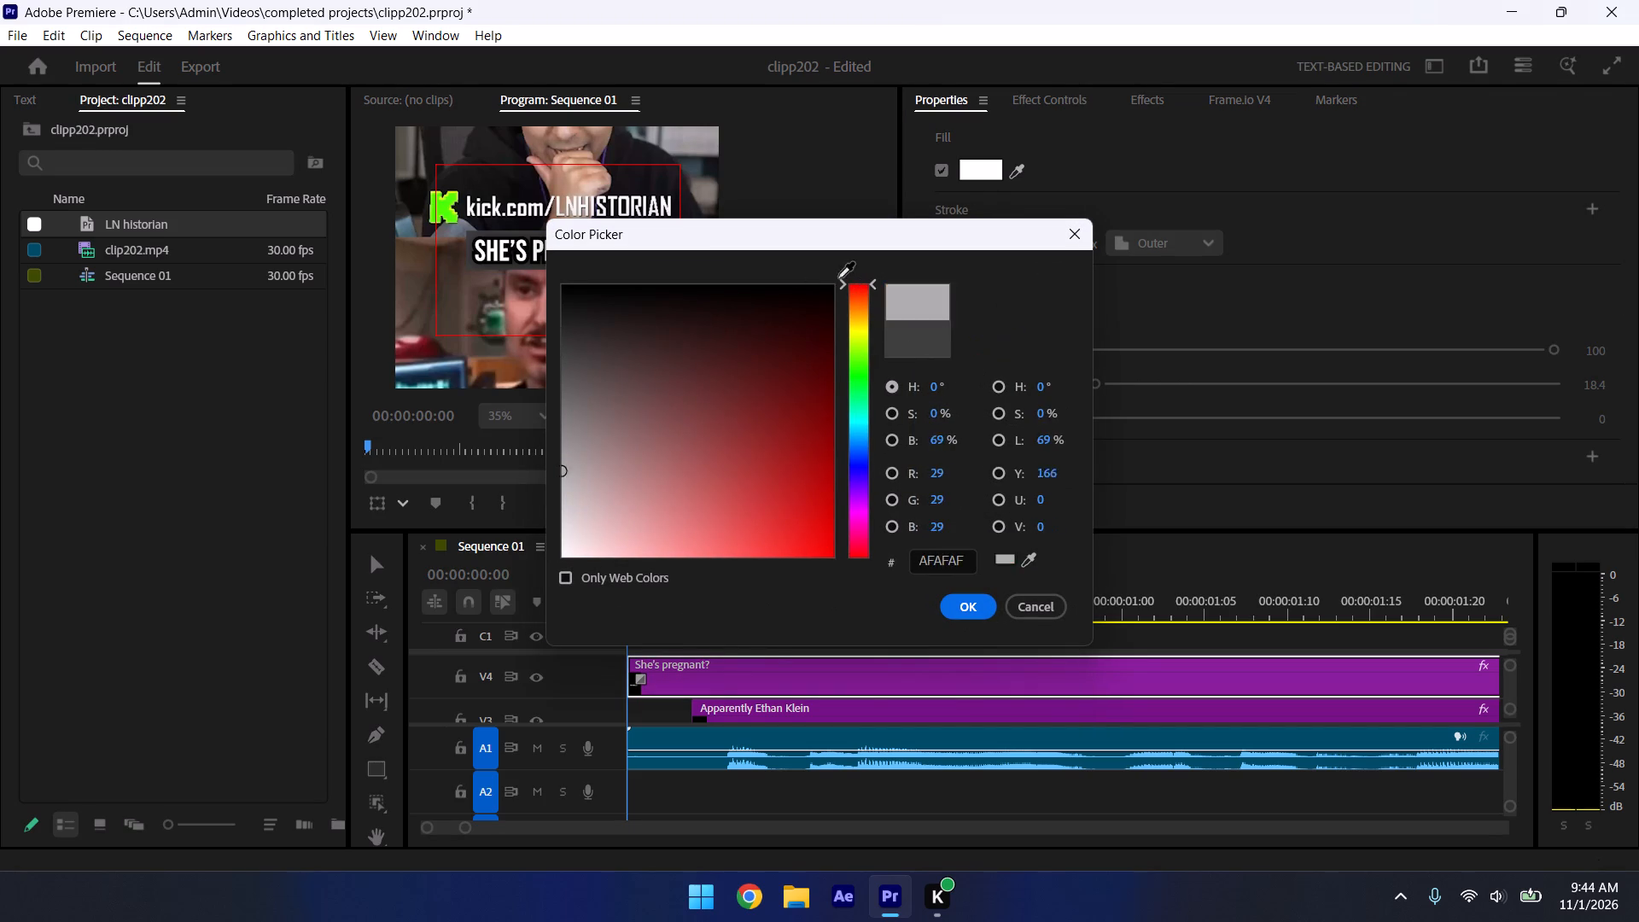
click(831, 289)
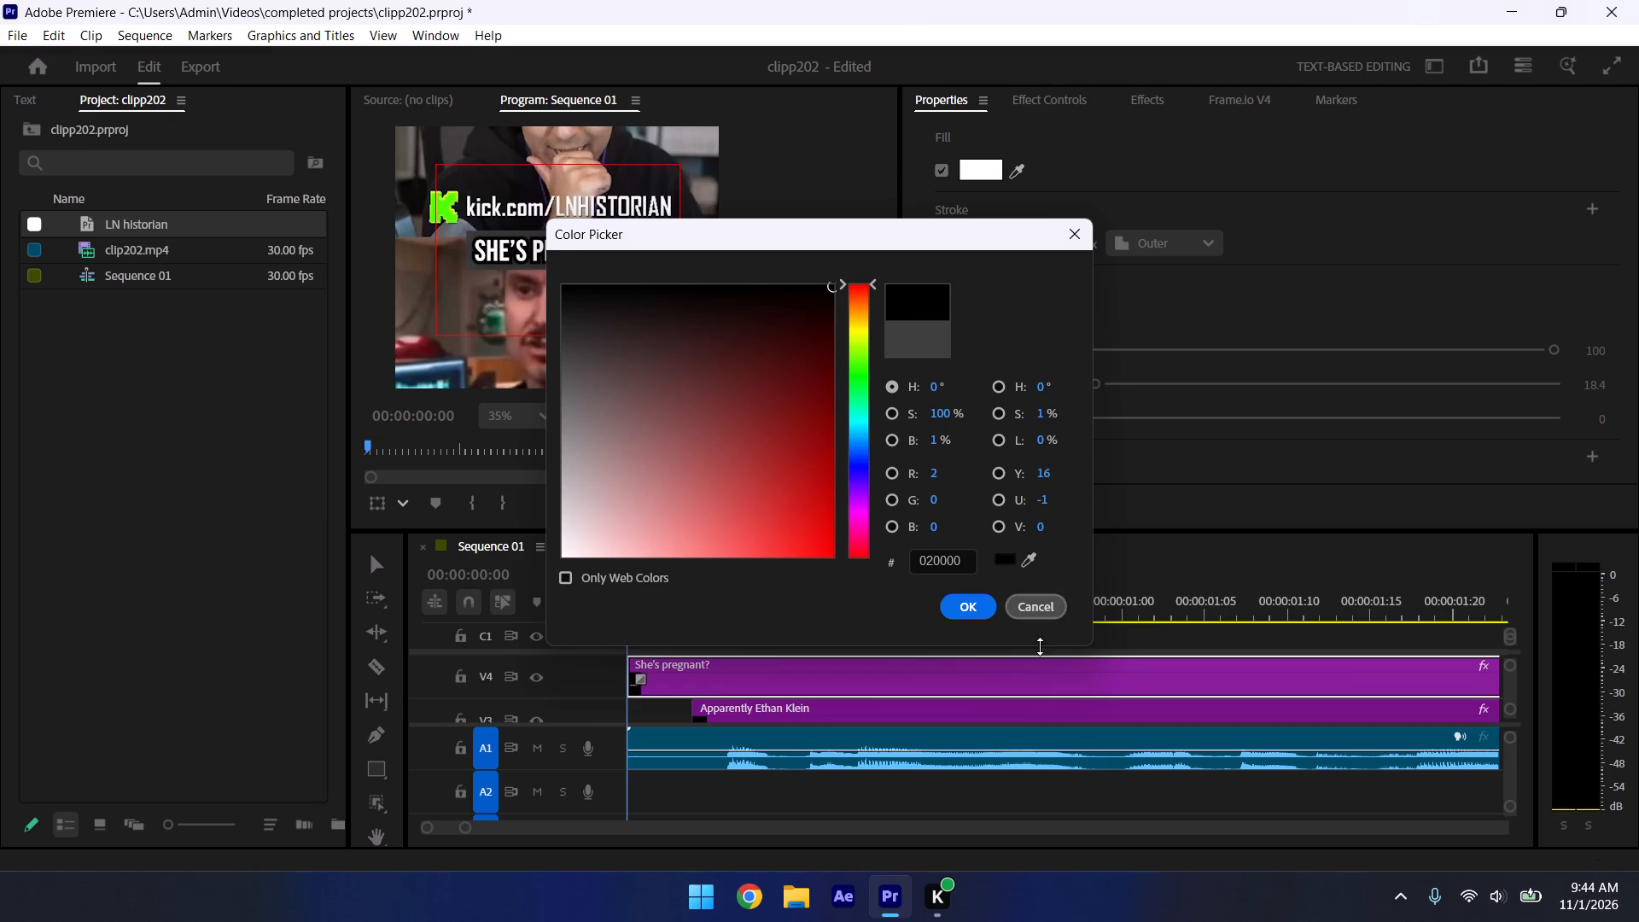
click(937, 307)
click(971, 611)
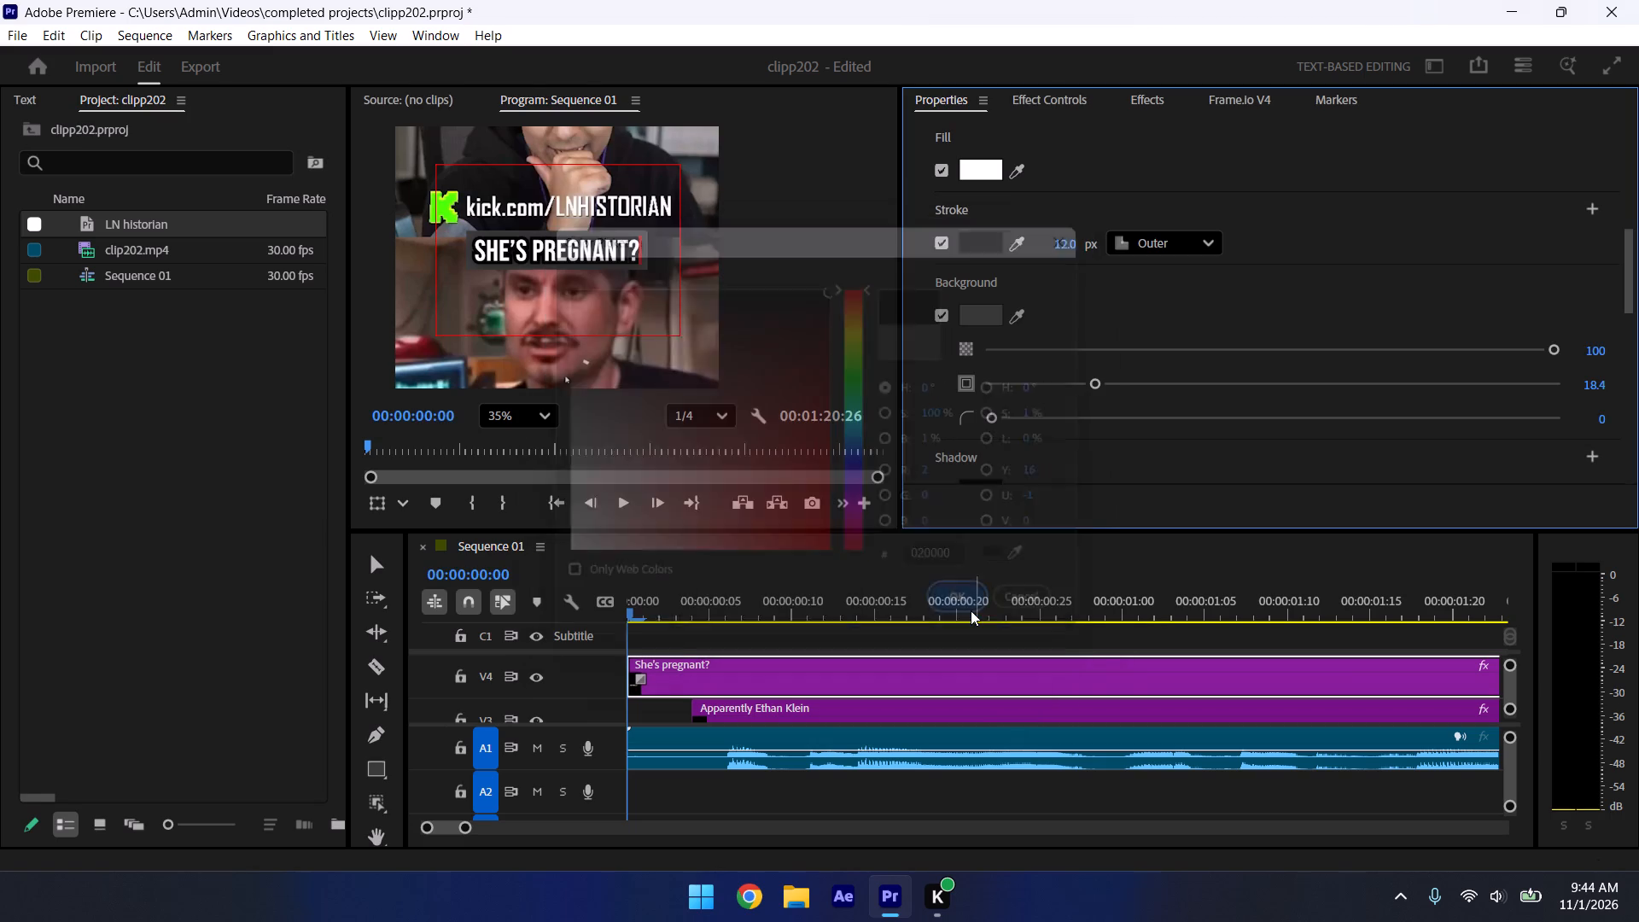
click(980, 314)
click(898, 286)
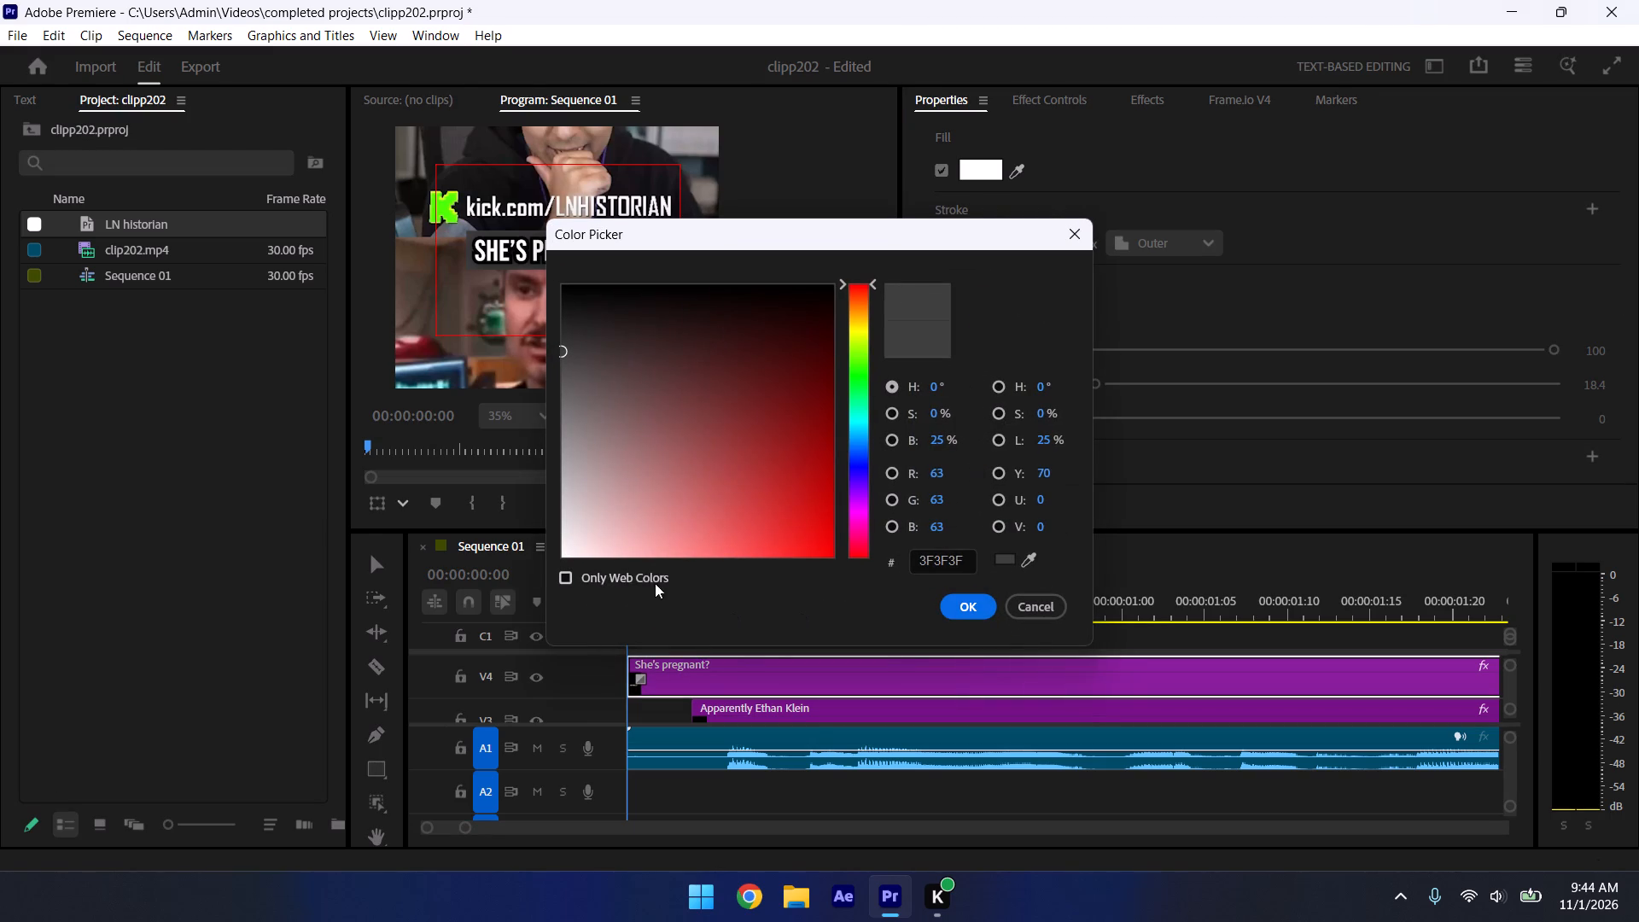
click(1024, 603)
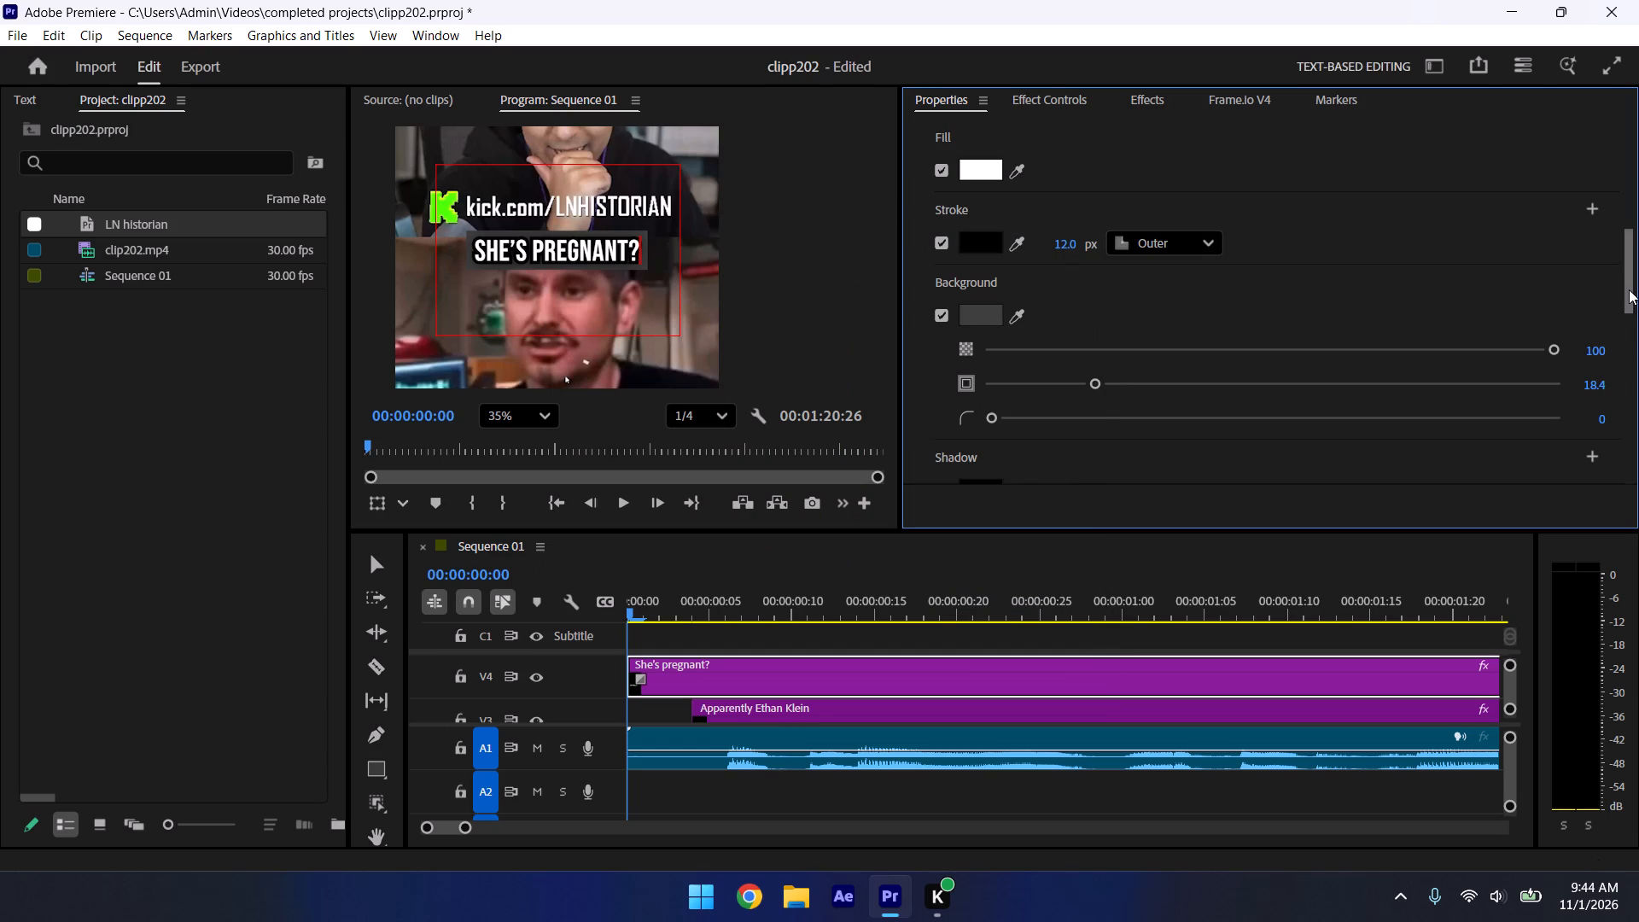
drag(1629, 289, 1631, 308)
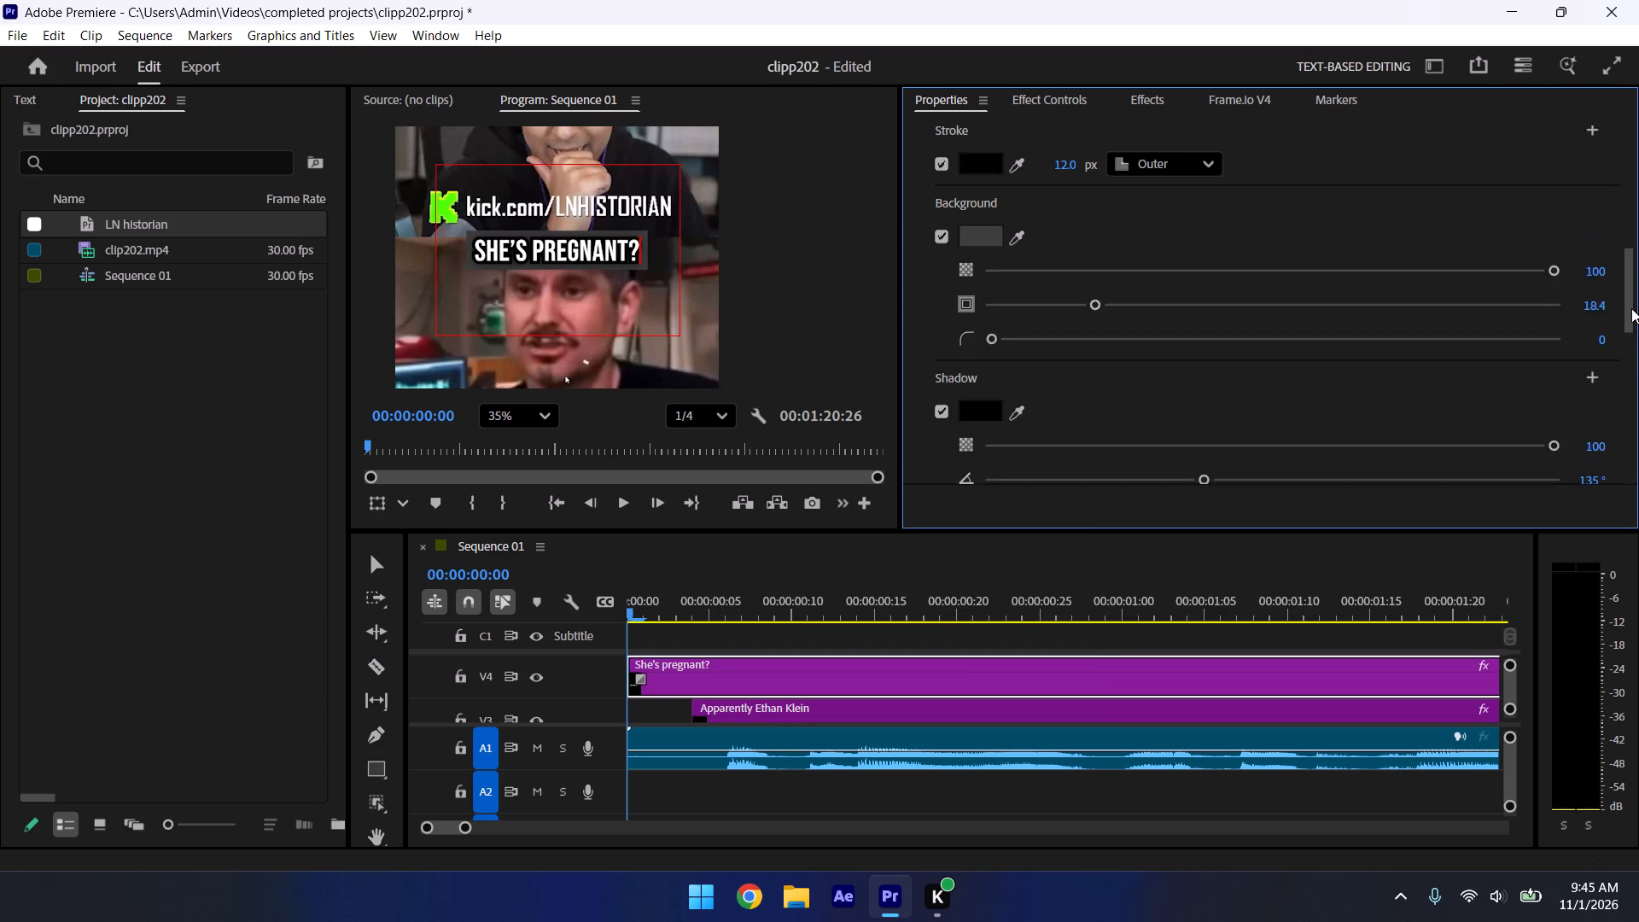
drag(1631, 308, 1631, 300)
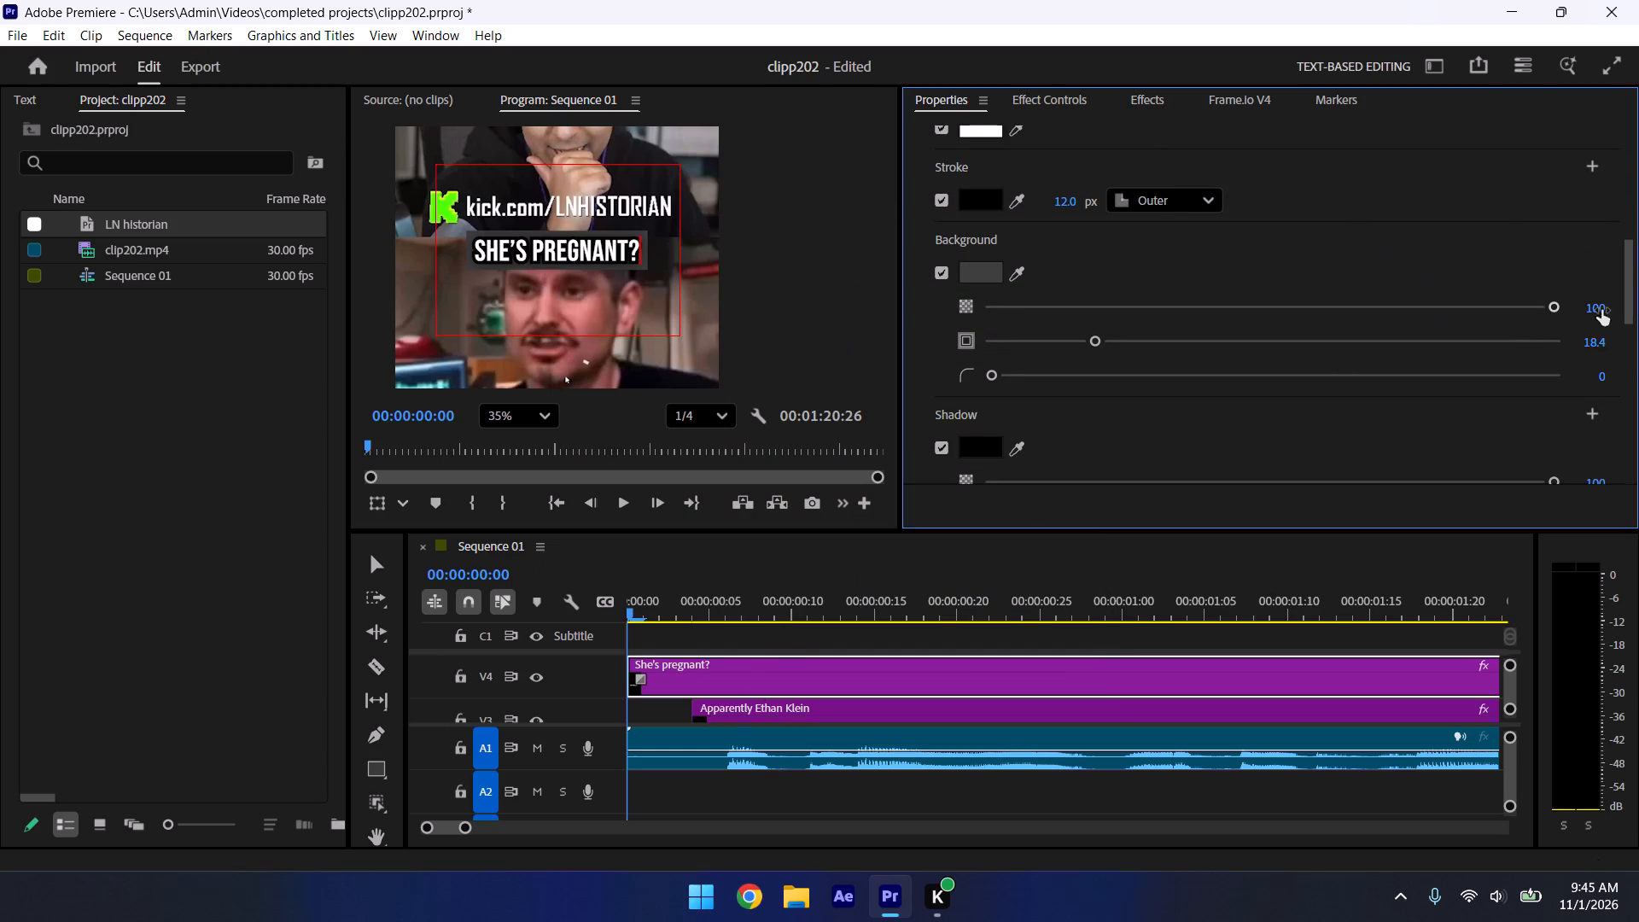
Move the "She's pregnant?" text up by setting its vertical position to 534.
drag(1628, 273, 1638, 395)
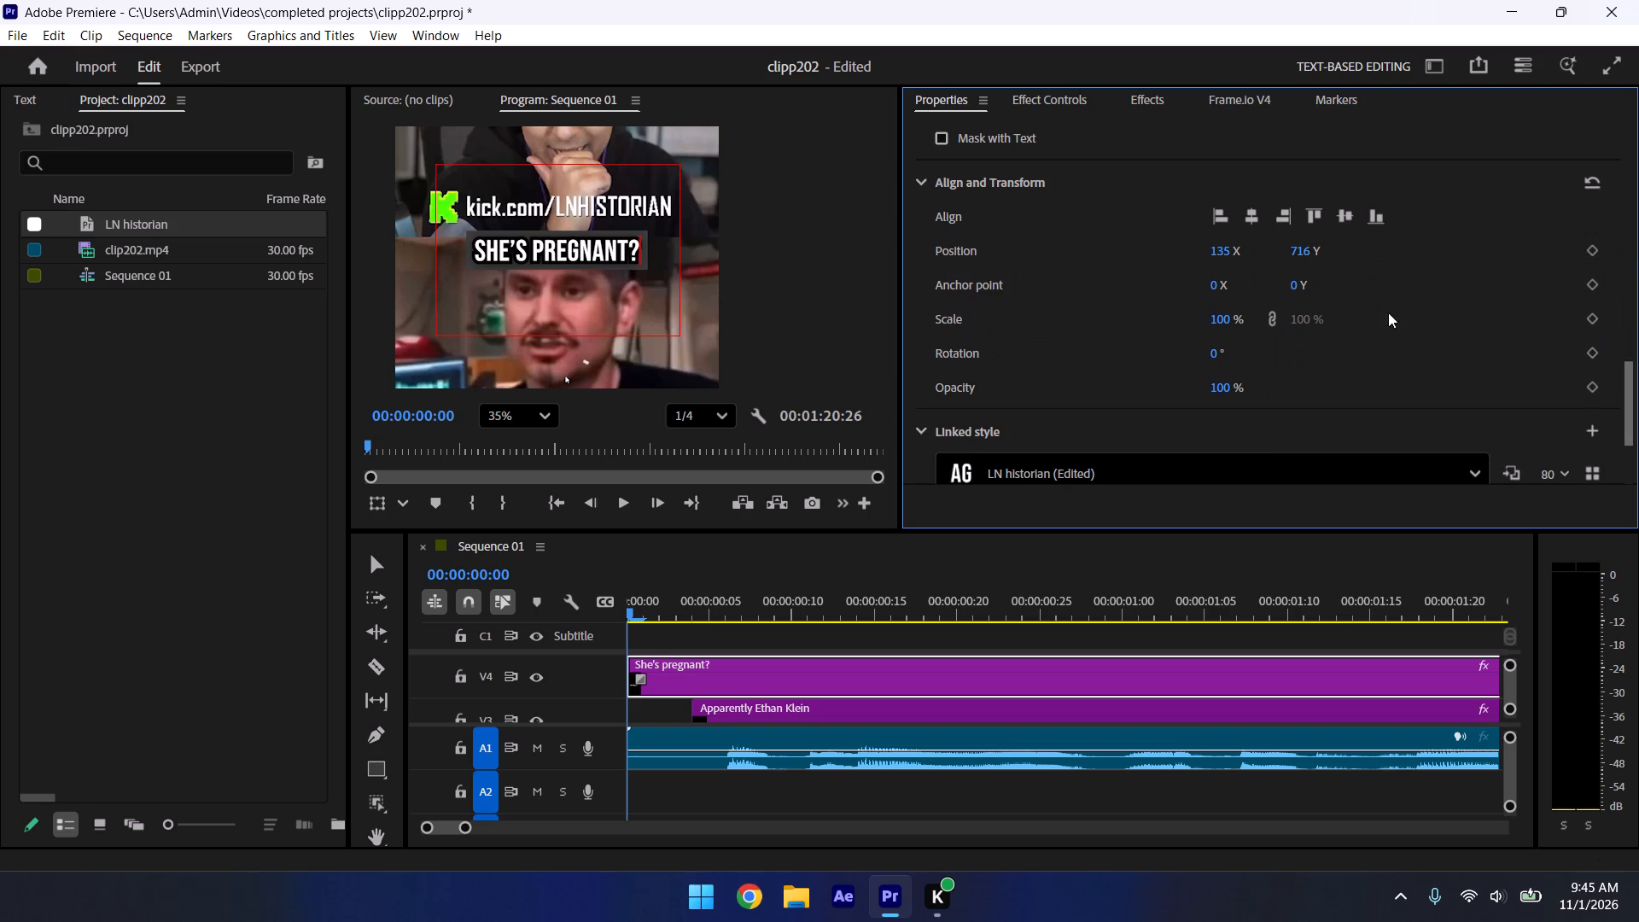
drag(1298, 249, 1478, 299)
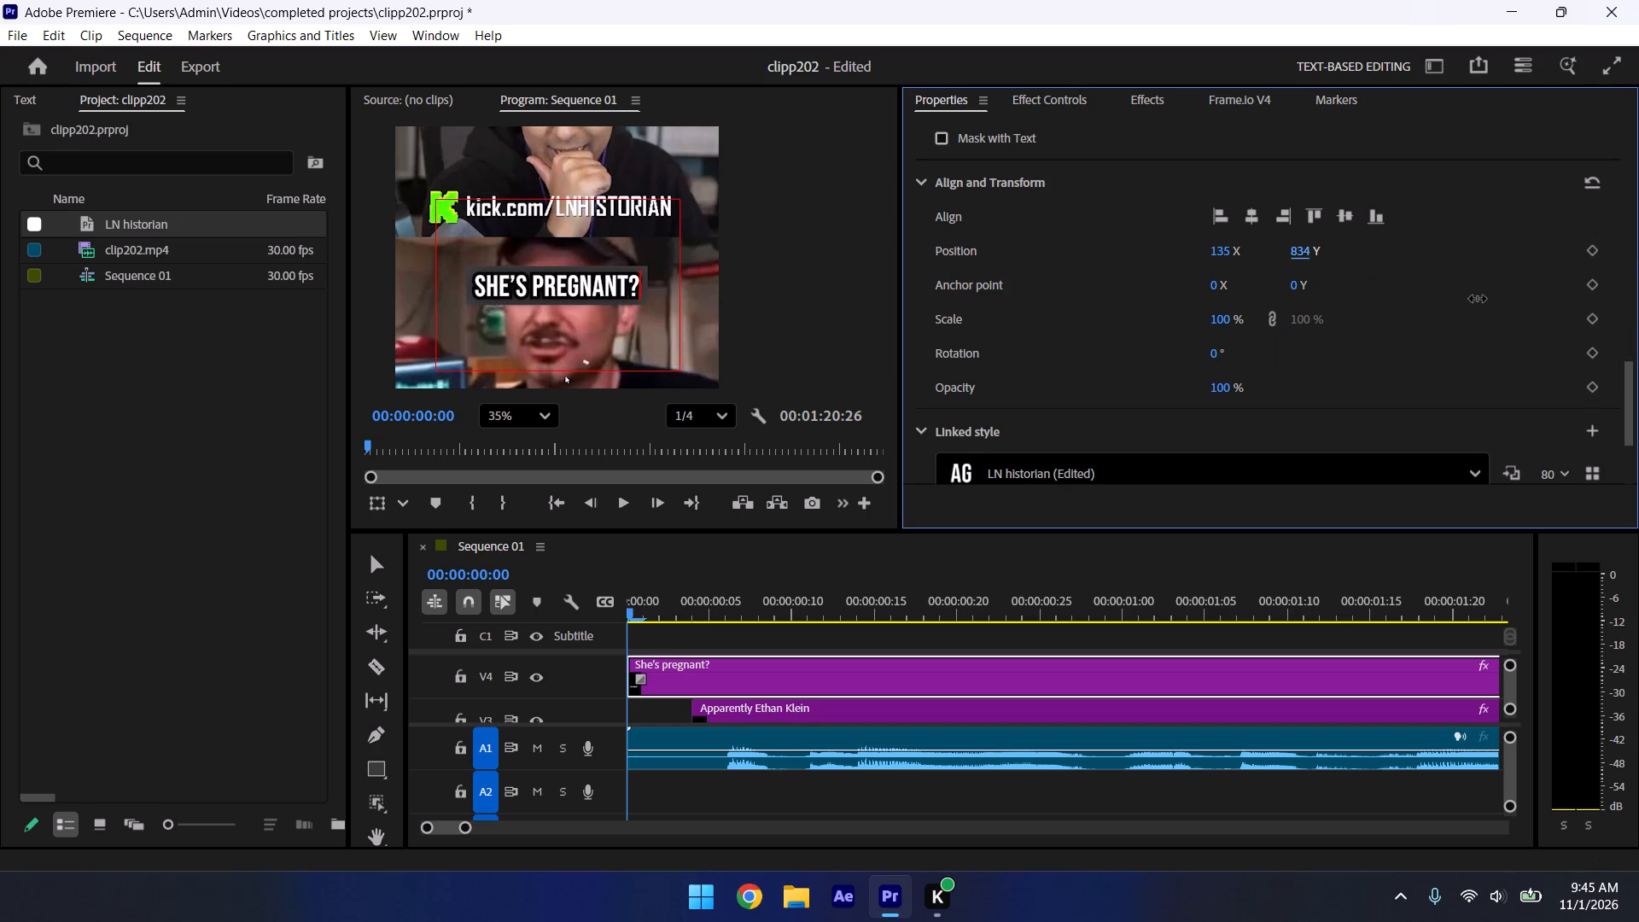
drag(1478, 299, 1193, 283)
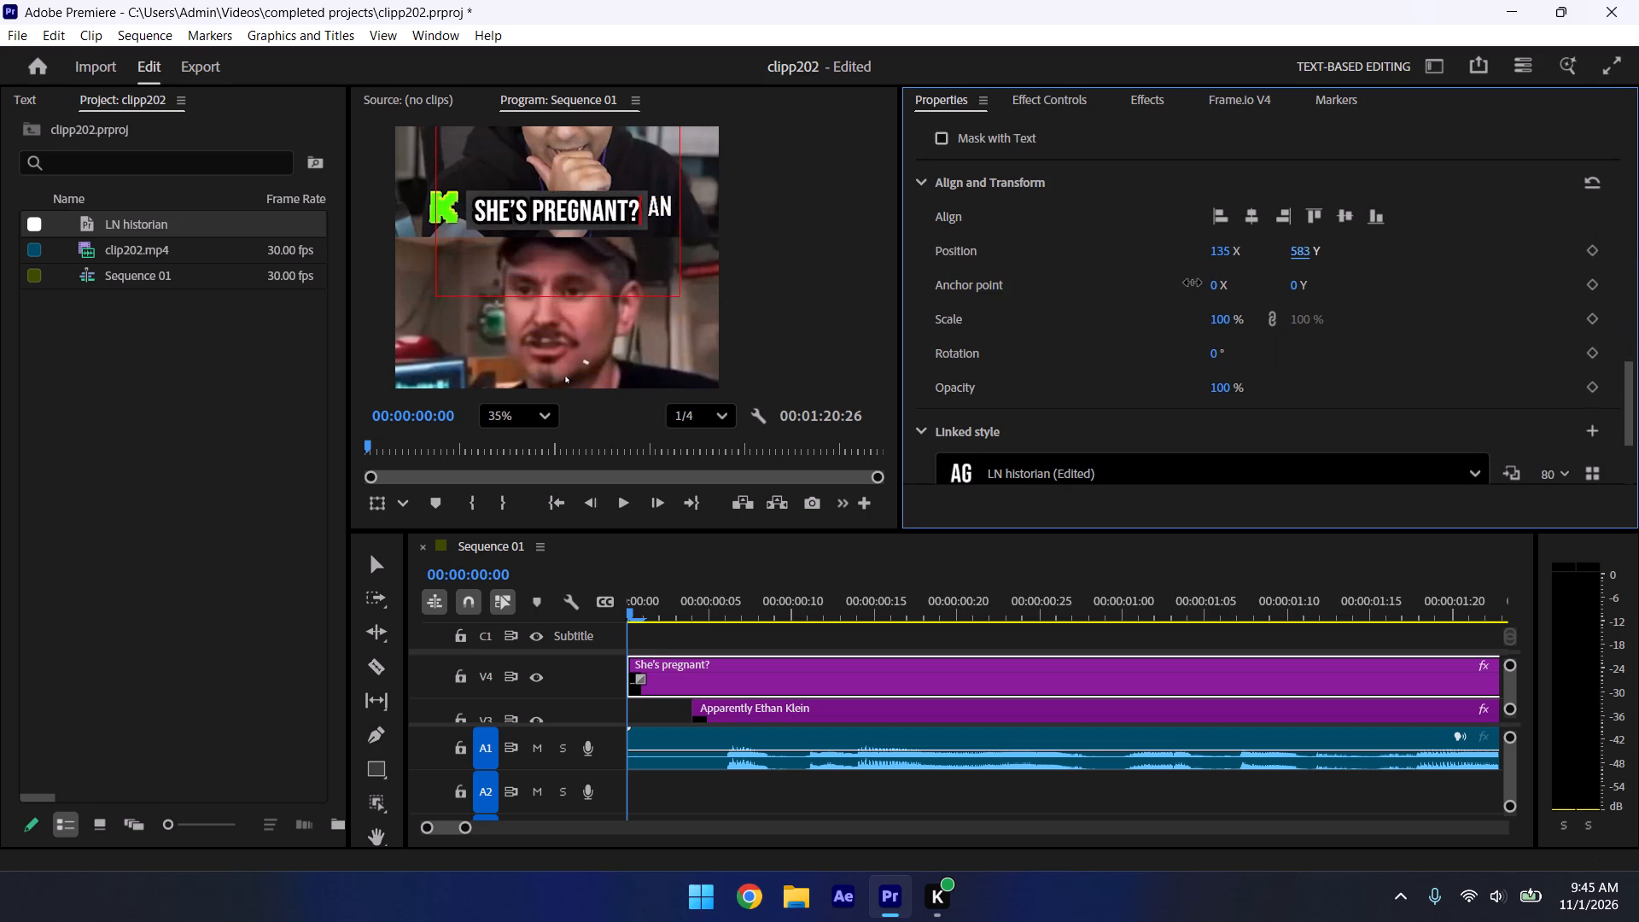
drag(1193, 283, 1138, 280)
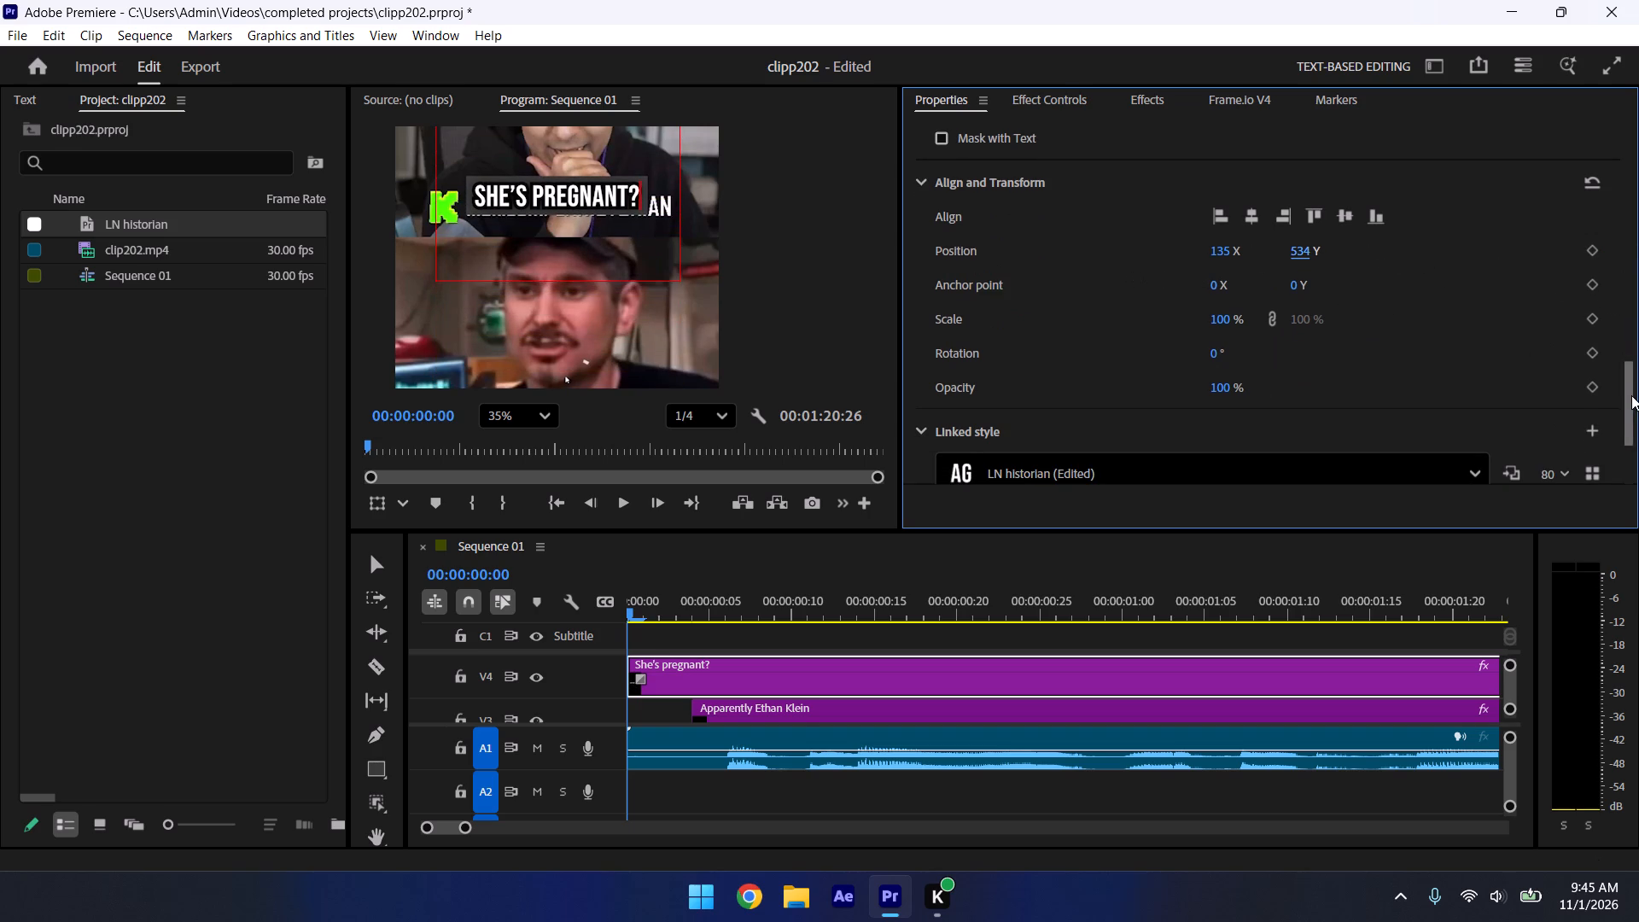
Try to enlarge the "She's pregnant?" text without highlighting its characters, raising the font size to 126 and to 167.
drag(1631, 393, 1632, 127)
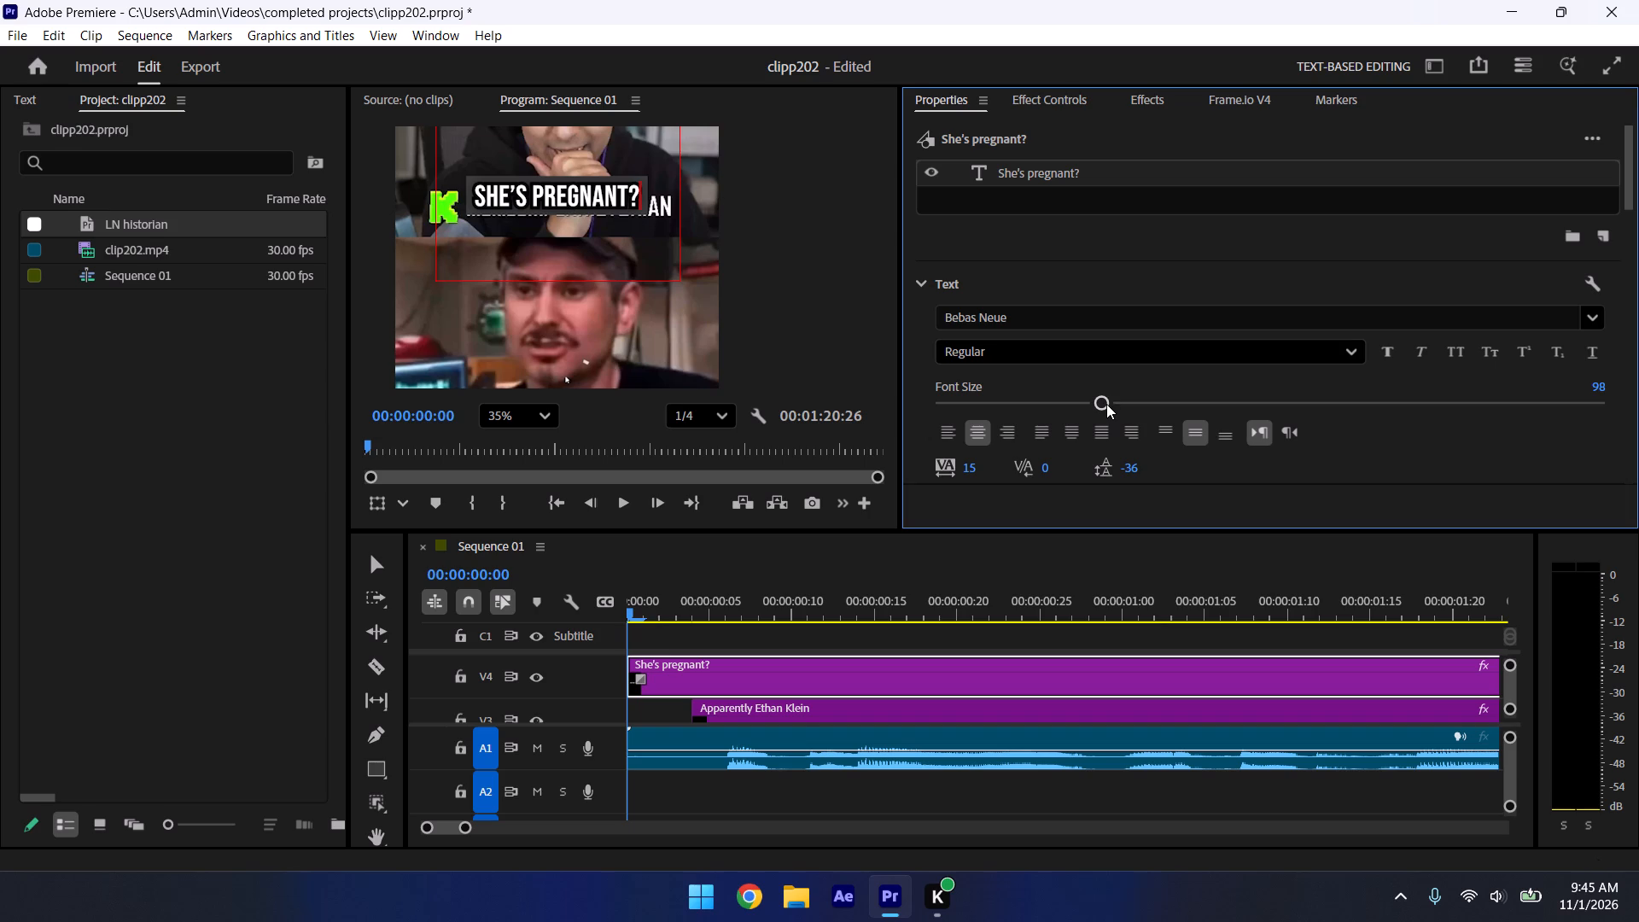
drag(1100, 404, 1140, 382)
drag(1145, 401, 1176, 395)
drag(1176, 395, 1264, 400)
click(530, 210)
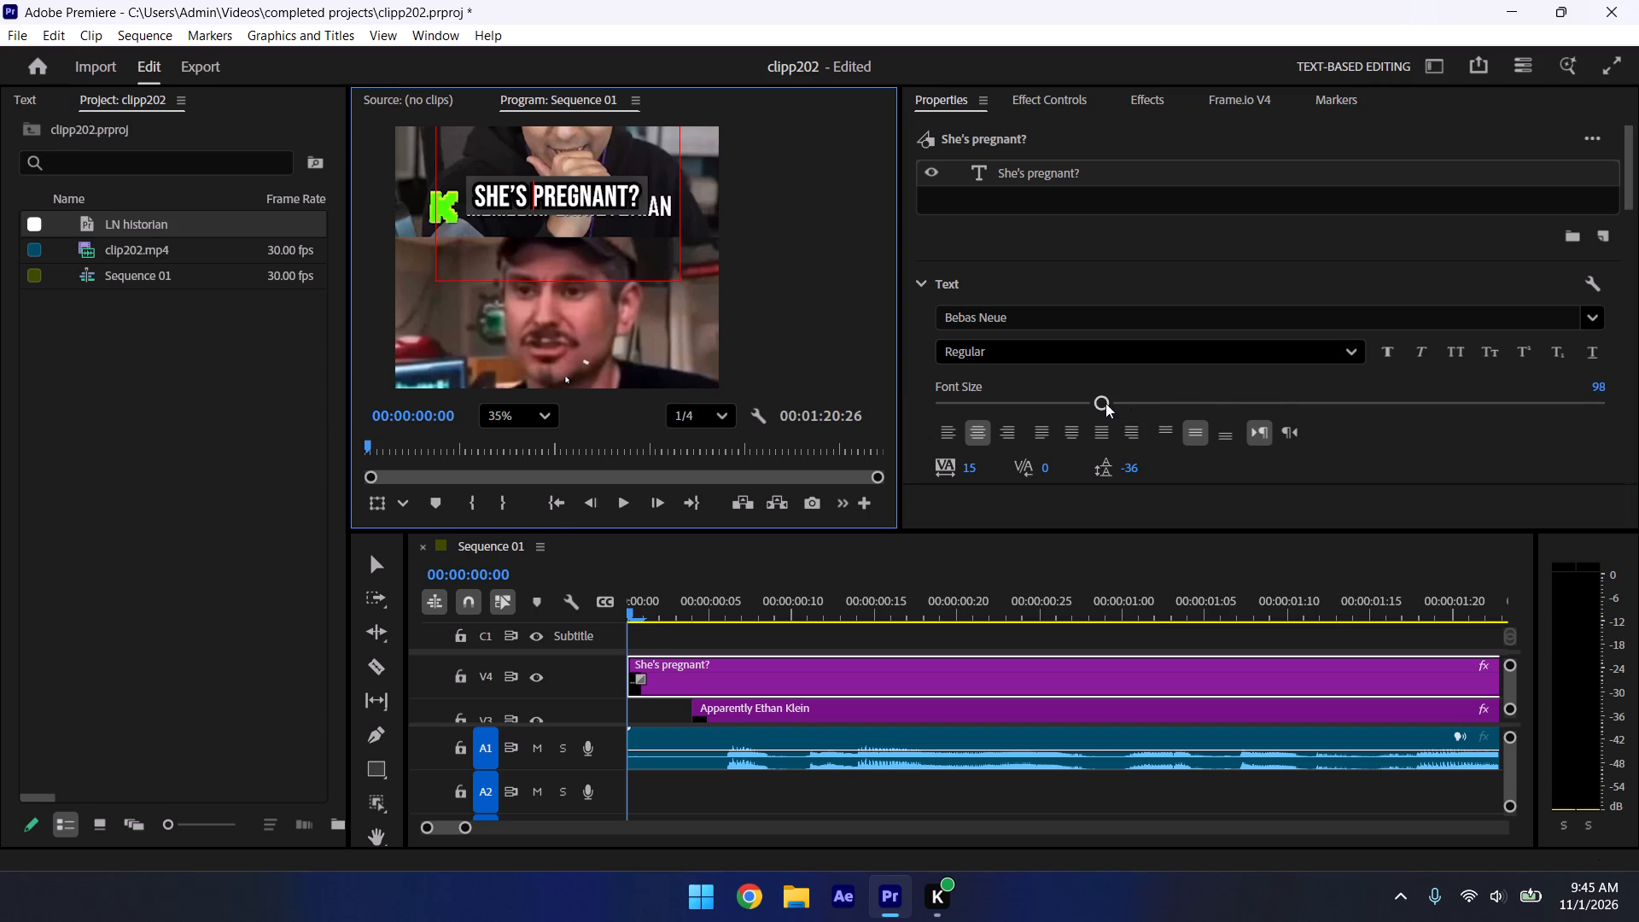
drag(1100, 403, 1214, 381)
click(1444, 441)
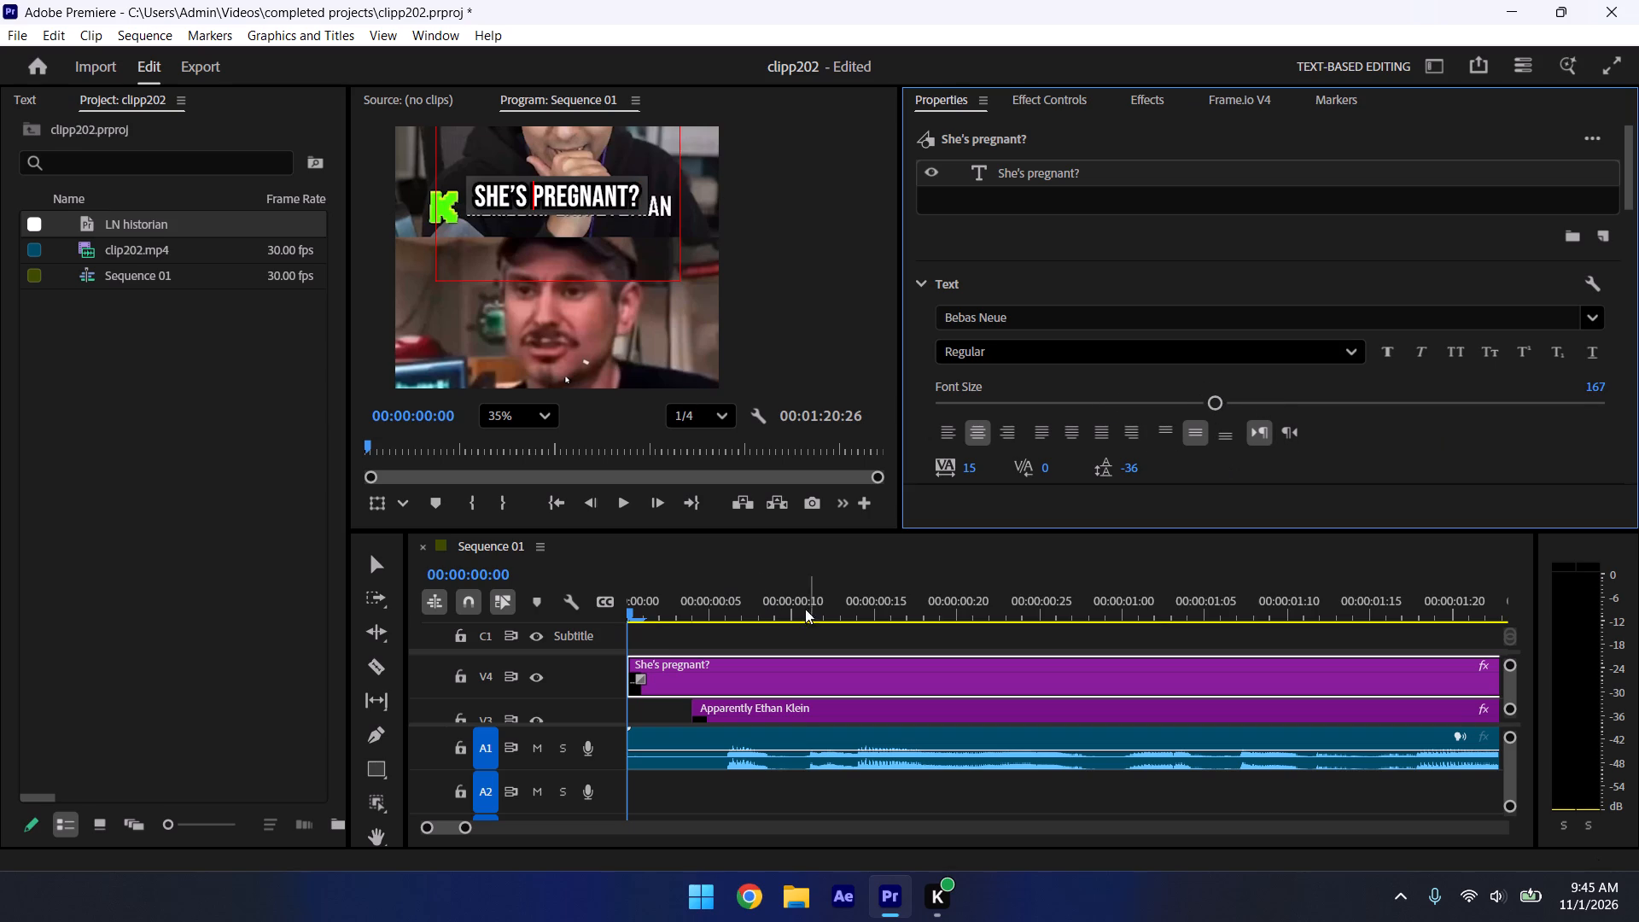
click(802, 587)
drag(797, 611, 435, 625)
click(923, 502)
Highlight all of the "She's pregnant?" text and set its font size to 142.
click(636, 189)
double_click(1019, 174)
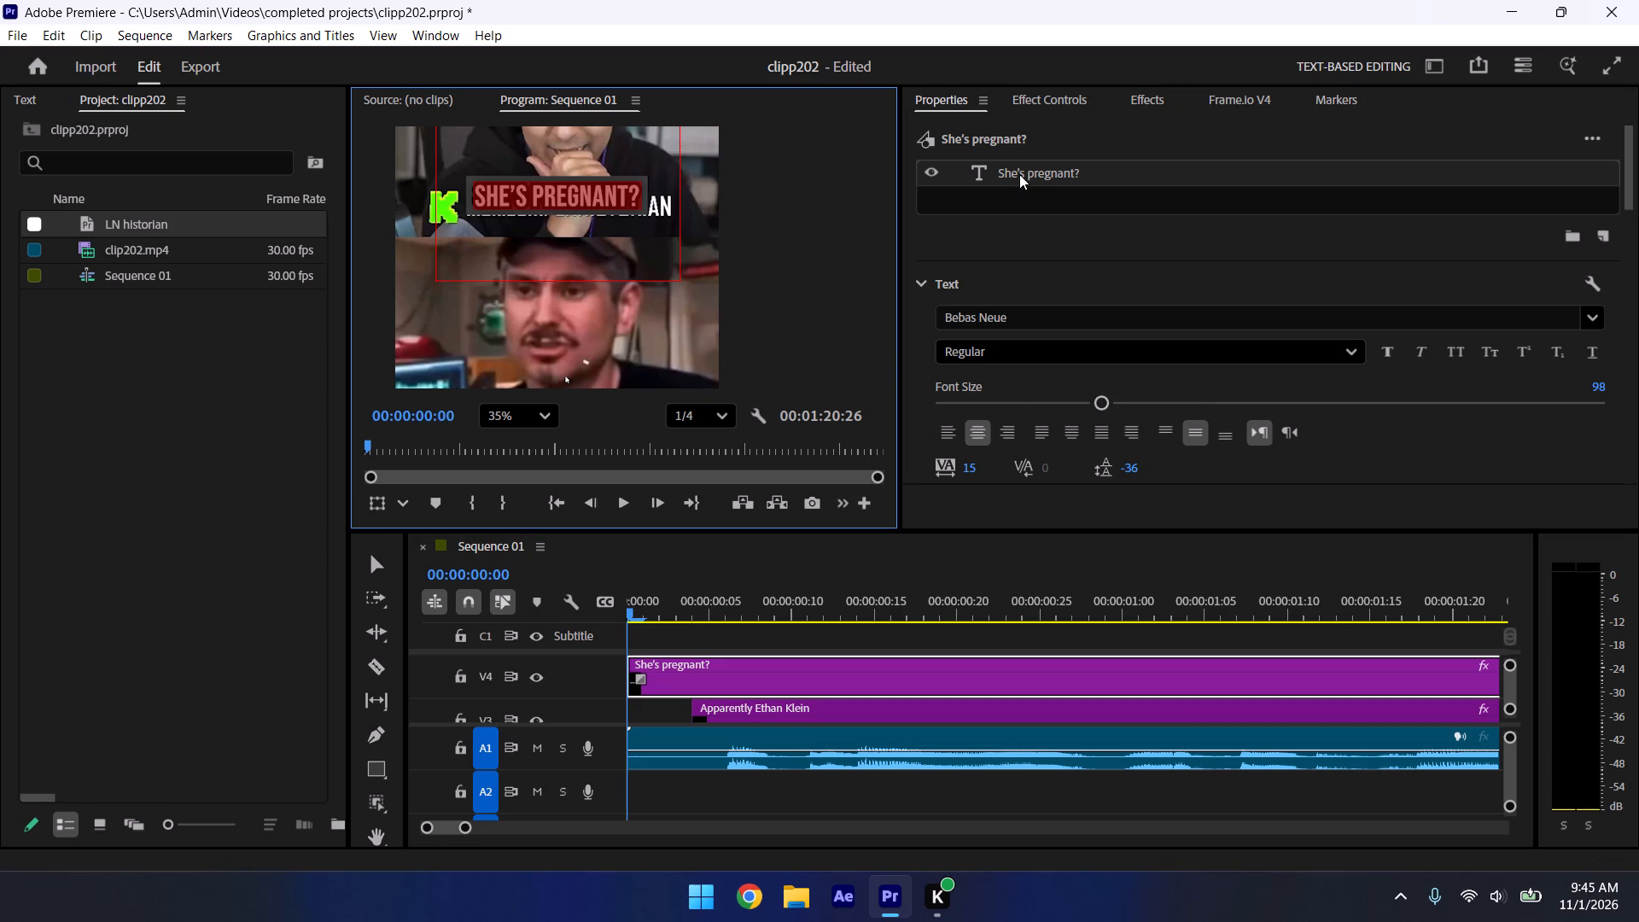
drag(1098, 403, 1136, 397)
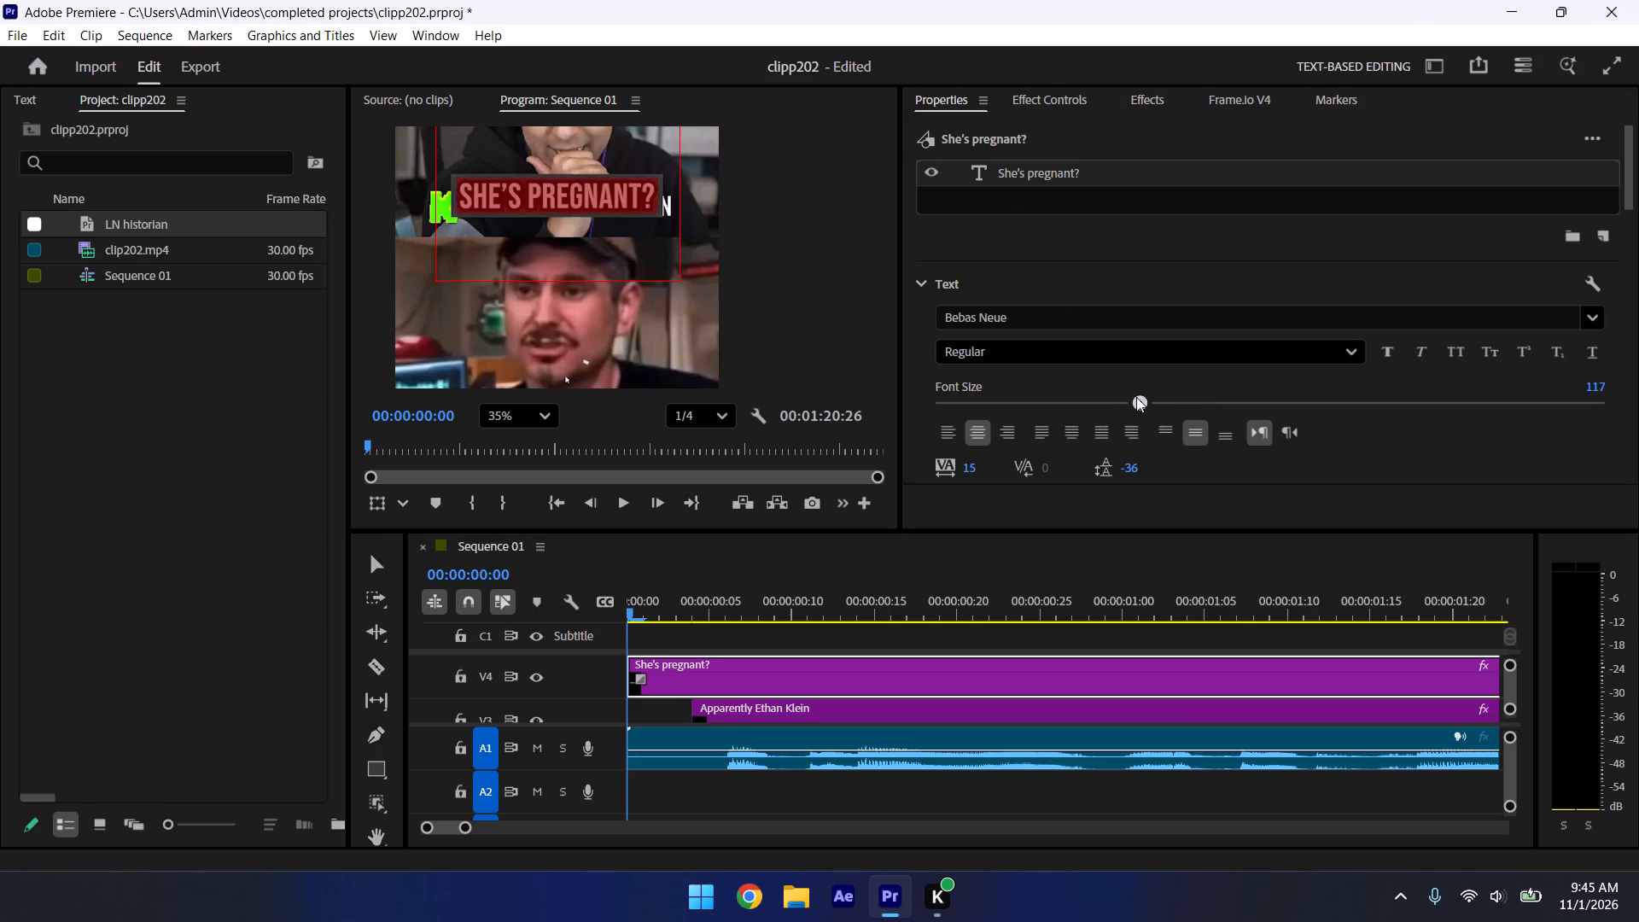
drag(1136, 397, 1171, 403)
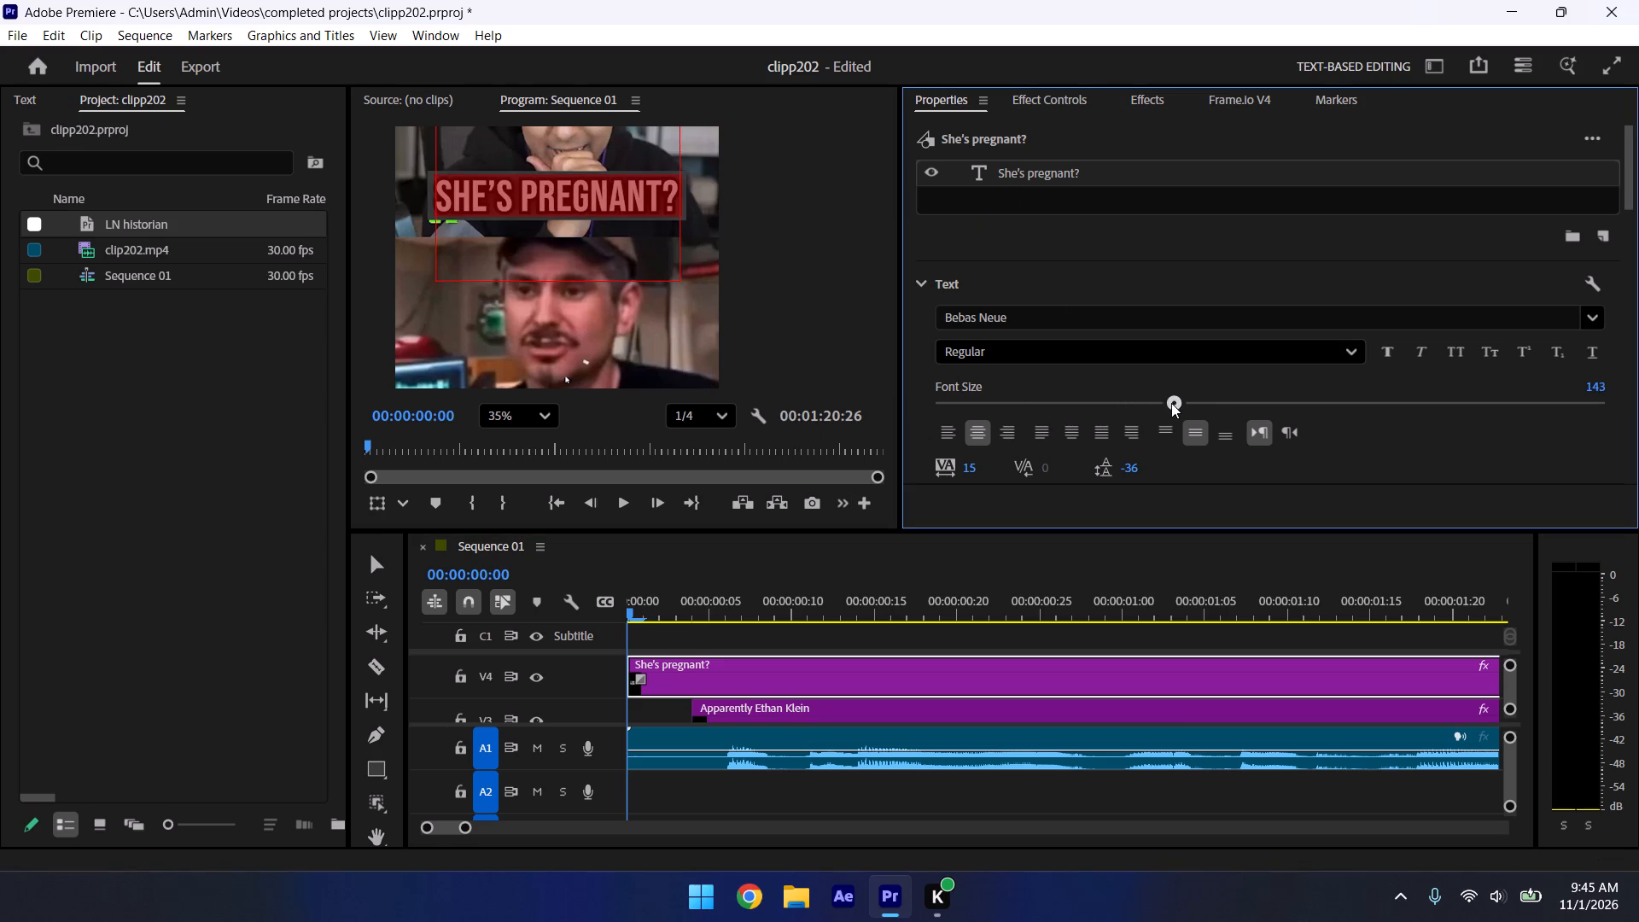
drag(1171, 403, 1170, 403)
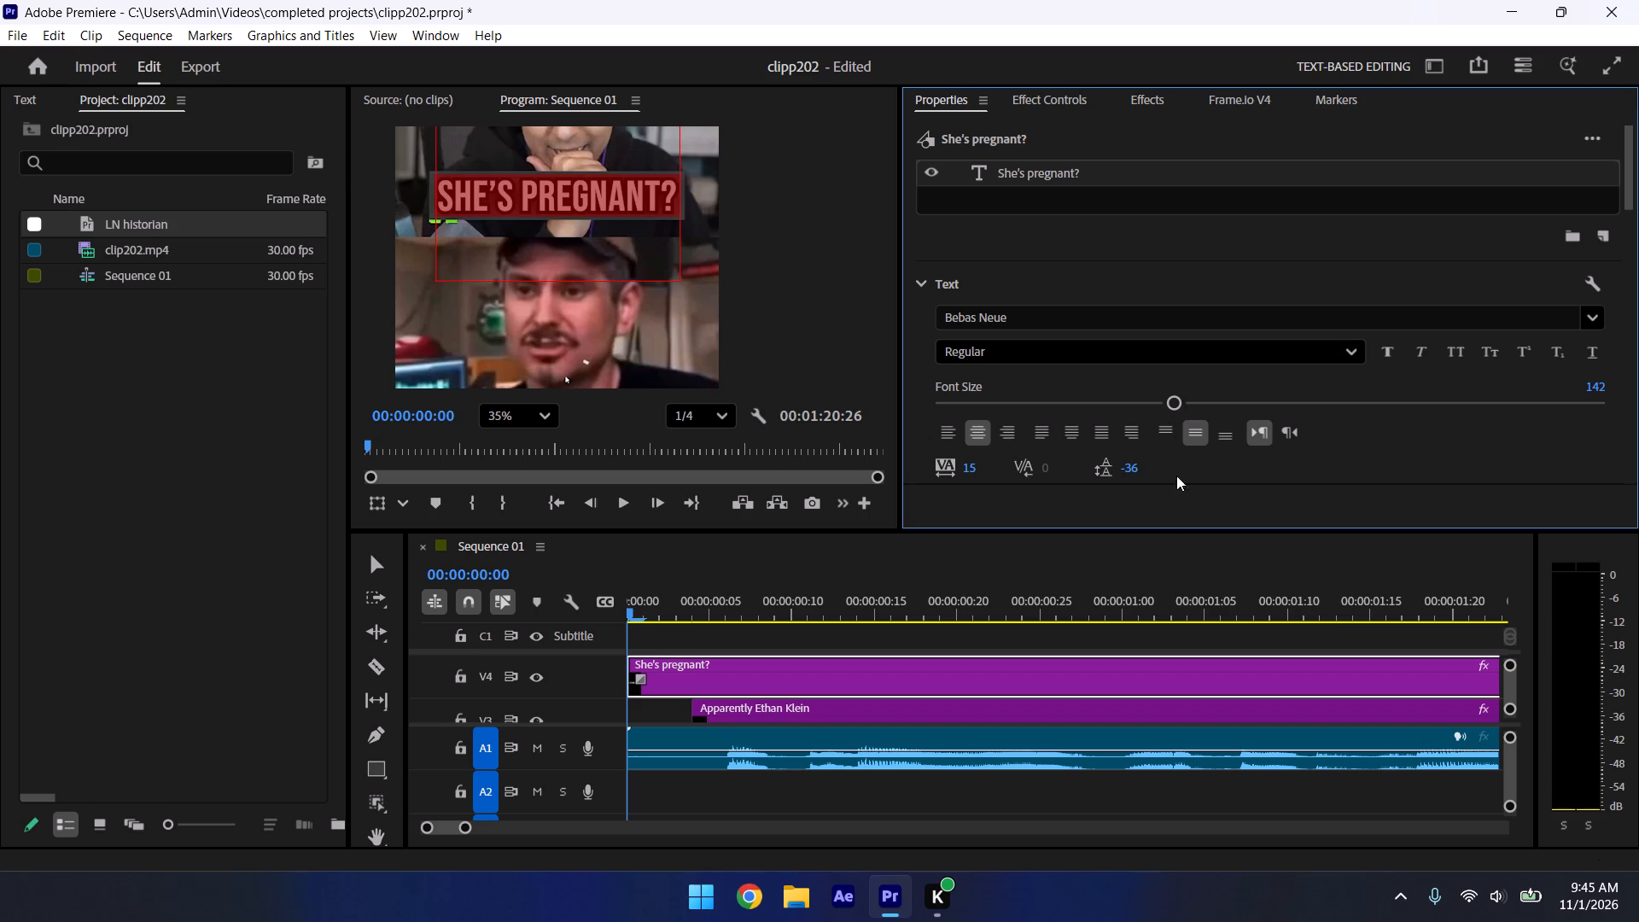
click(1183, 545)
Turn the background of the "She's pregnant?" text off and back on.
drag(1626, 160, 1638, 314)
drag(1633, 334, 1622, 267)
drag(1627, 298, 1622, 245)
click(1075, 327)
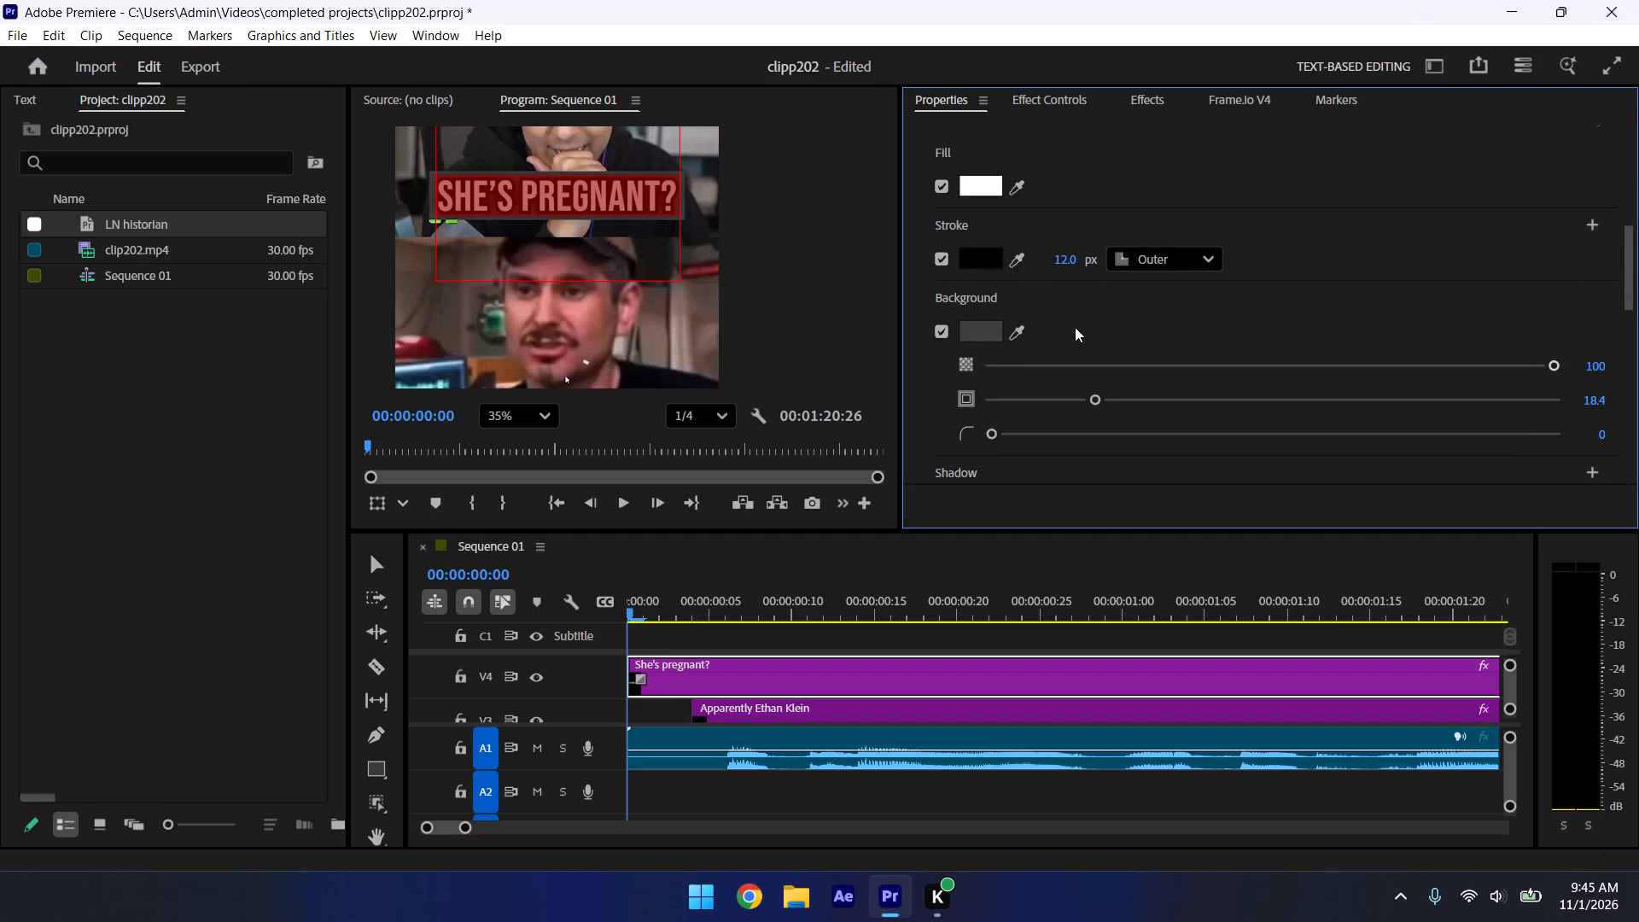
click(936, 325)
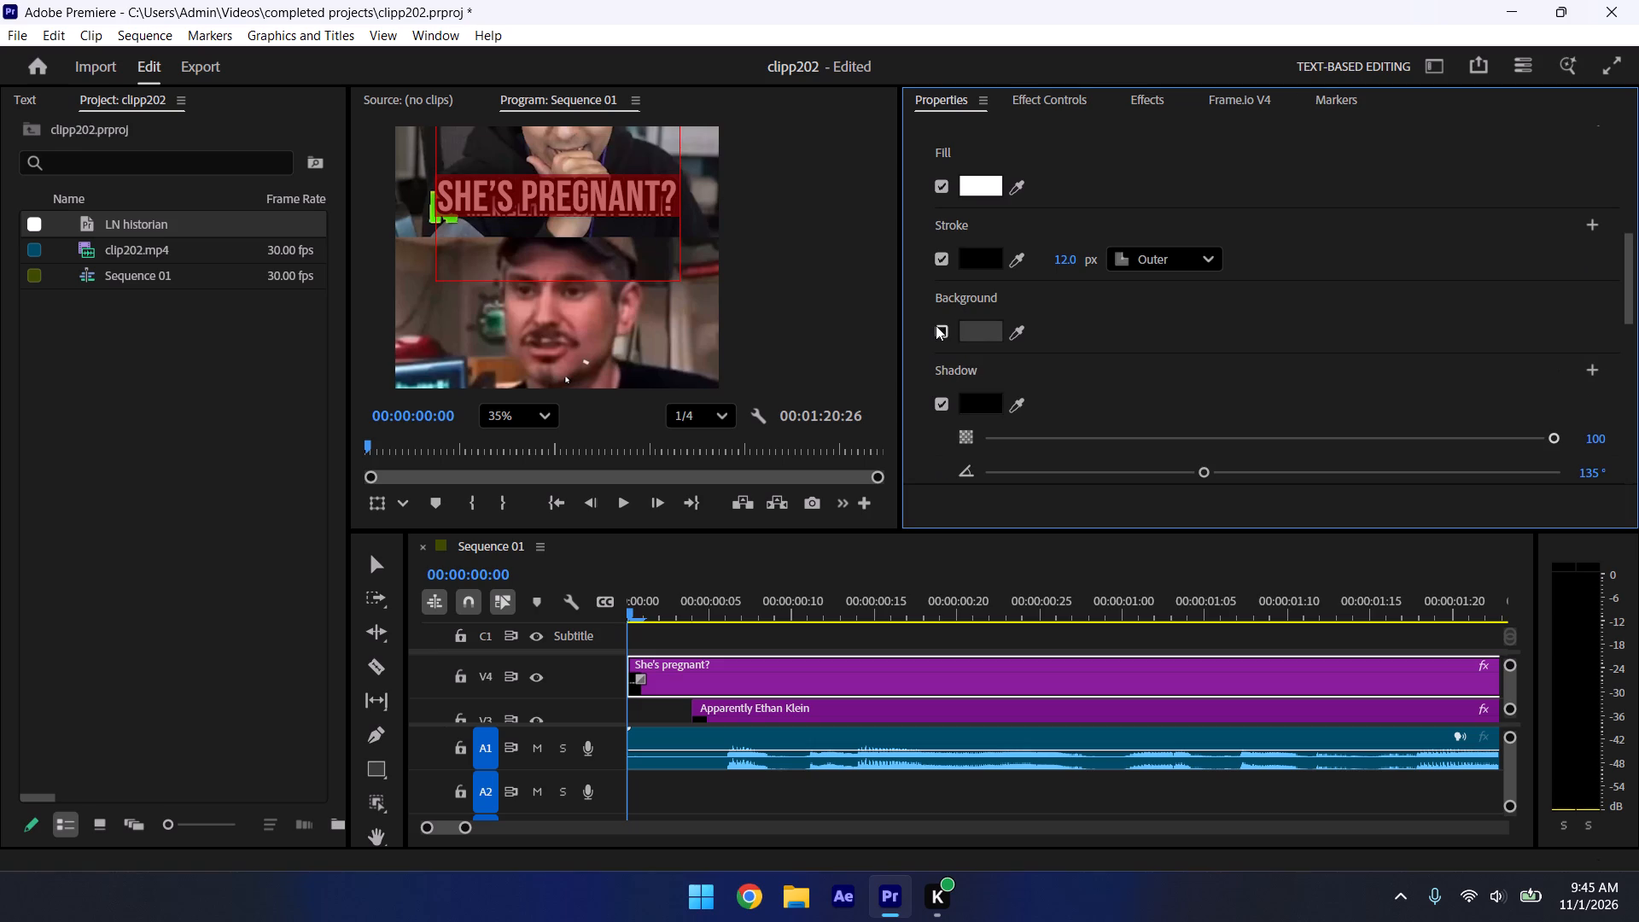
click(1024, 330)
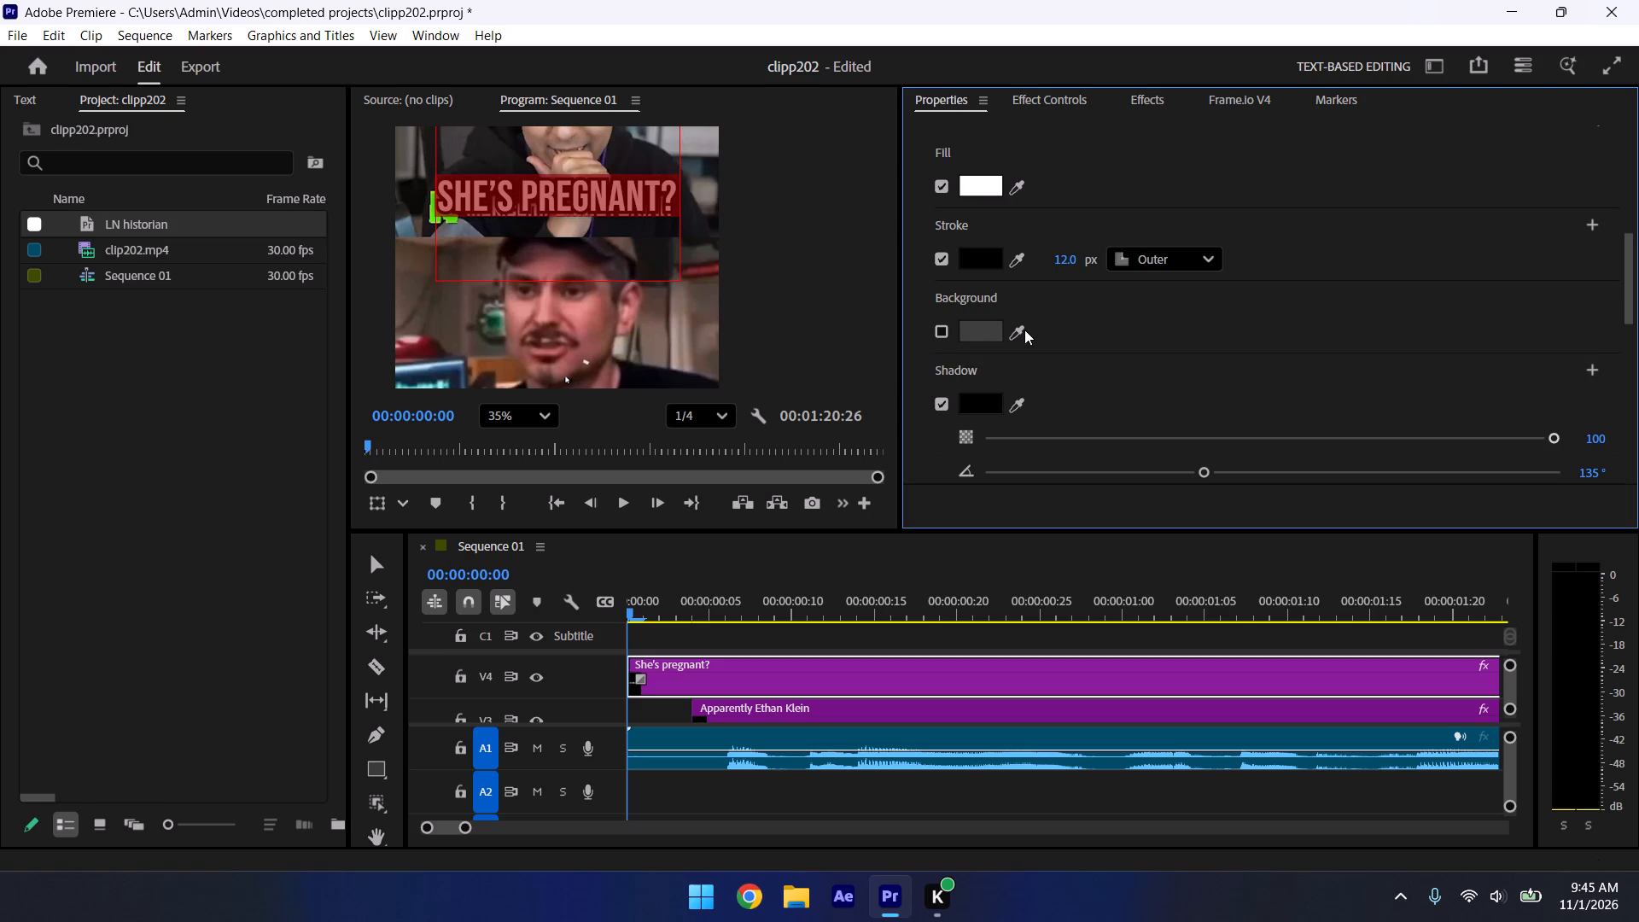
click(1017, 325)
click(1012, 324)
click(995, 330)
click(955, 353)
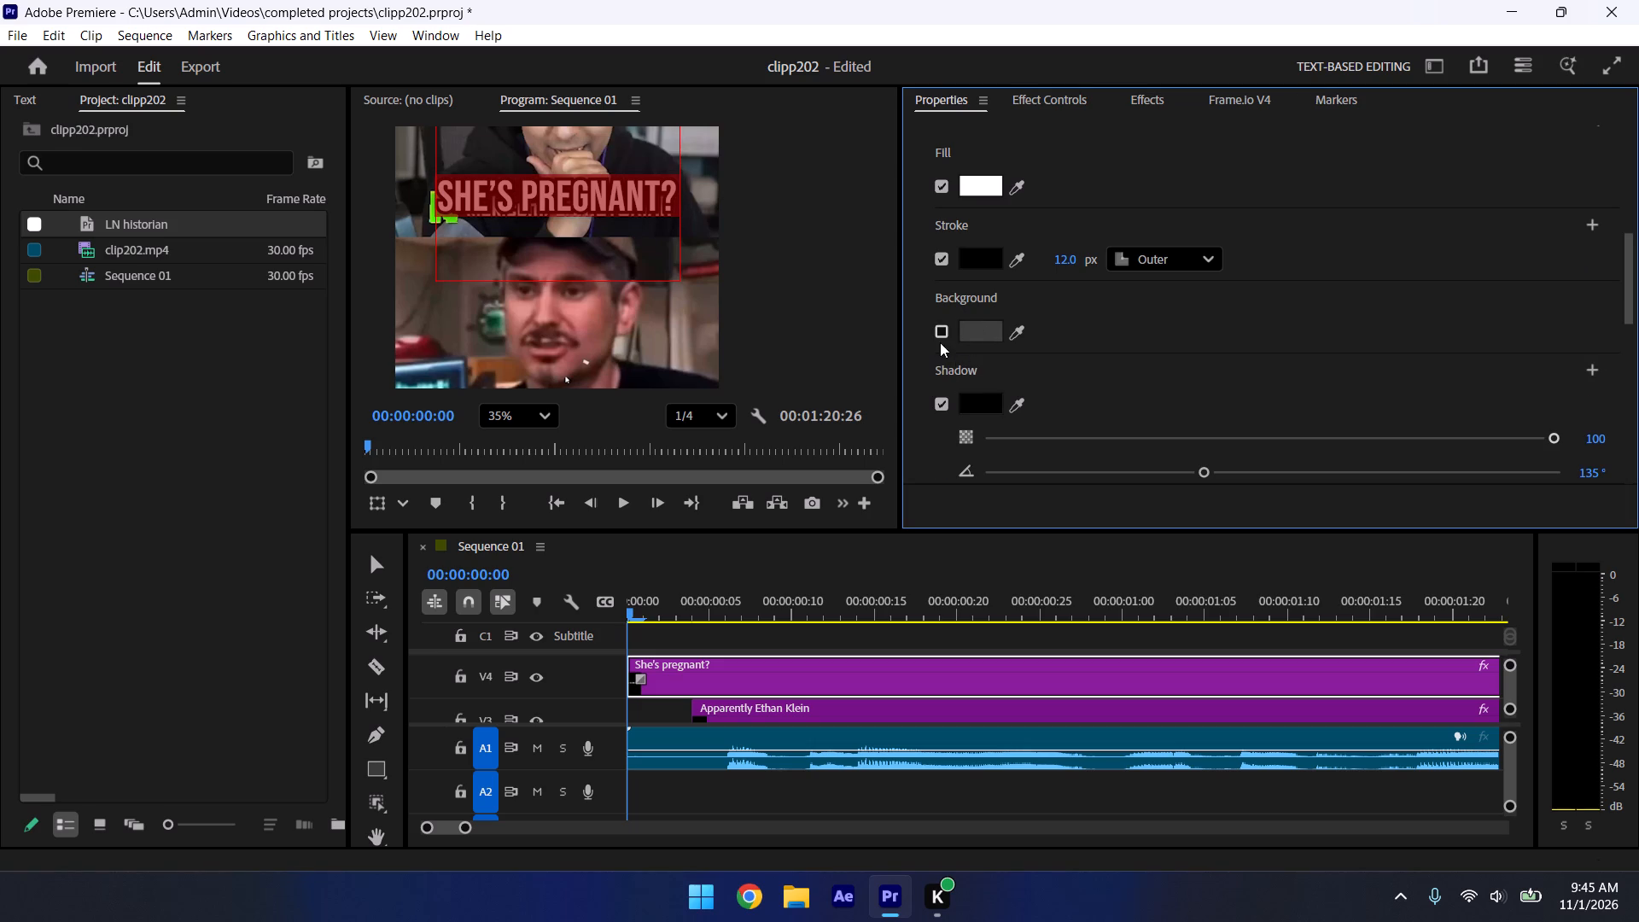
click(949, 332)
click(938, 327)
Set the background colour of the highlighted "She's pregnant?" text to black (000000).
click(983, 336)
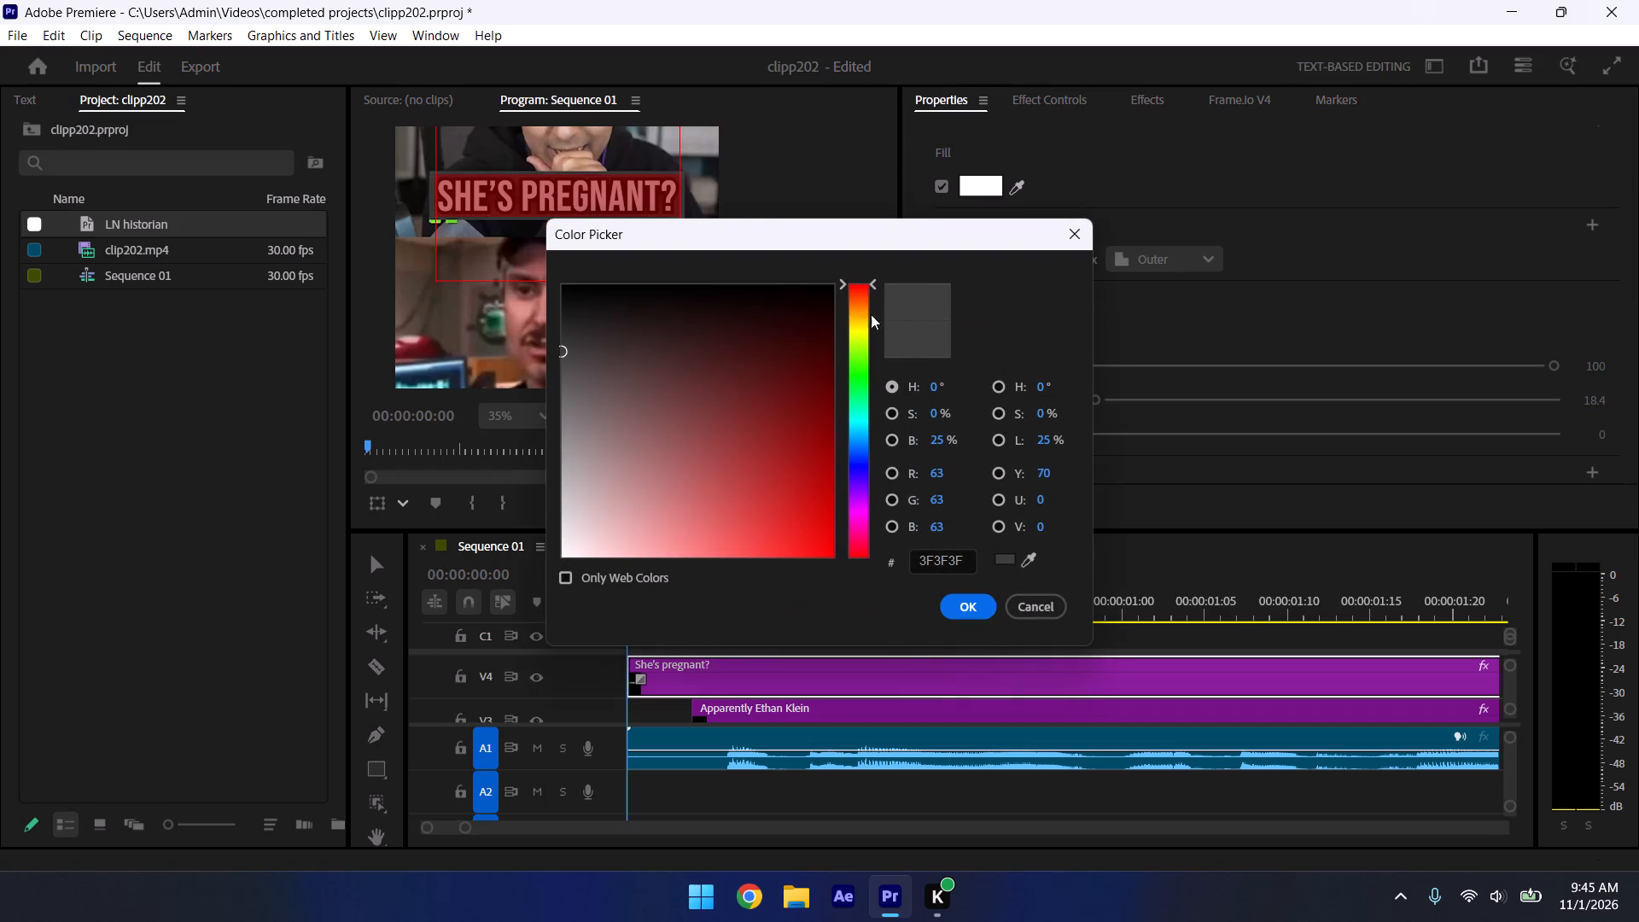
click(823, 303)
drag(823, 303, 877, 229)
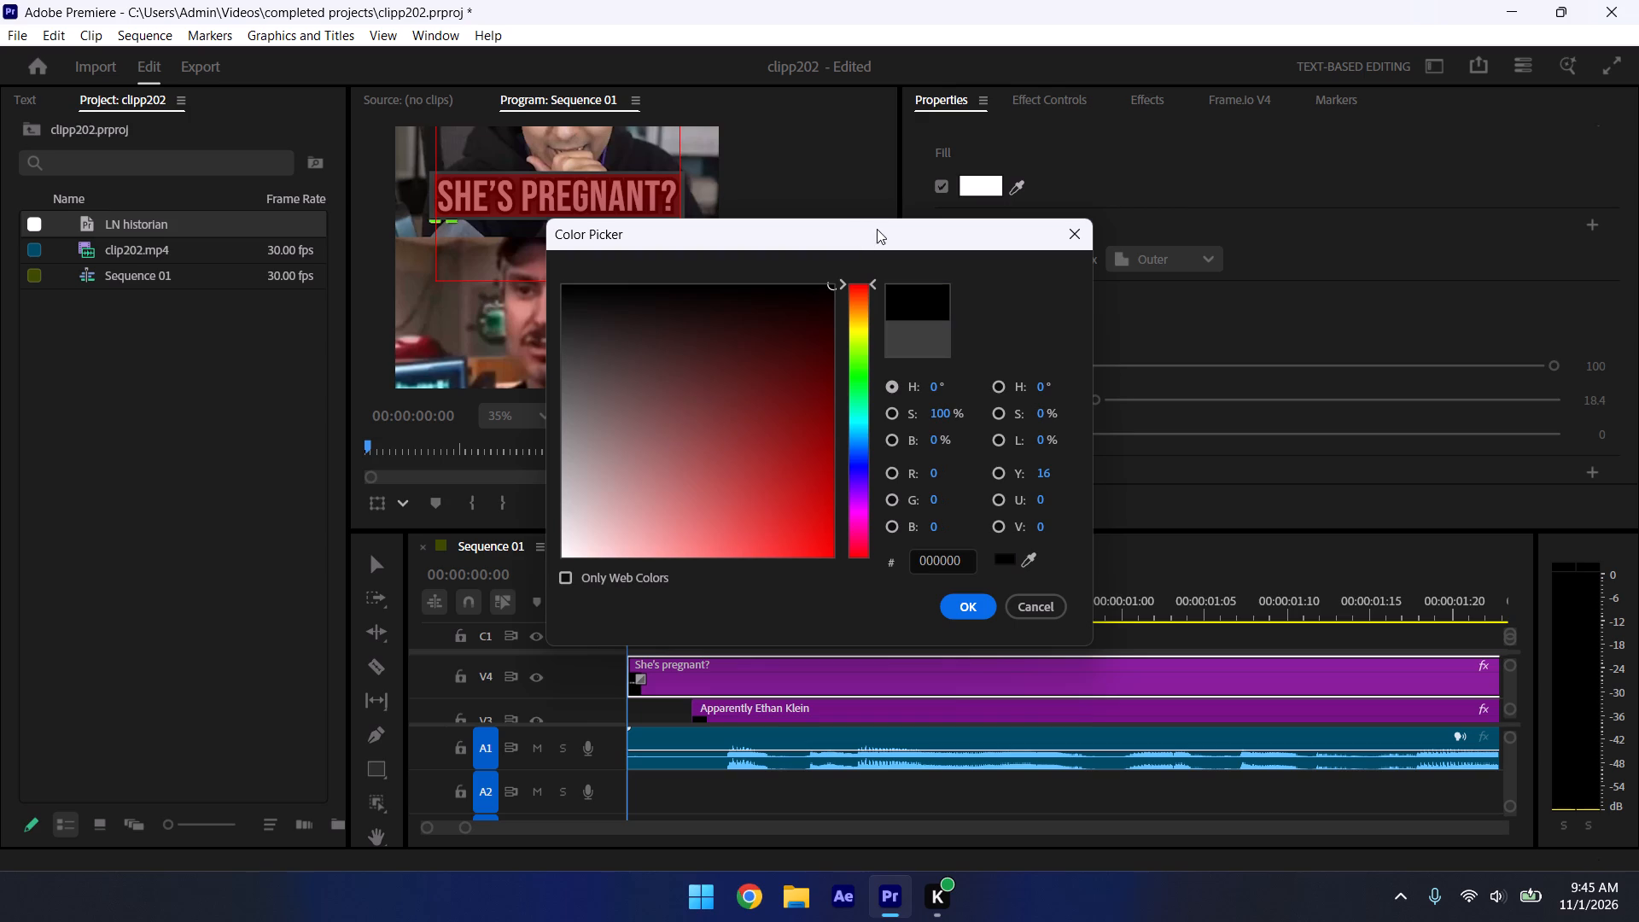
click(915, 321)
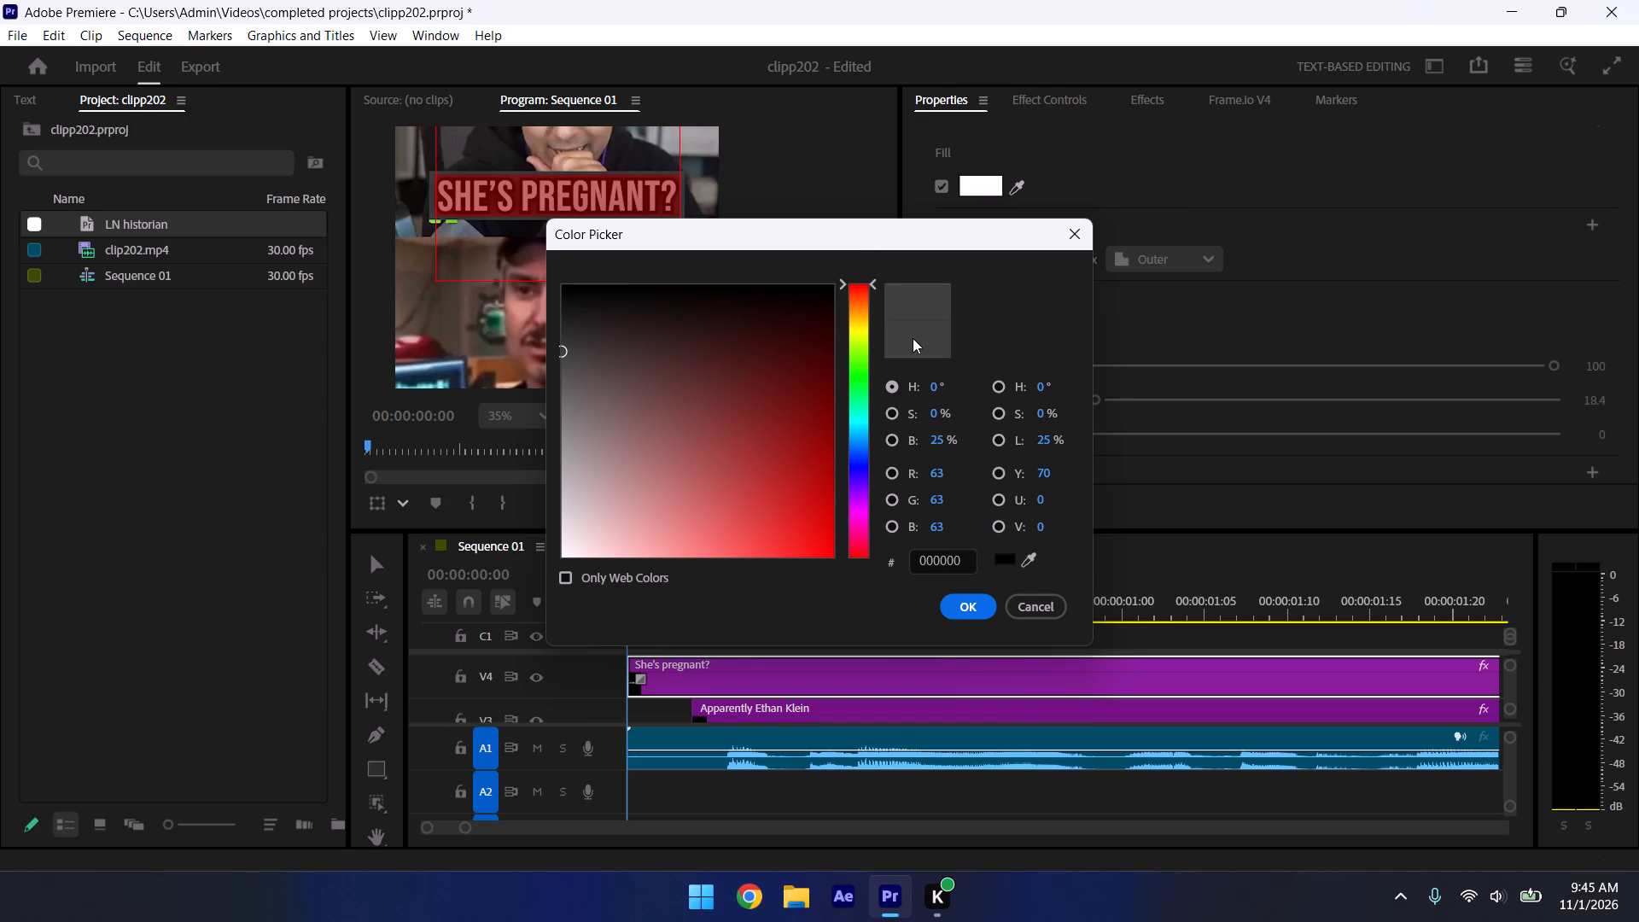
click(908, 345)
drag(563, 347, 912, 203)
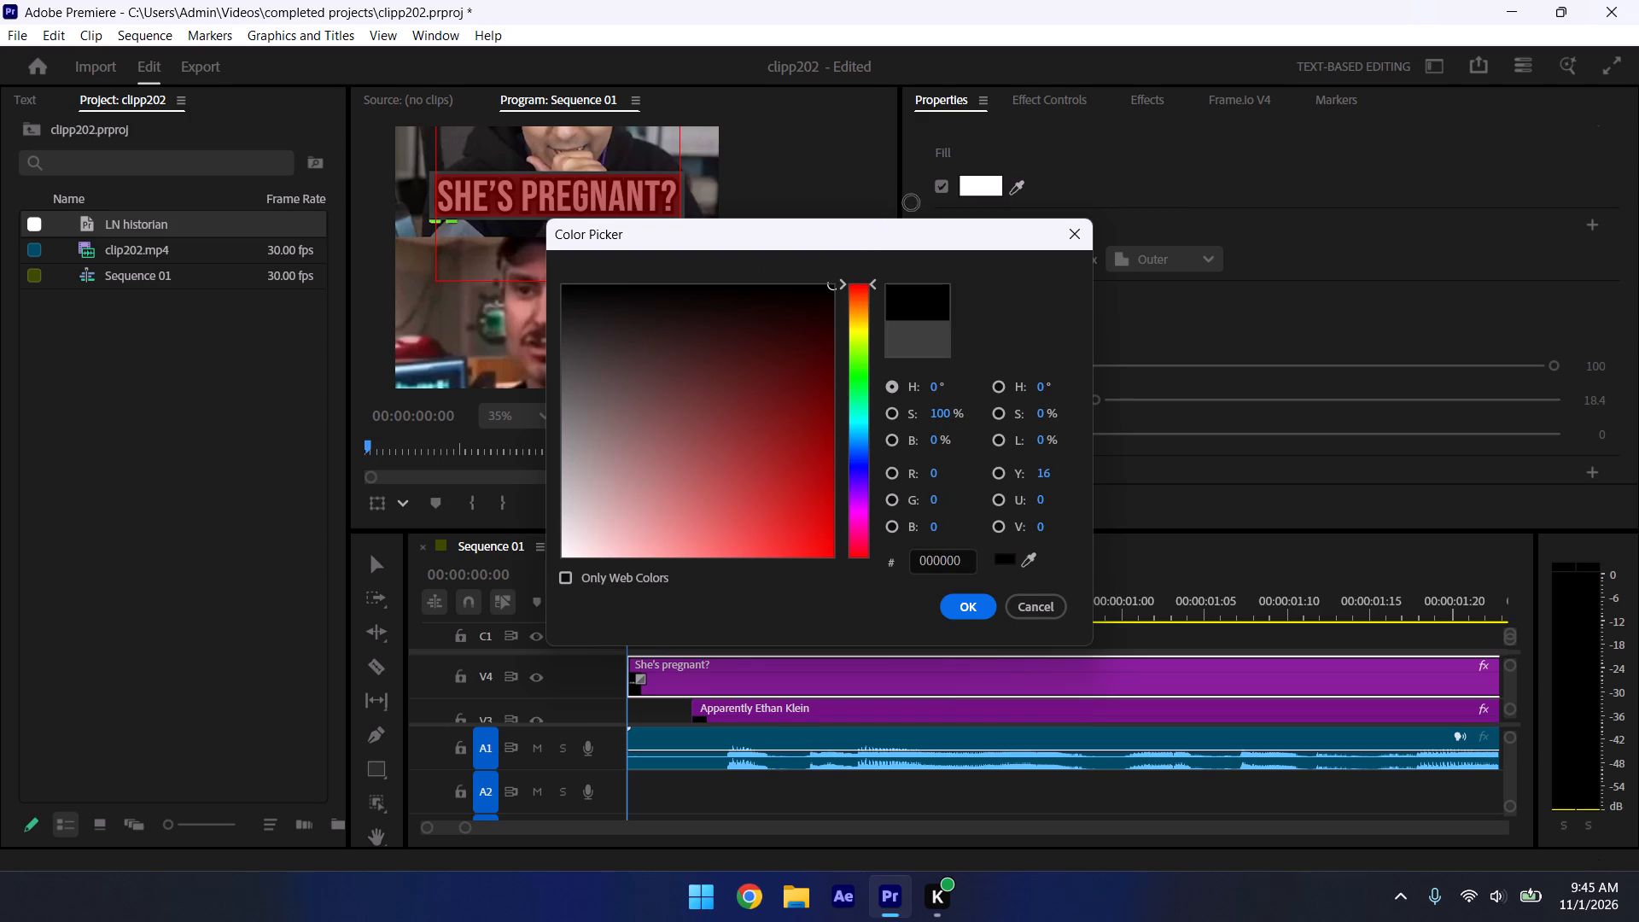
drag(912, 203, 924, 193)
click(1025, 362)
click(926, 344)
click(924, 295)
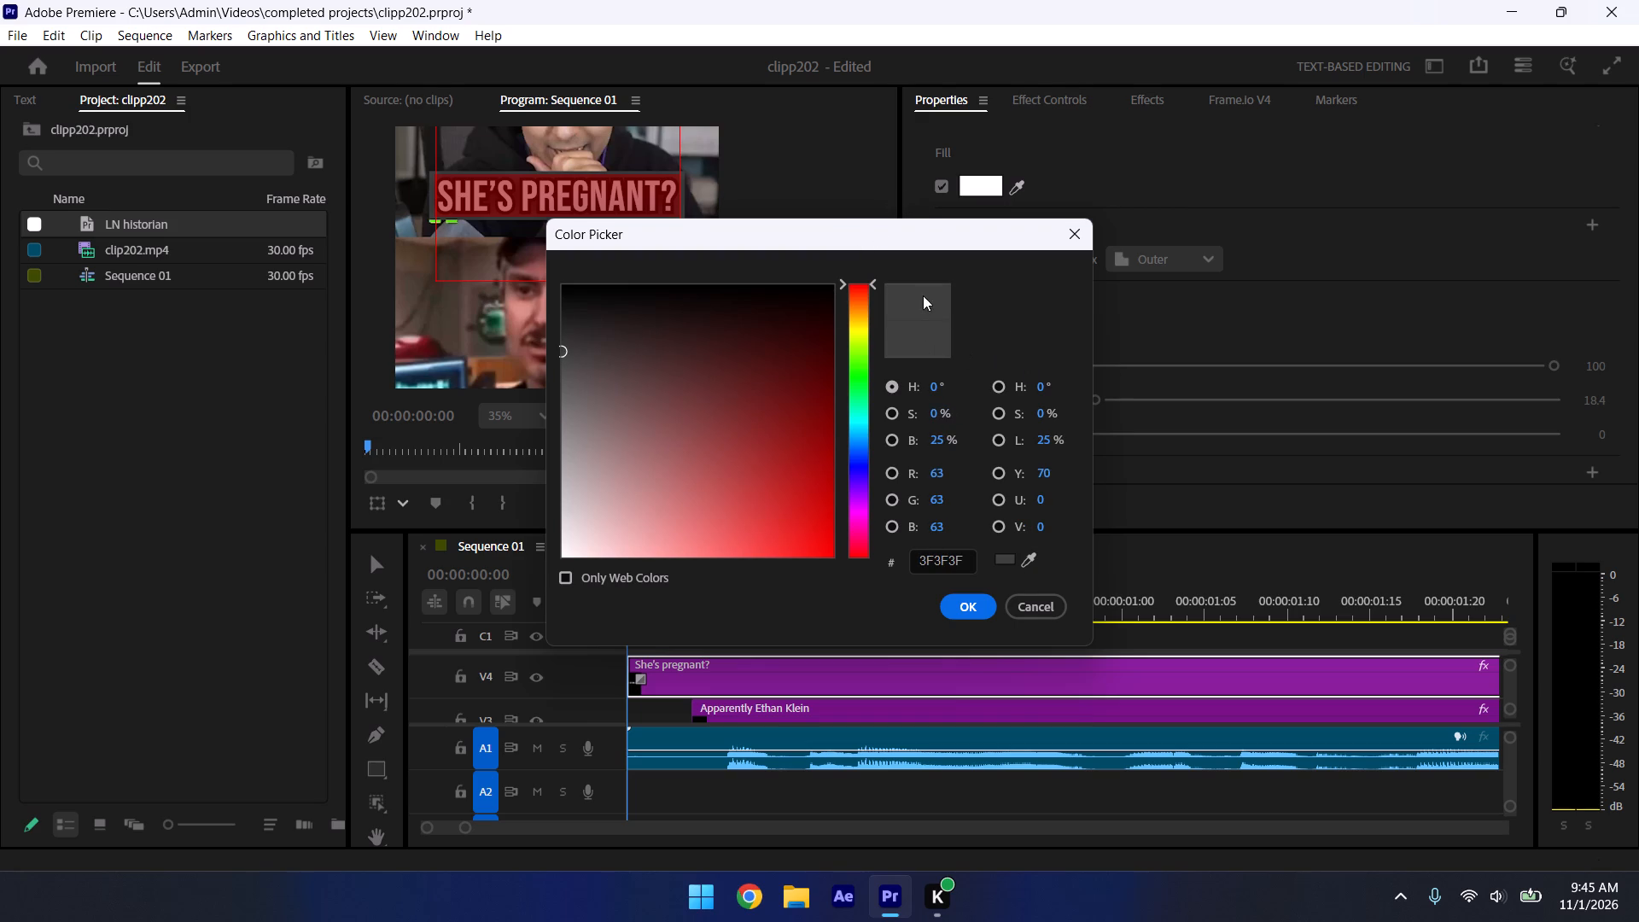
click(817, 295)
drag(809, 299, 1027, 163)
click(982, 595)
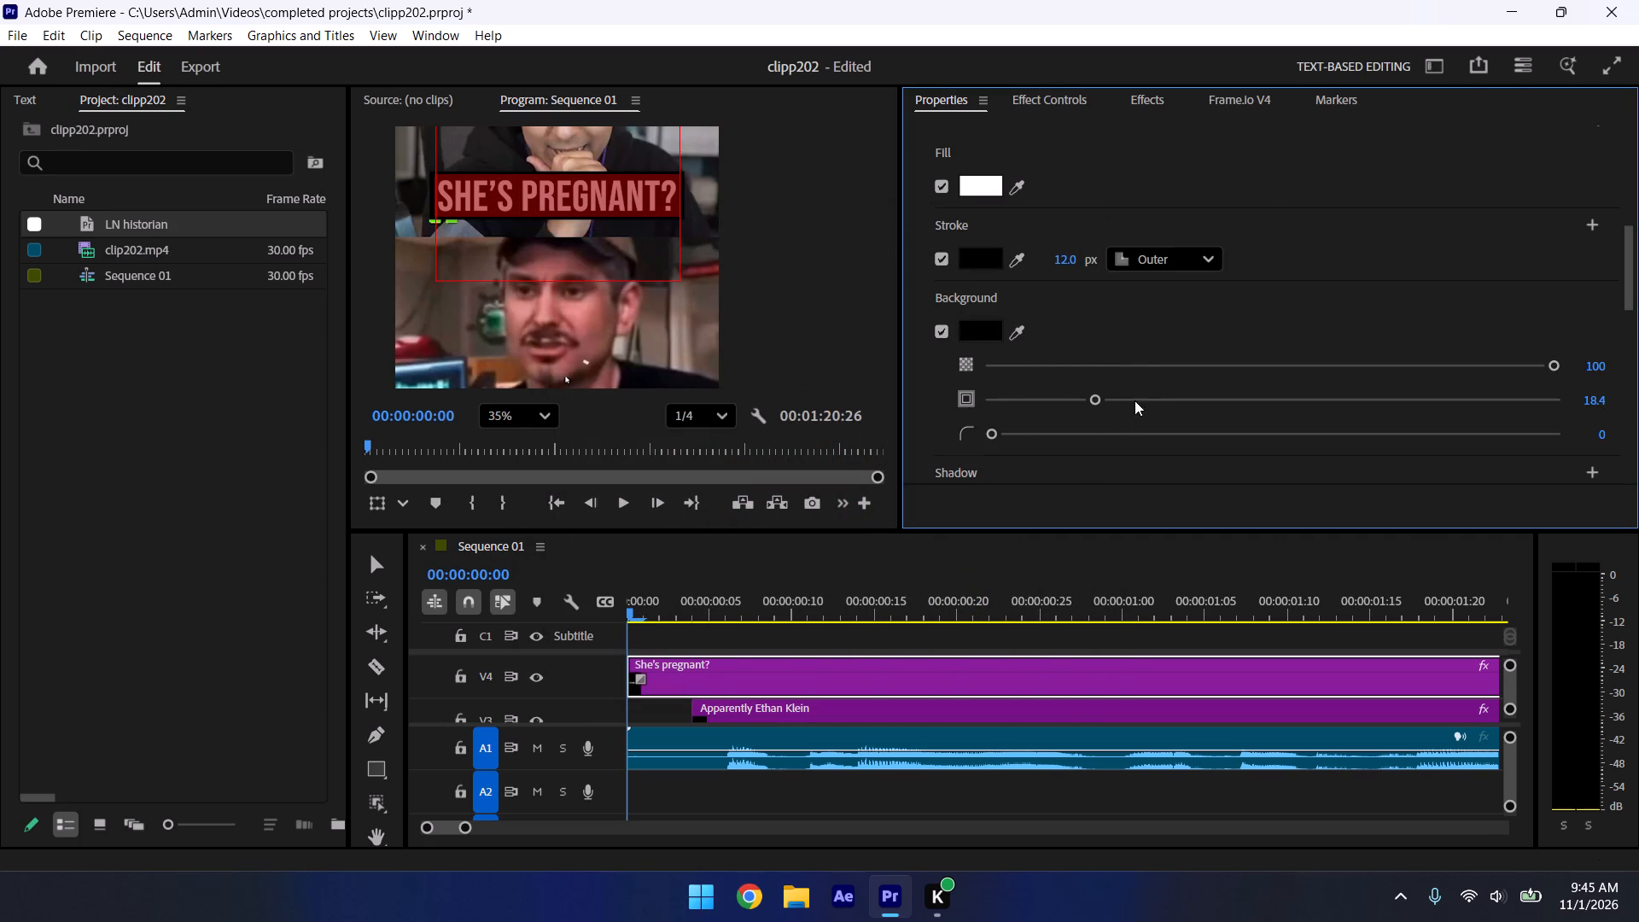
Increase the size of the black background behind "She's pregnant?" to about 39.7 and deselect the clip.
drag(1093, 394, 1201, 402)
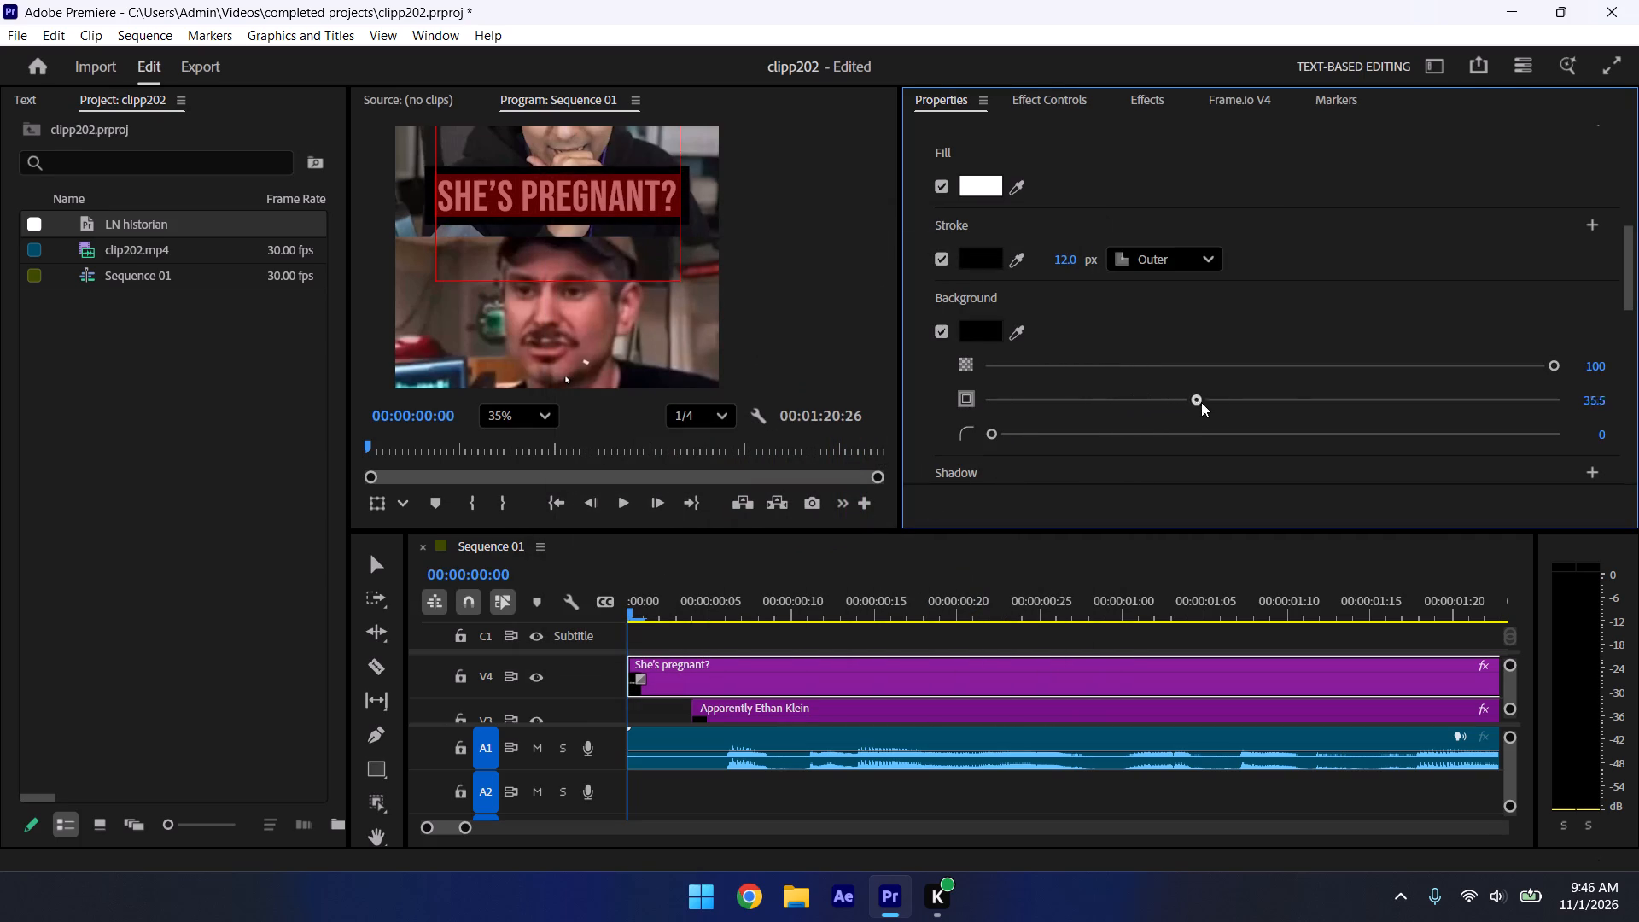
drag(1201, 402, 1218, 399)
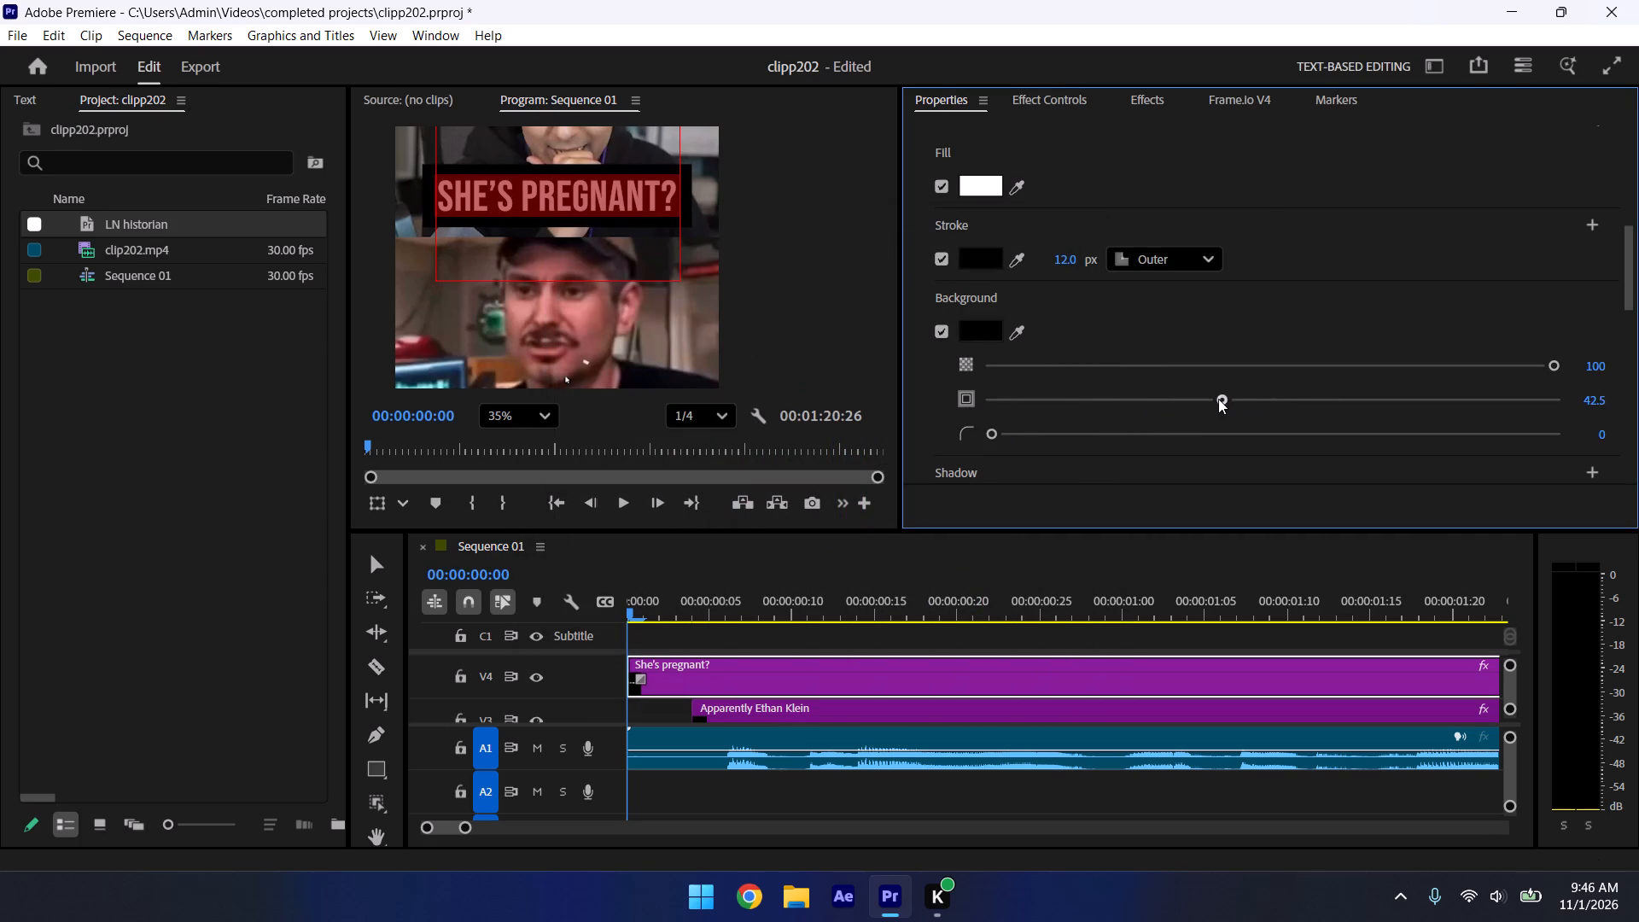
drag(1218, 399, 1213, 399)
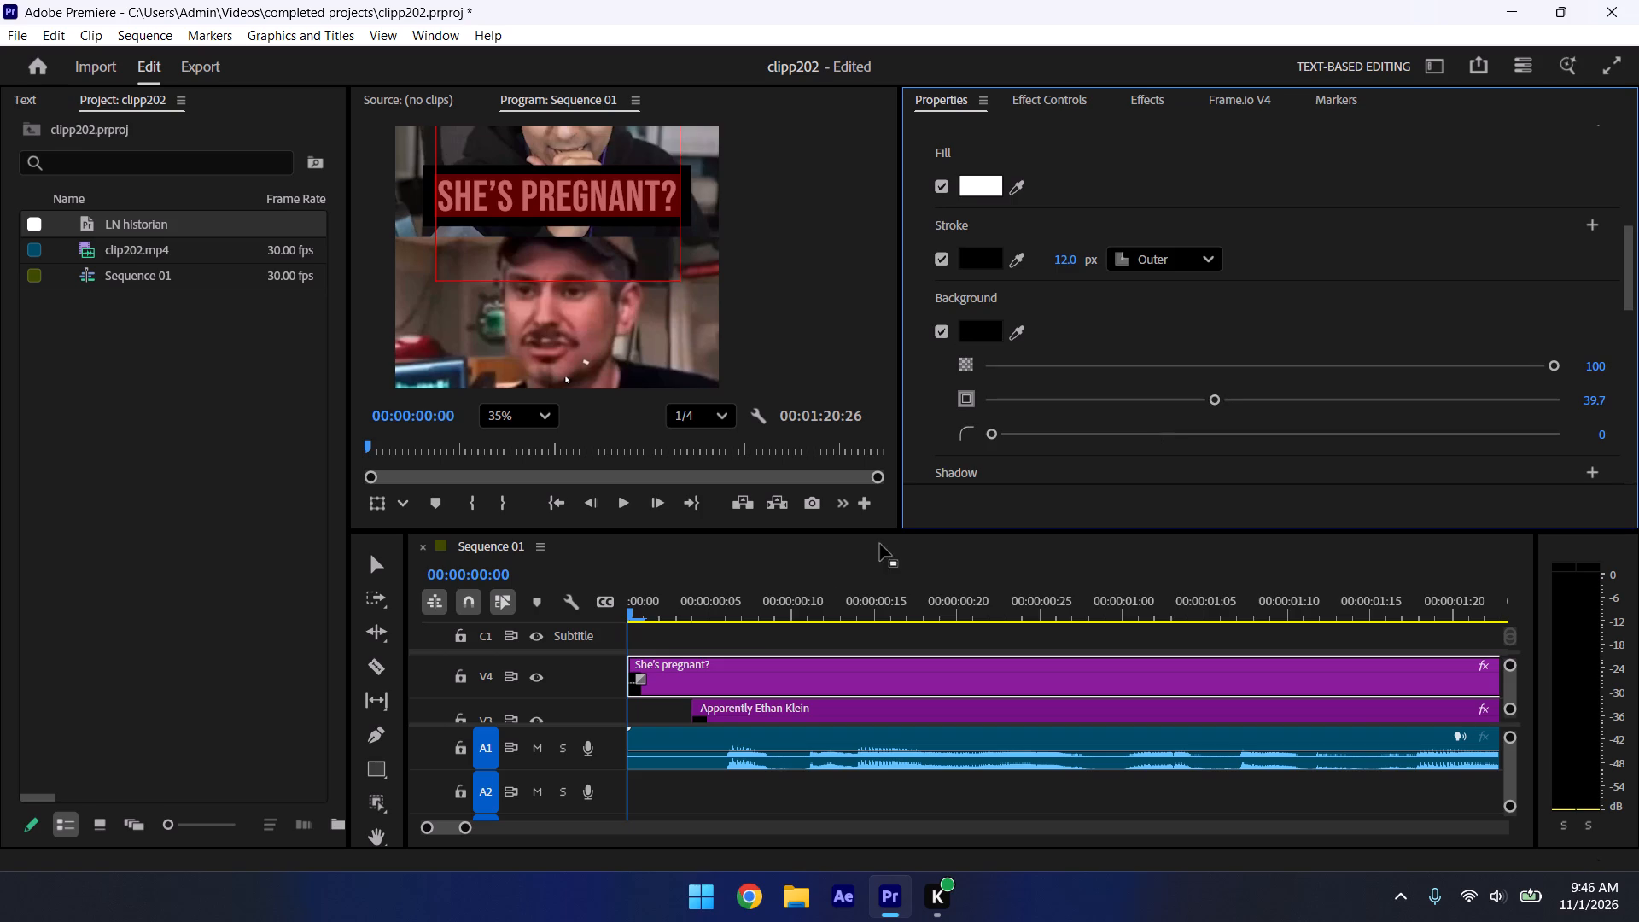
click(773, 624)
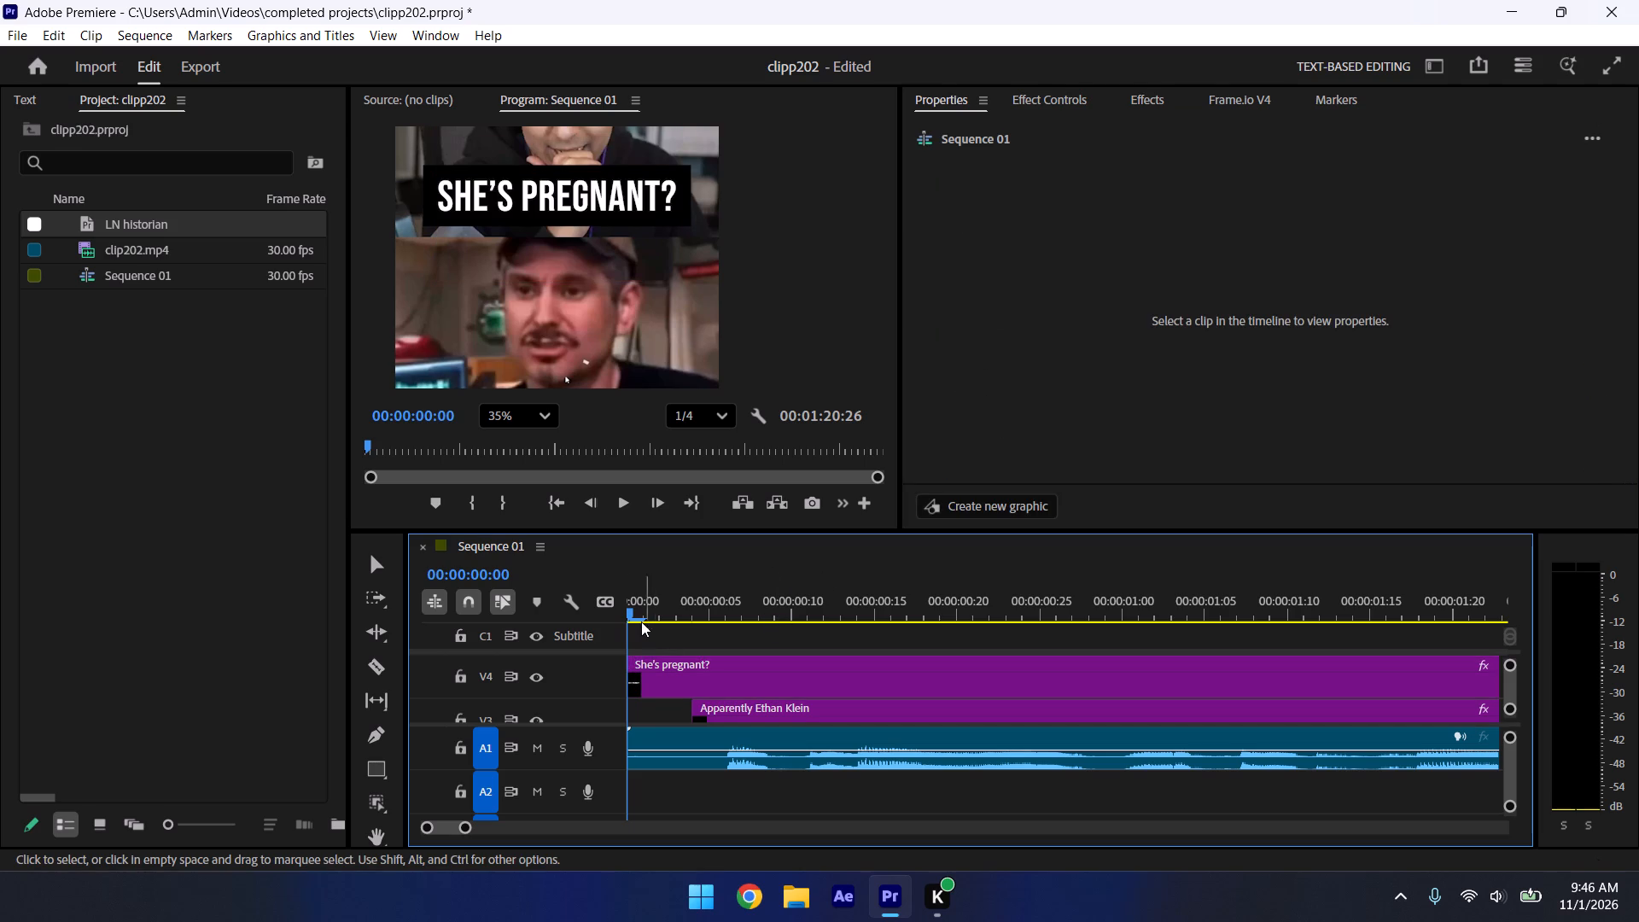
Return the playhead to the start of Sequence 01 and set the program preview's zoom level to Fit.
drag(629, 611, 469, 640)
click(492, 426)
click(531, 448)
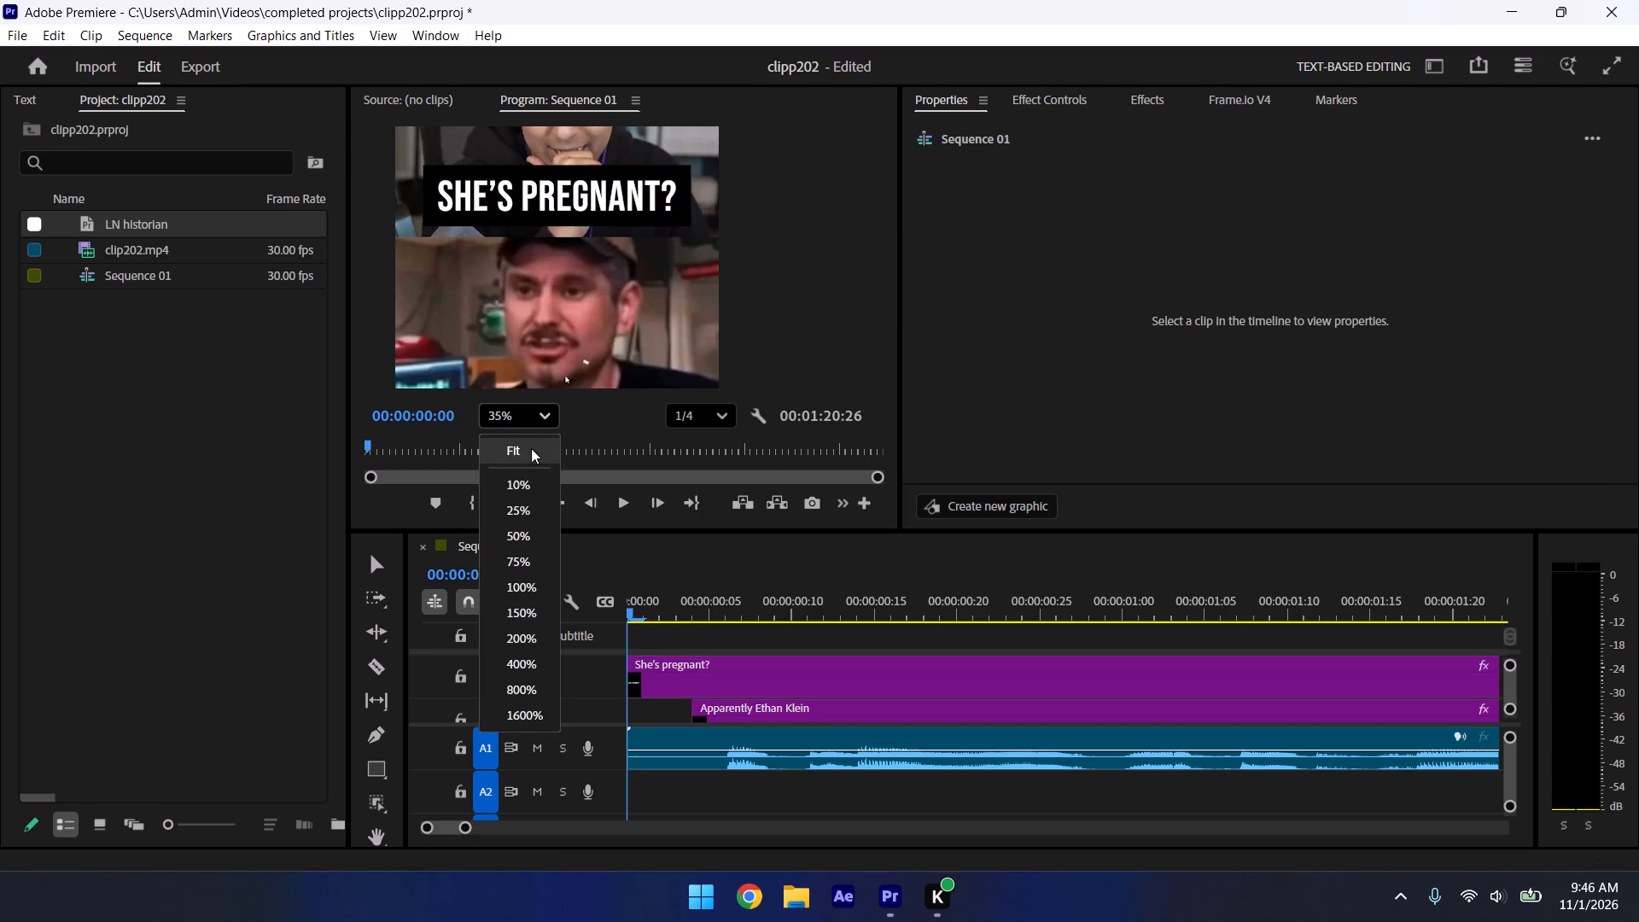
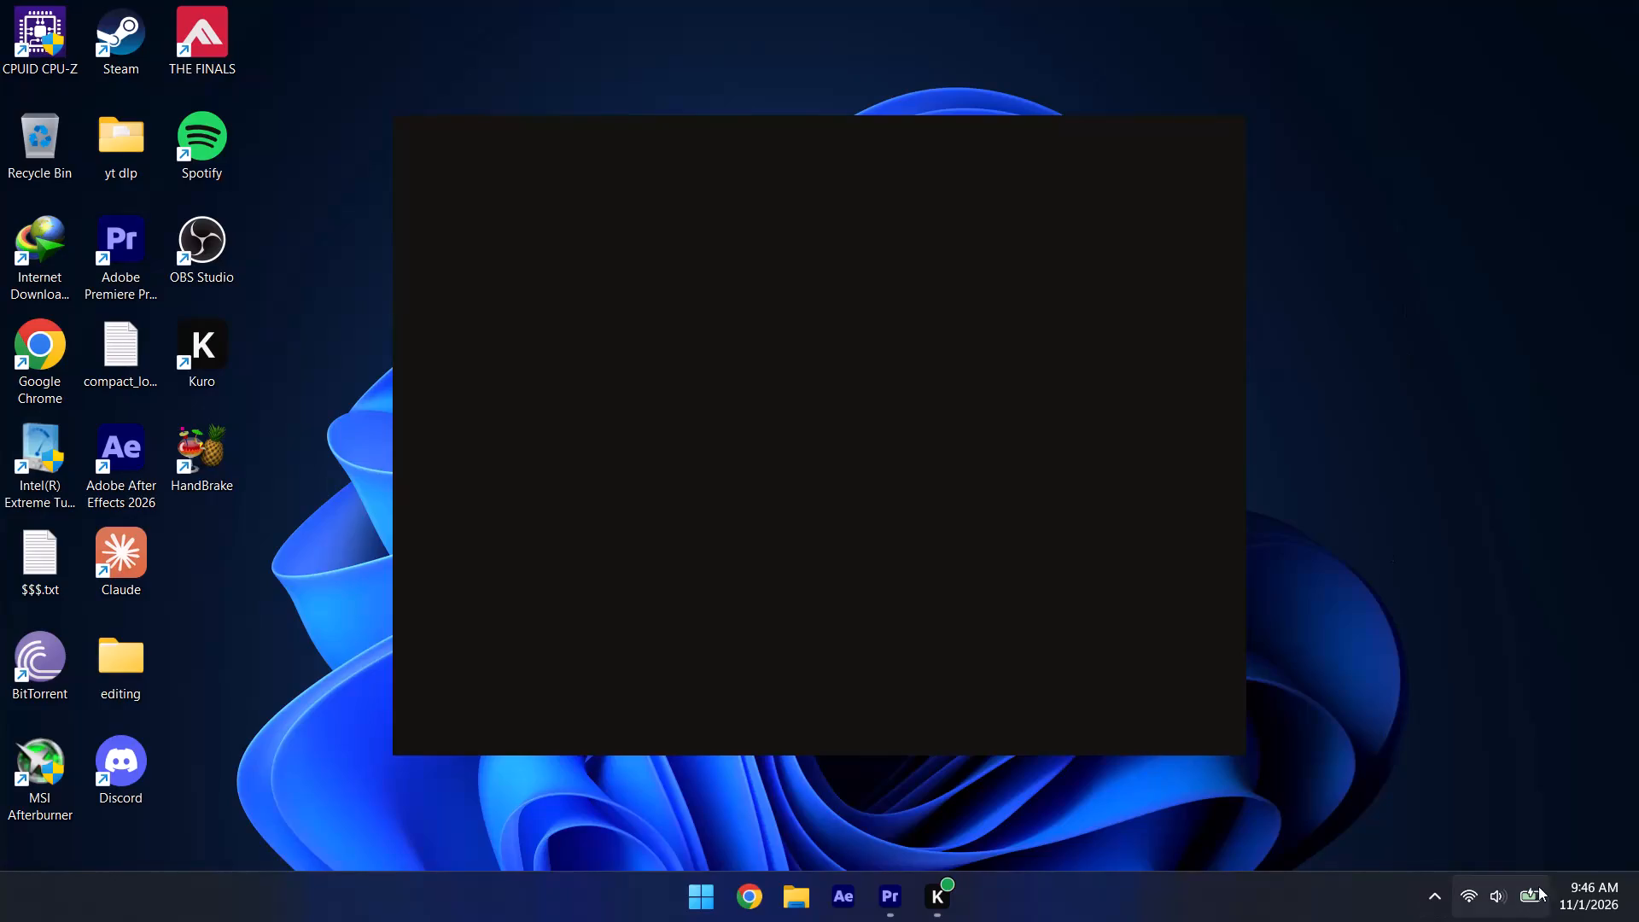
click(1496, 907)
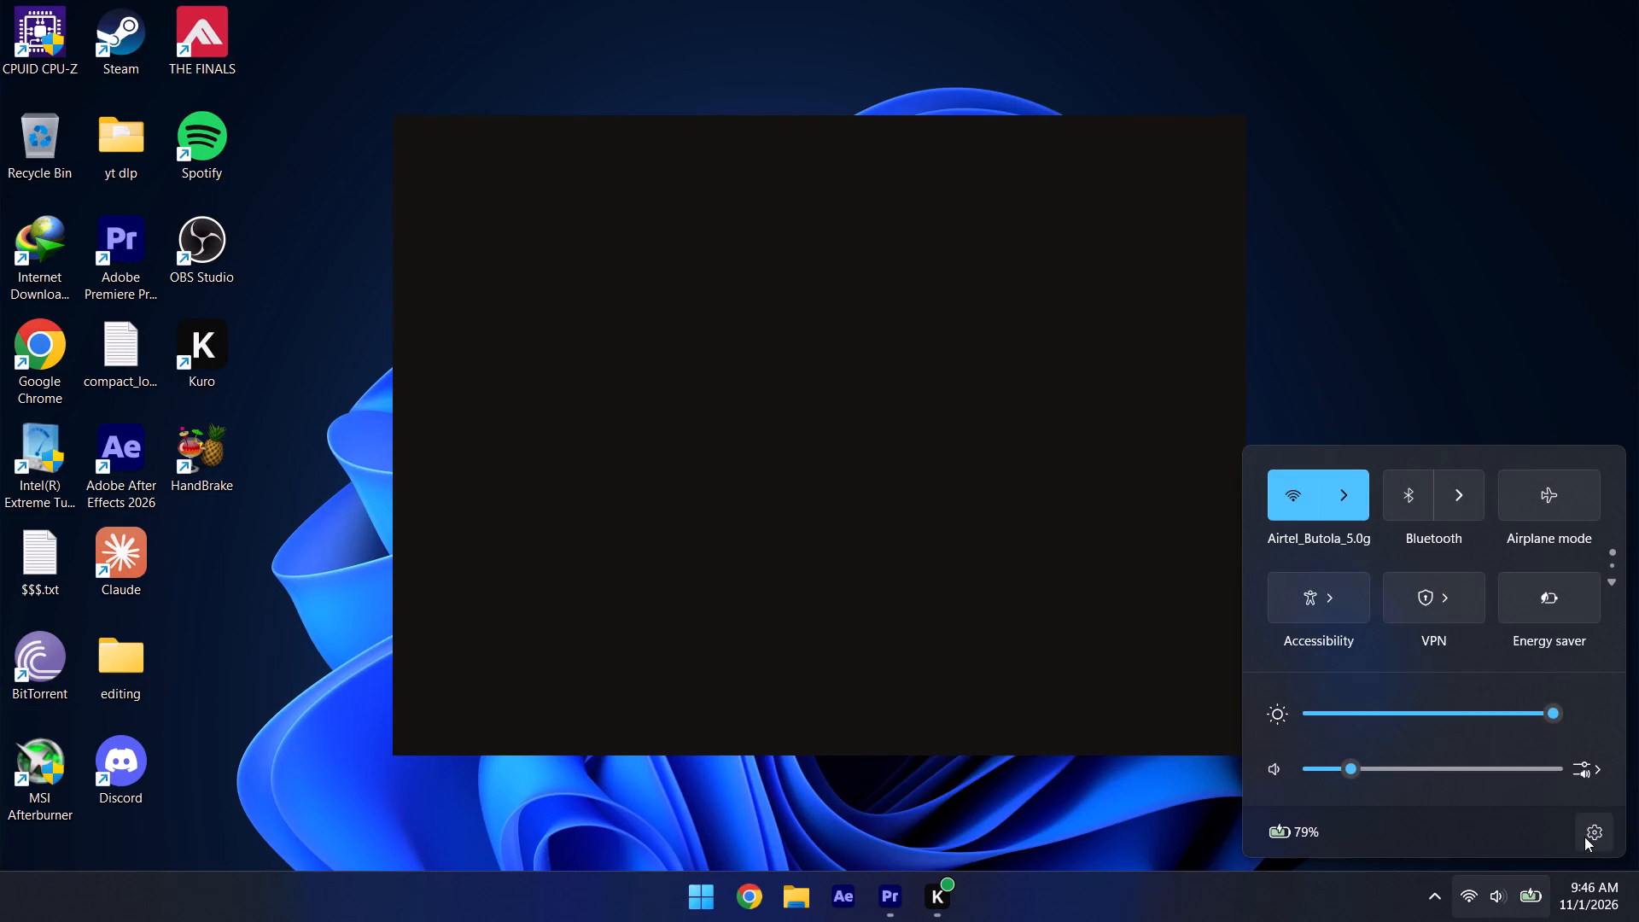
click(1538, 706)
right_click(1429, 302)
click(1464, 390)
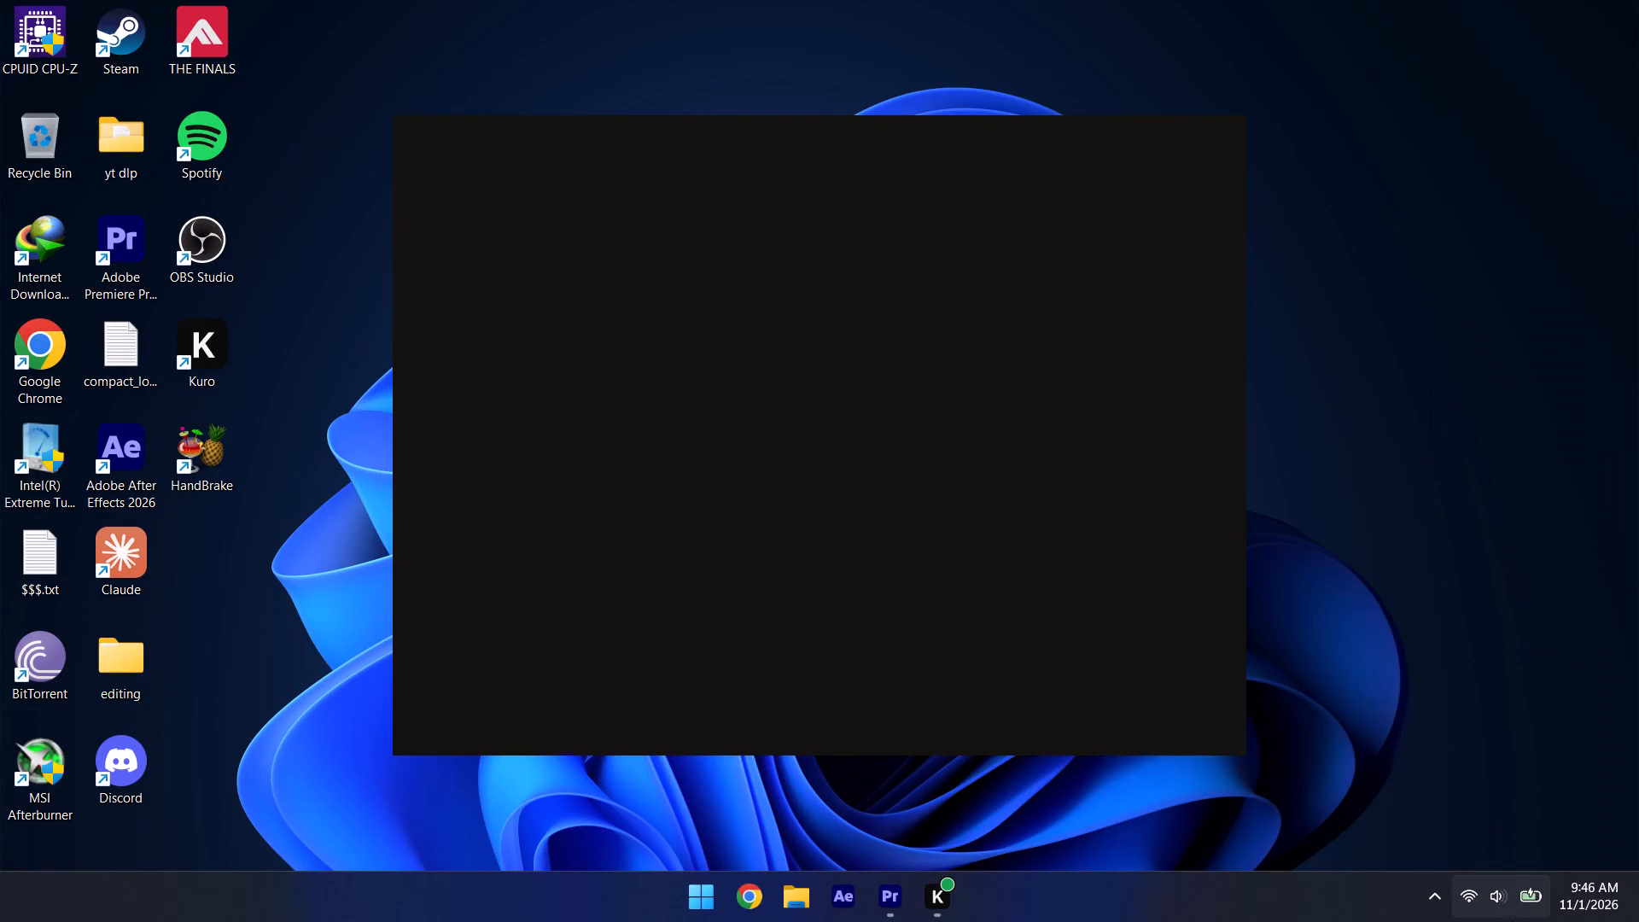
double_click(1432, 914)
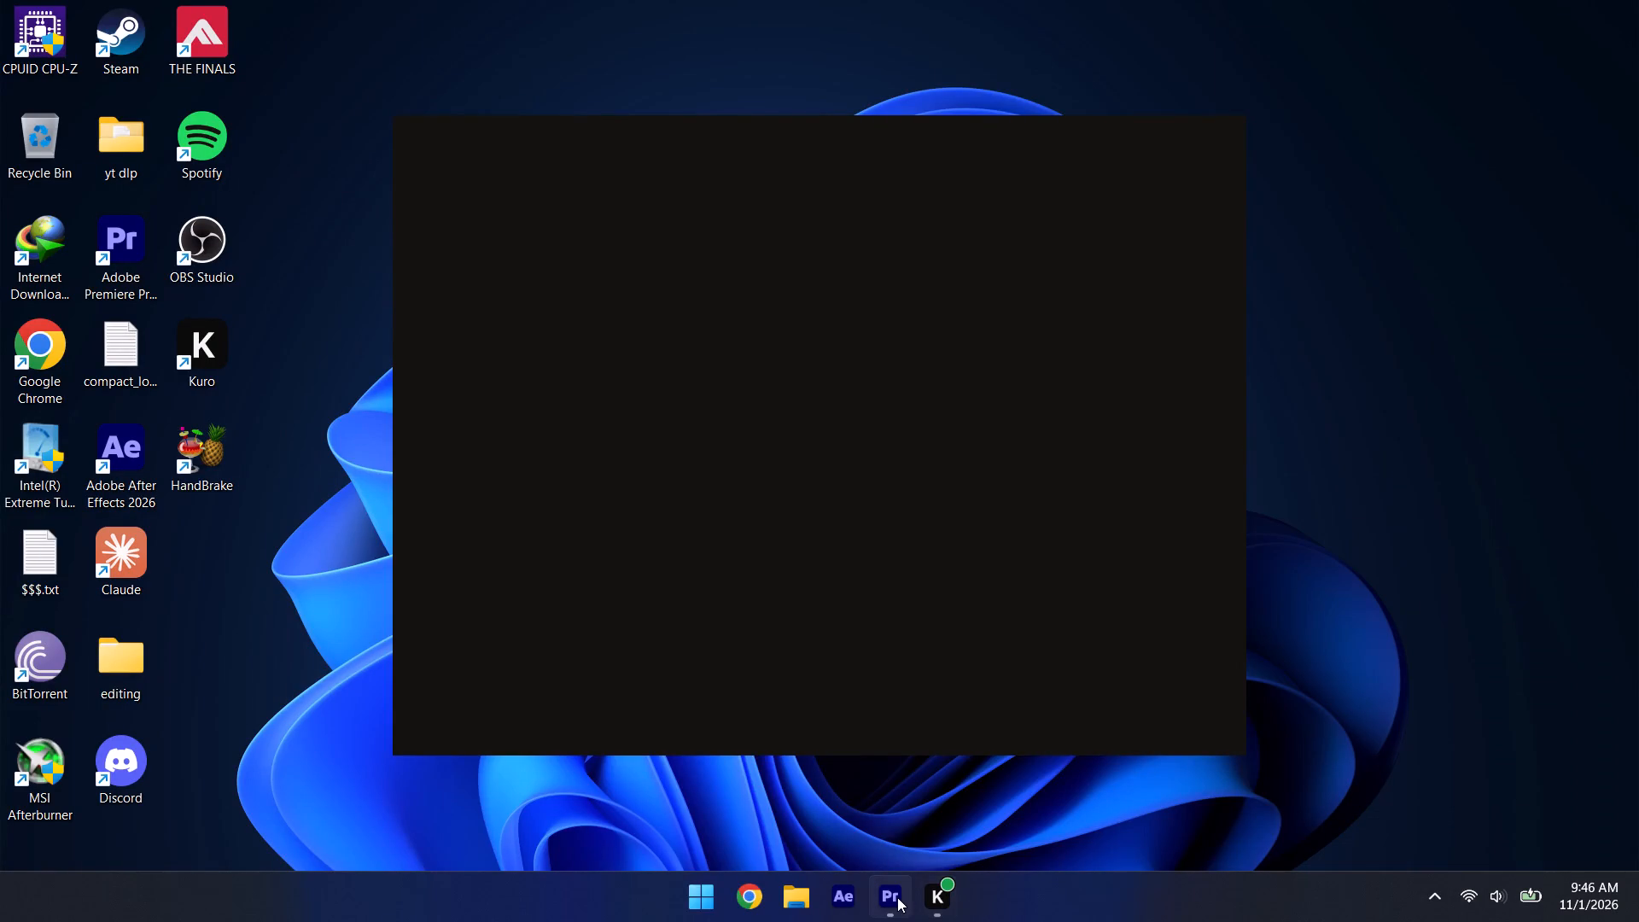
Switch to Premiere and select the "She's pregnant?" text layer of the title clip on track V4.
click(897, 897)
click(823, 670)
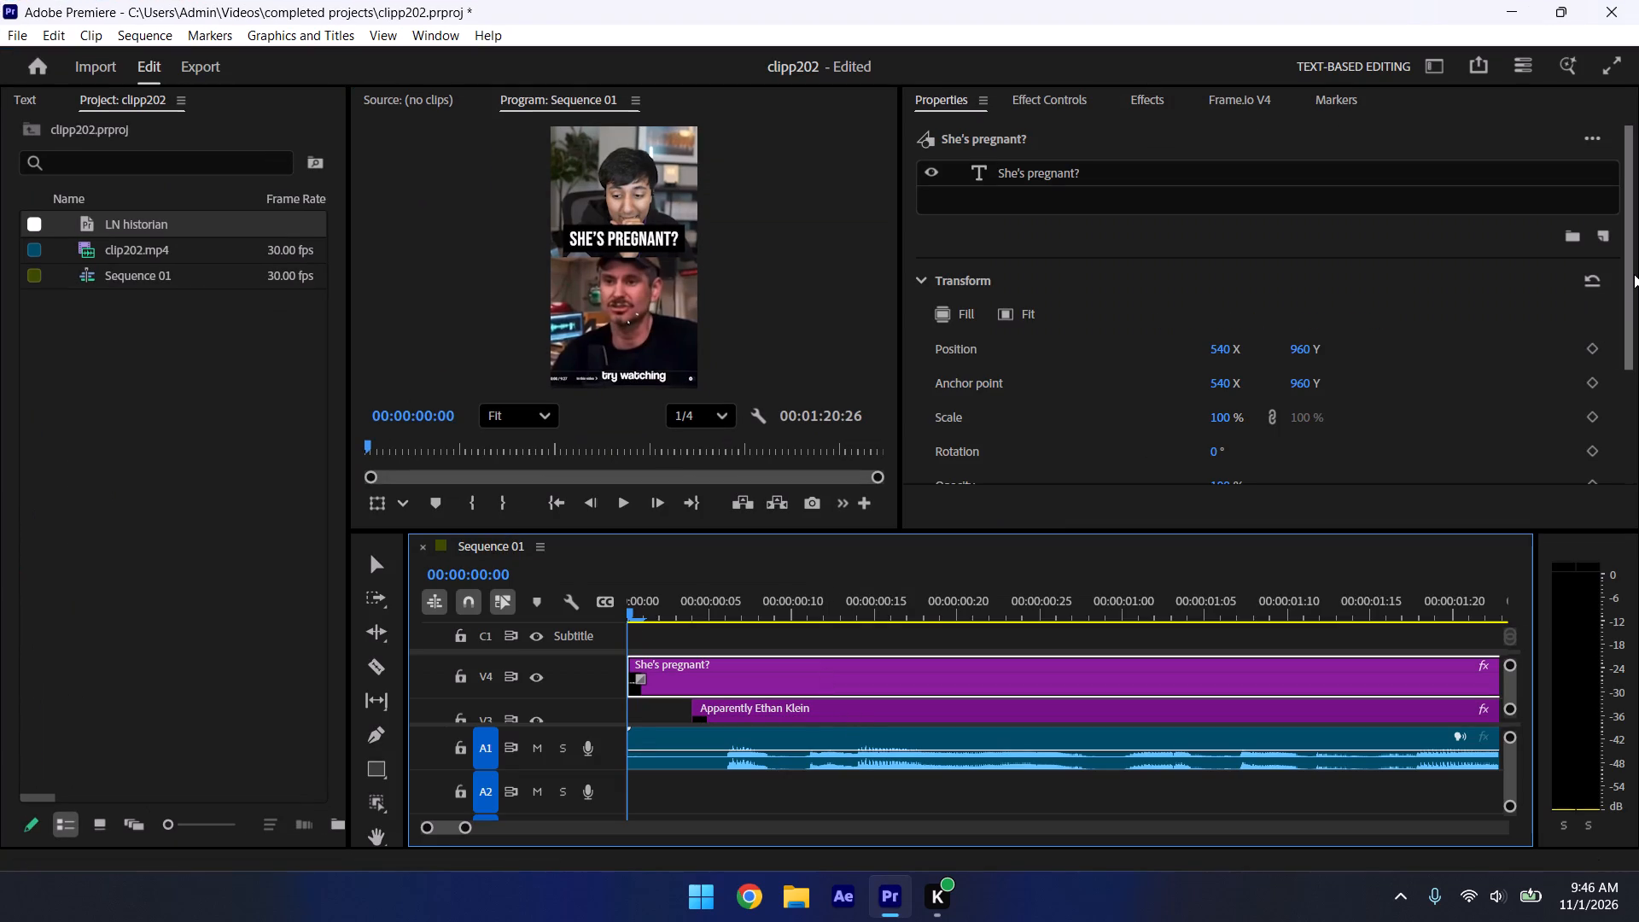
drag(1630, 279, 1636, 434)
drag(1630, 281, 1627, 78)
click(1067, 174)
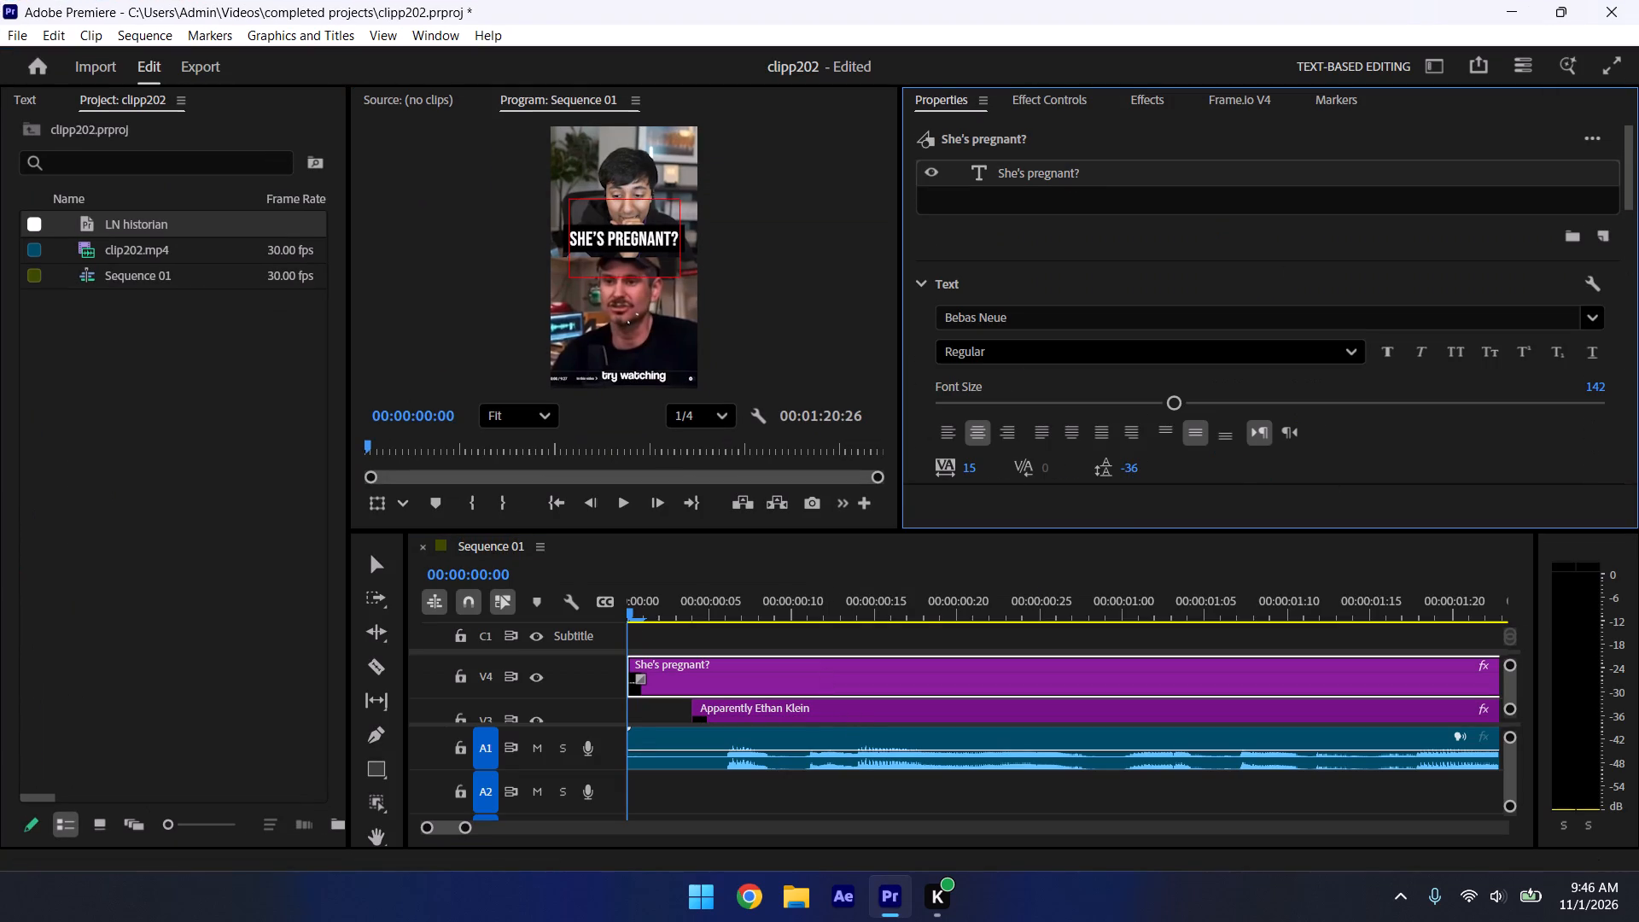
Reduce the size of the black background behind "She's pregnant?" to about 26.8 and deselect the clip.
drag(1627, 180, 1638, 307)
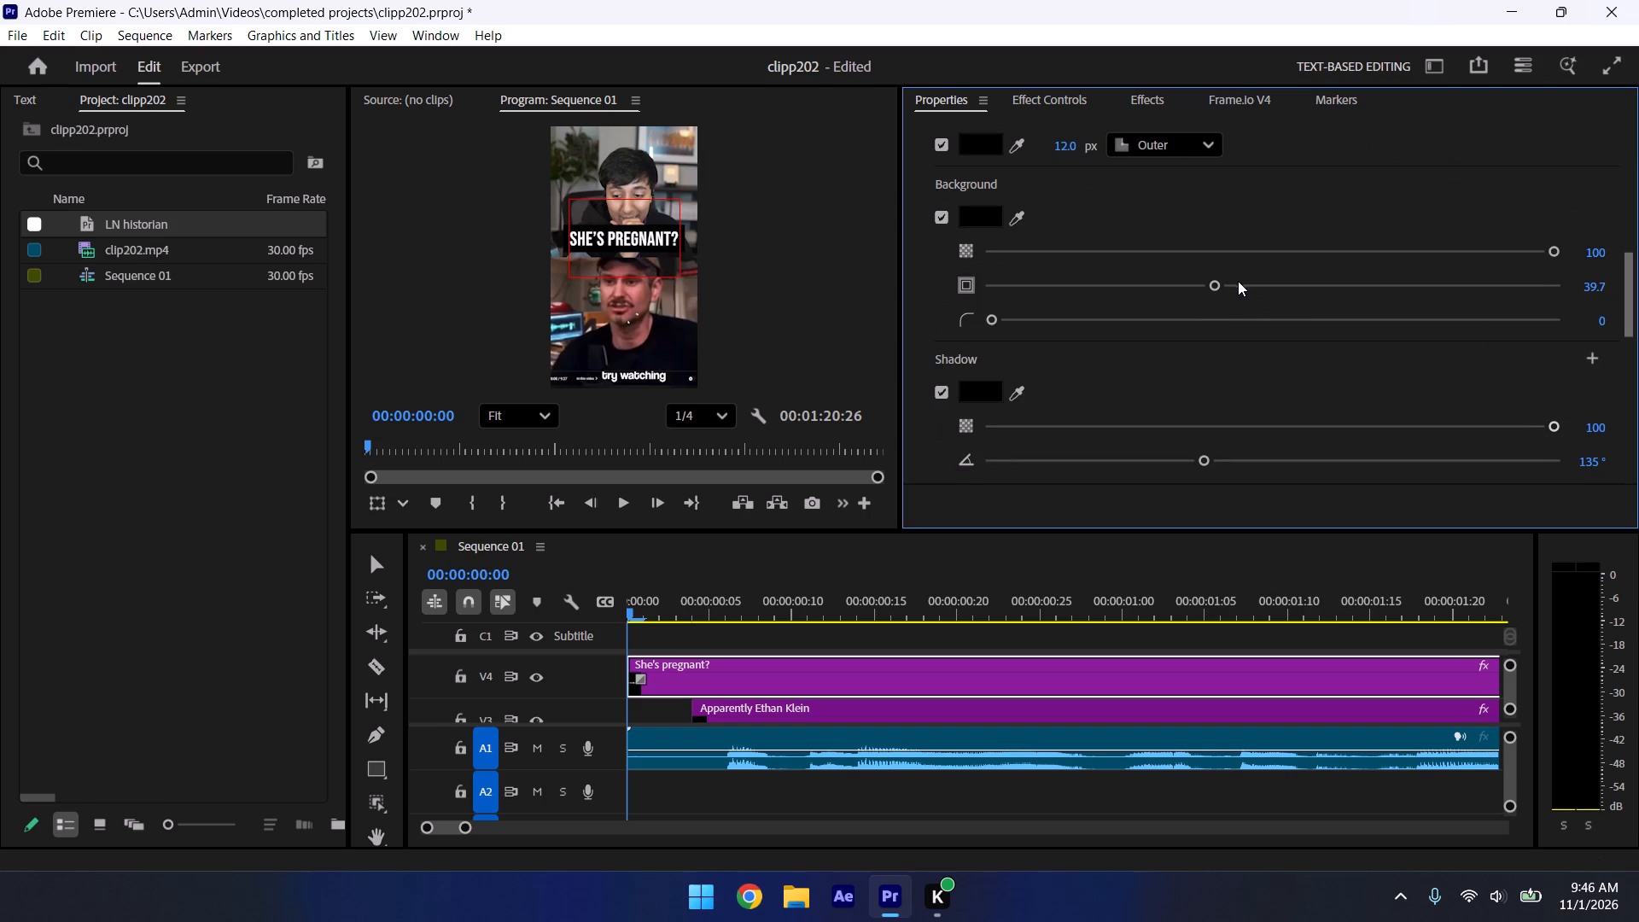
drag(1216, 281, 1140, 282)
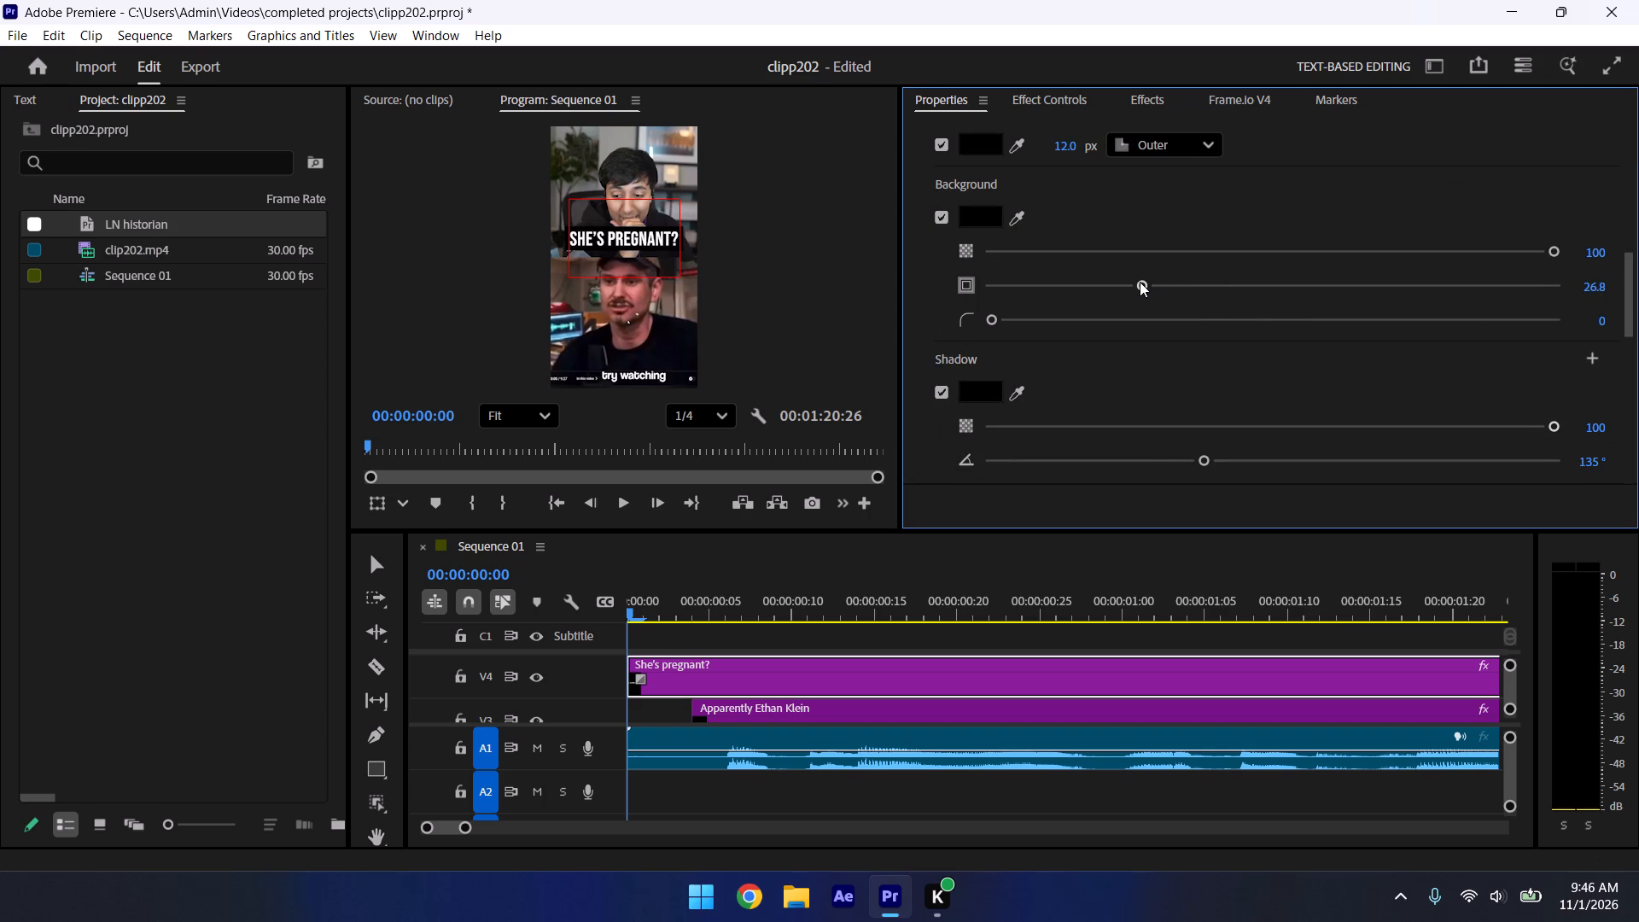
click(694, 627)
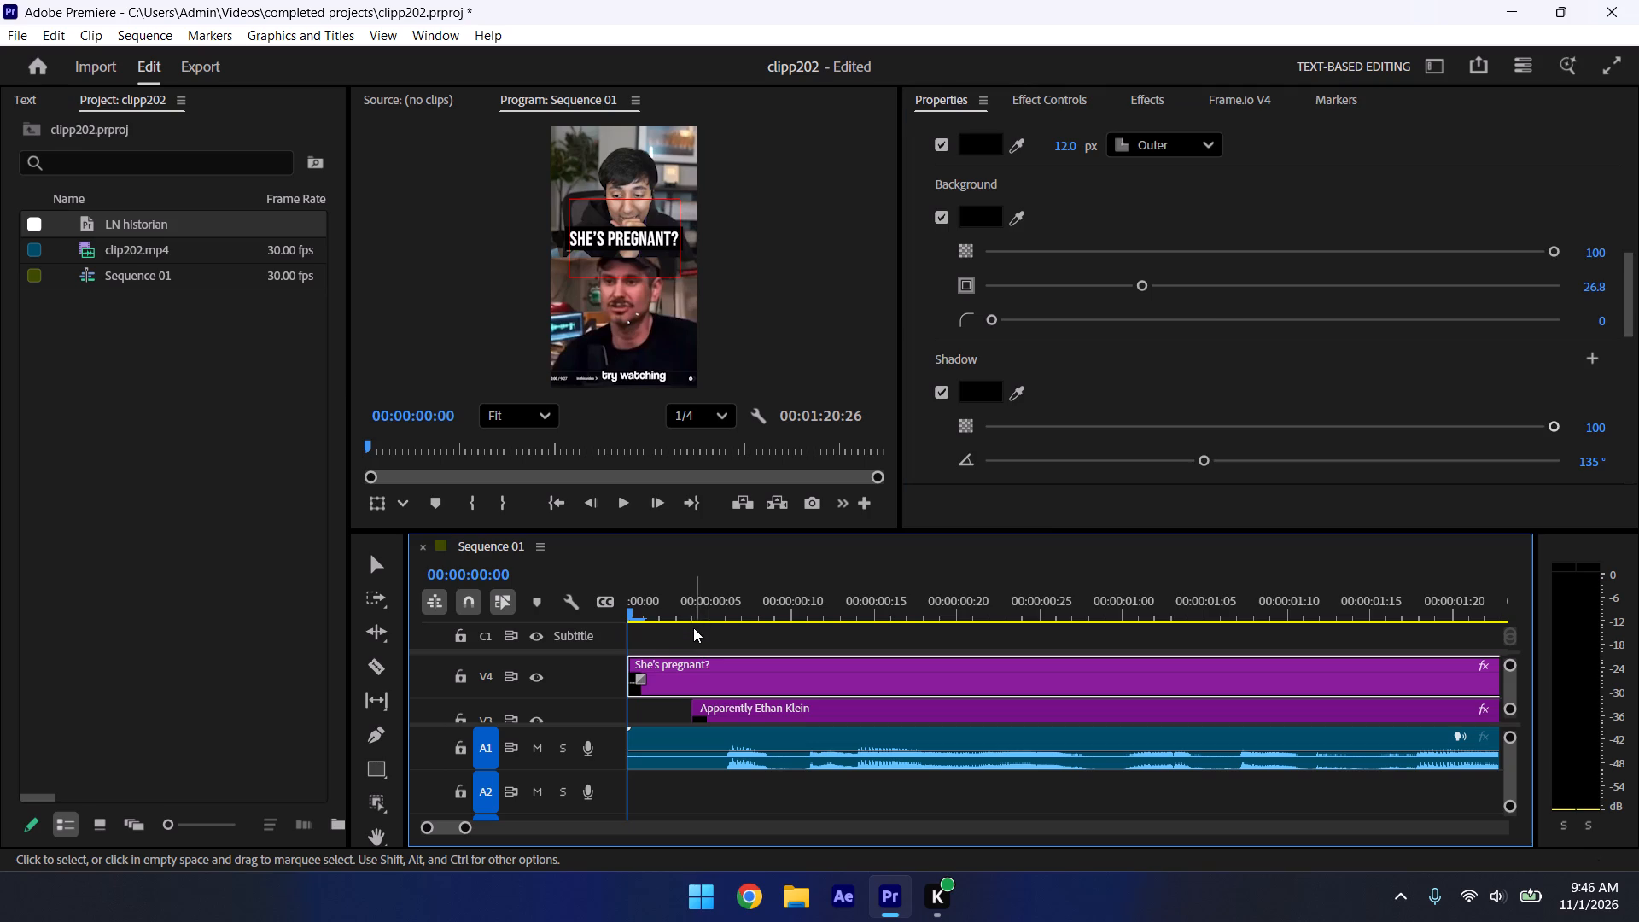
Shorten the "She's pregnant?" title clip on V4 to end at about 1.4 seconds, playing back the opening to check its timing.
key(space)
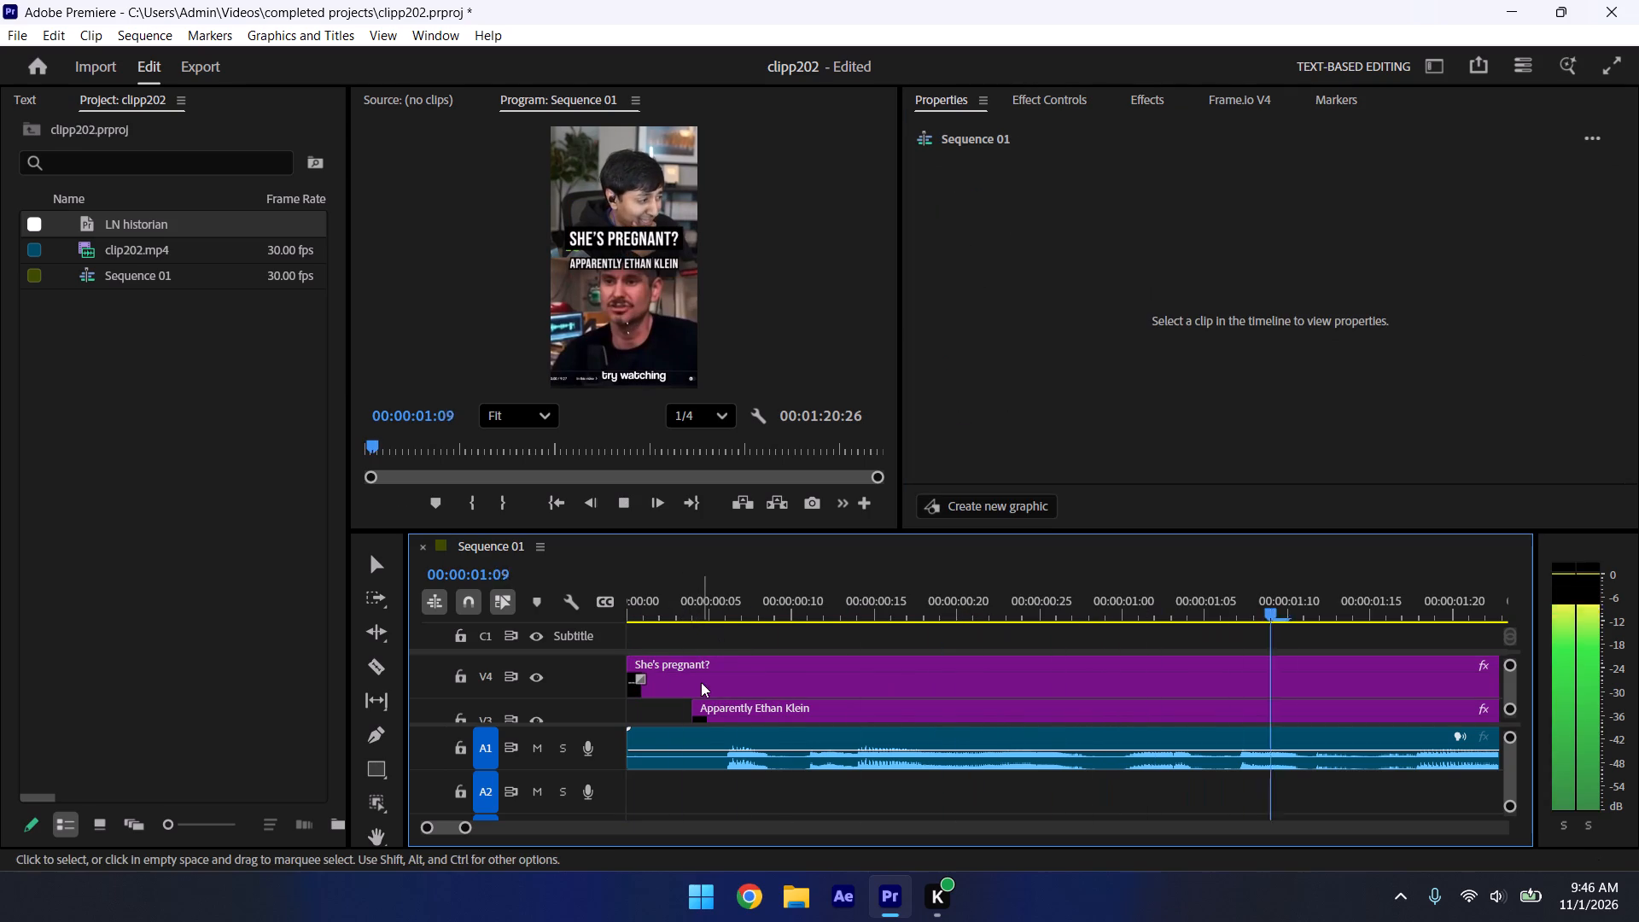
key(space)
drag(466, 827, 472, 829)
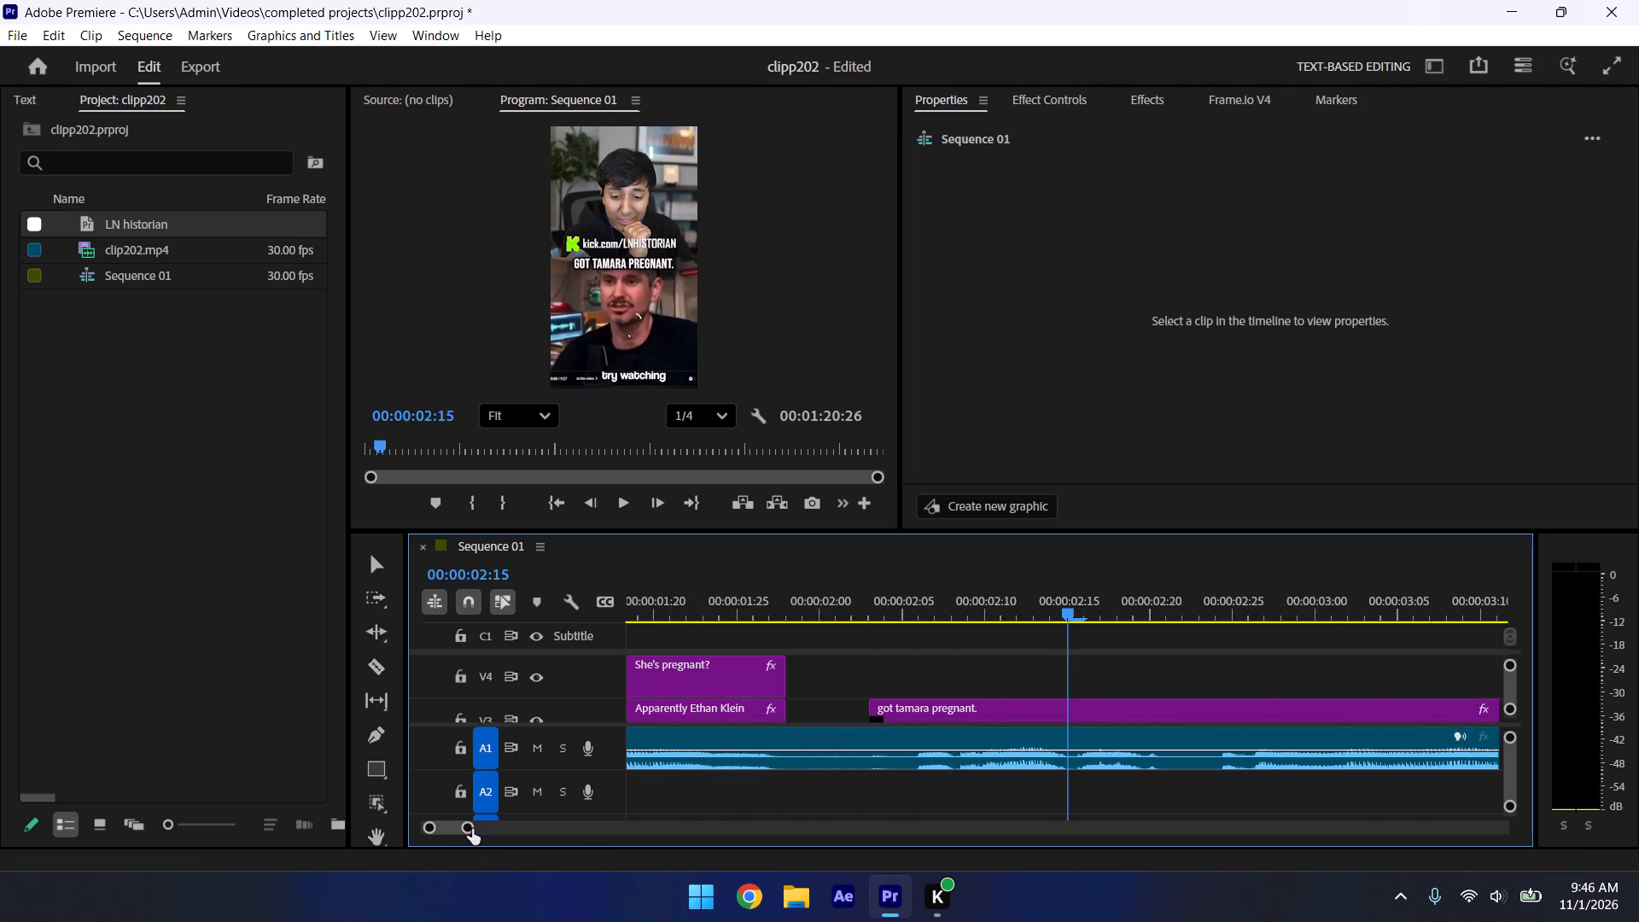
drag(472, 829, 587, 842)
drag(713, 661, 670, 645)
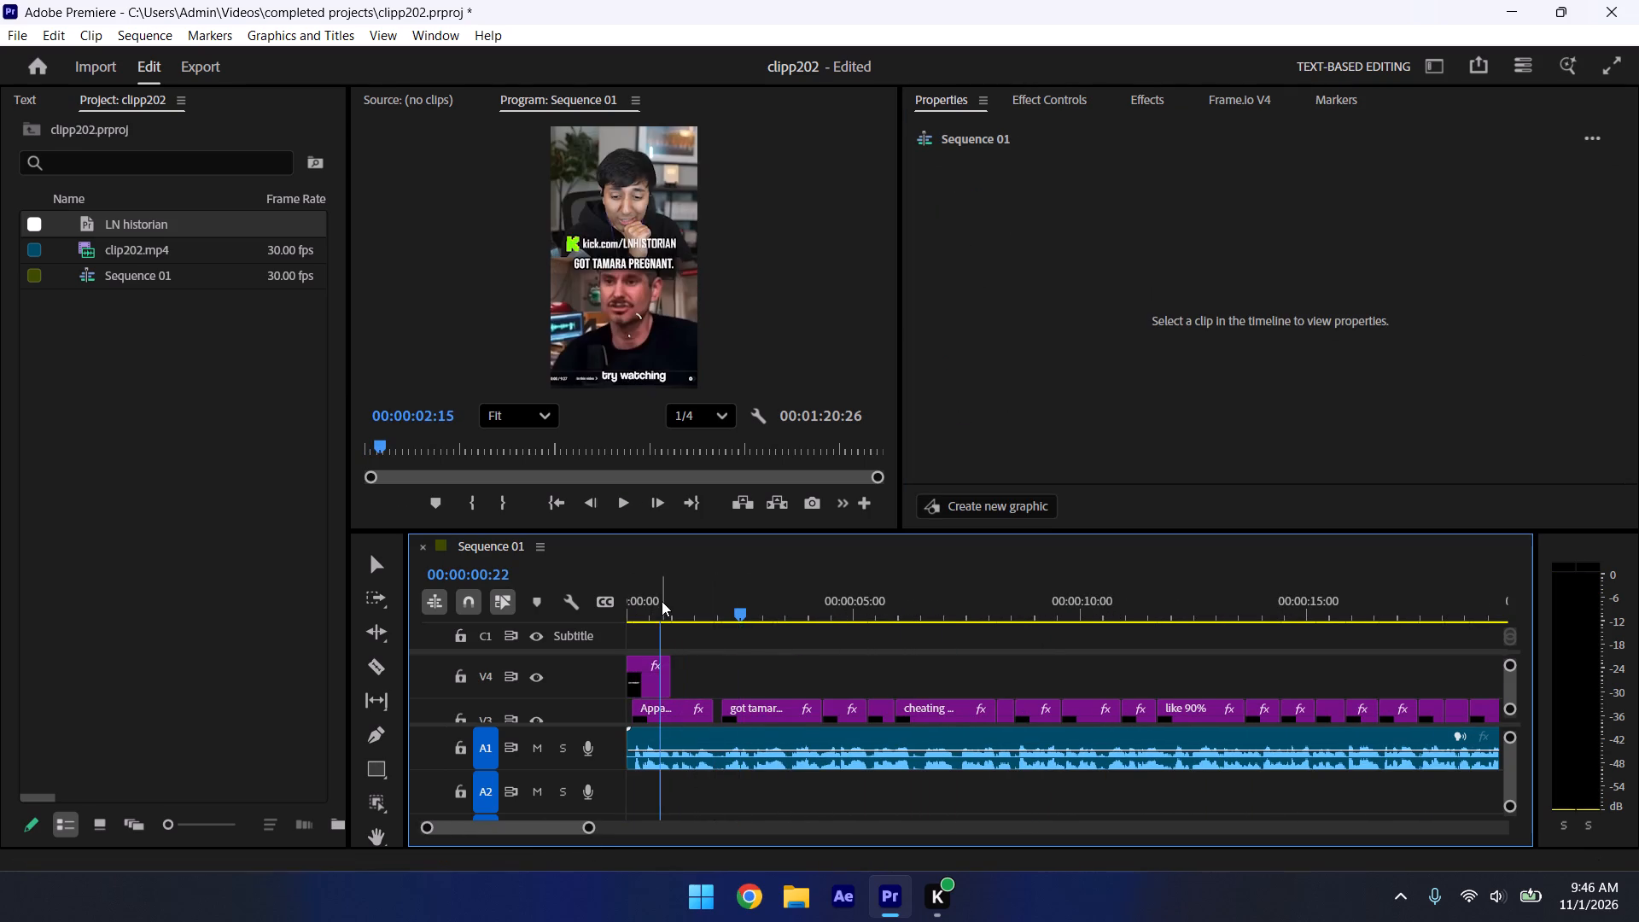
click(662, 601)
drag(659, 613, 290, 654)
key(space)
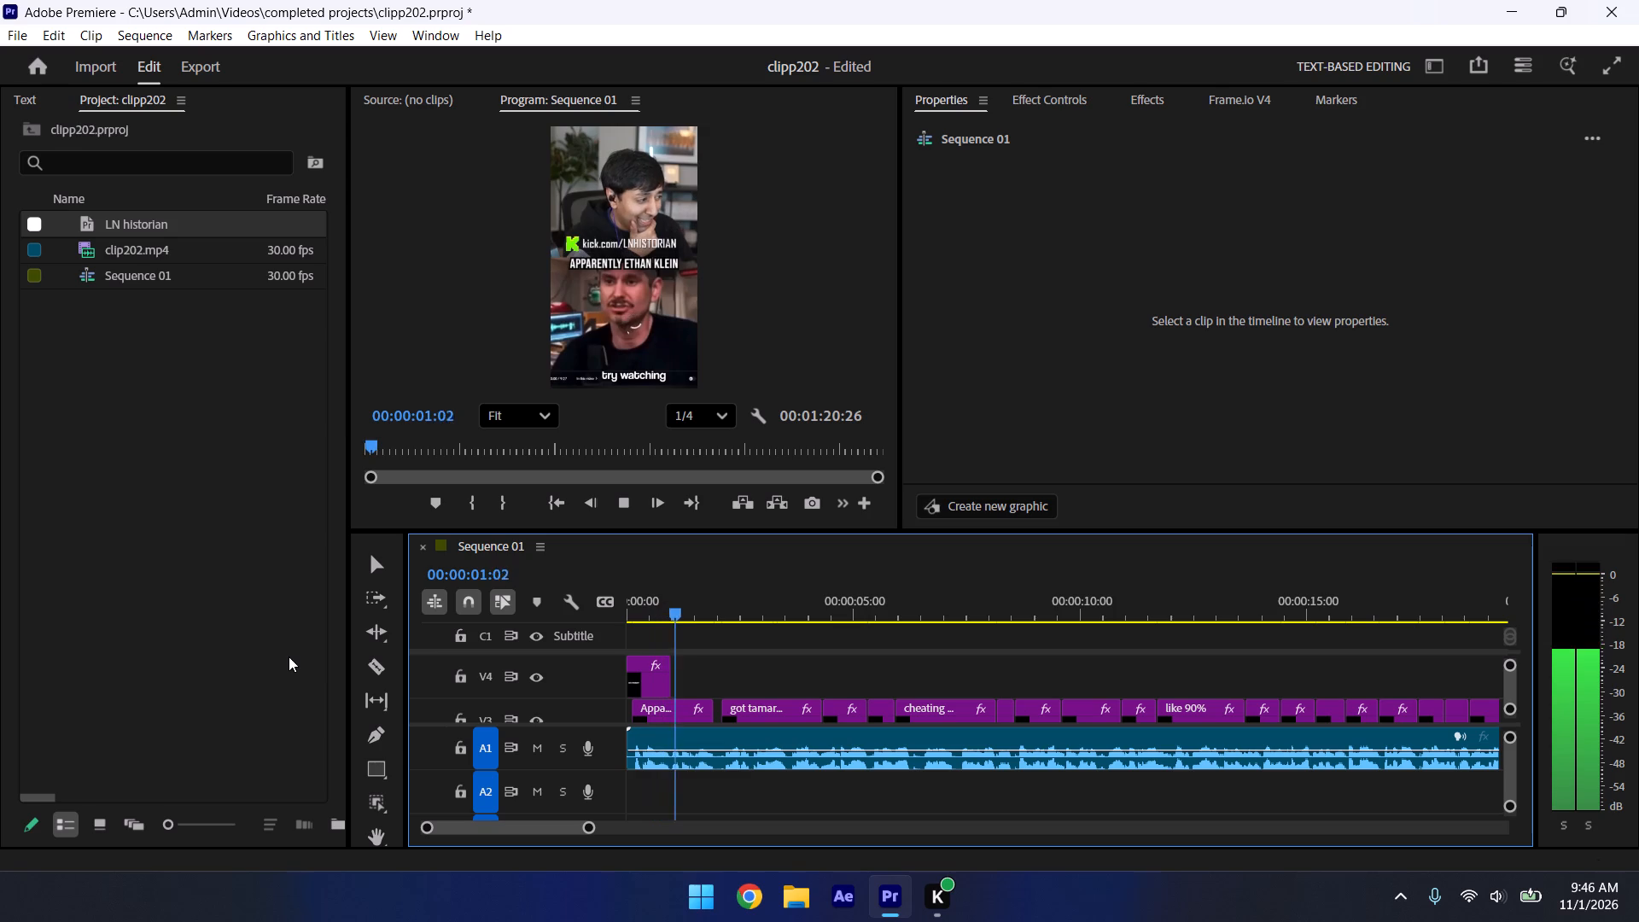
key(space)
drag(674, 667, 691, 669)
click(670, 609)
key(space)
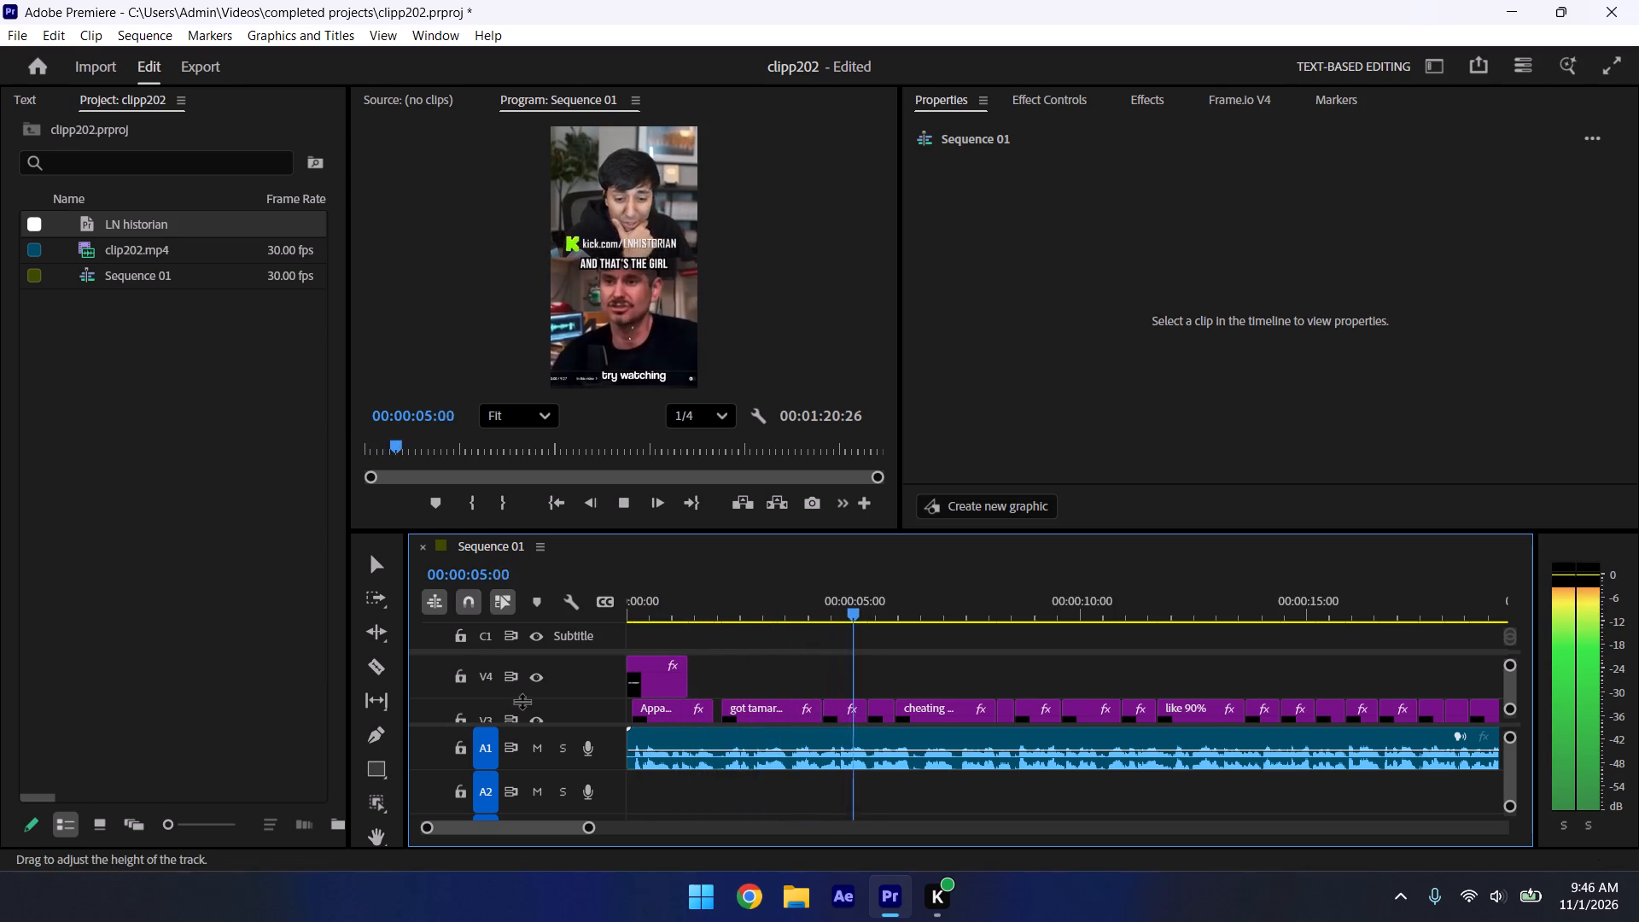
key(space)
Export Sequence 01 as a media file named clip202, keeping both files instead of replacing the existing one.
click(20, 34)
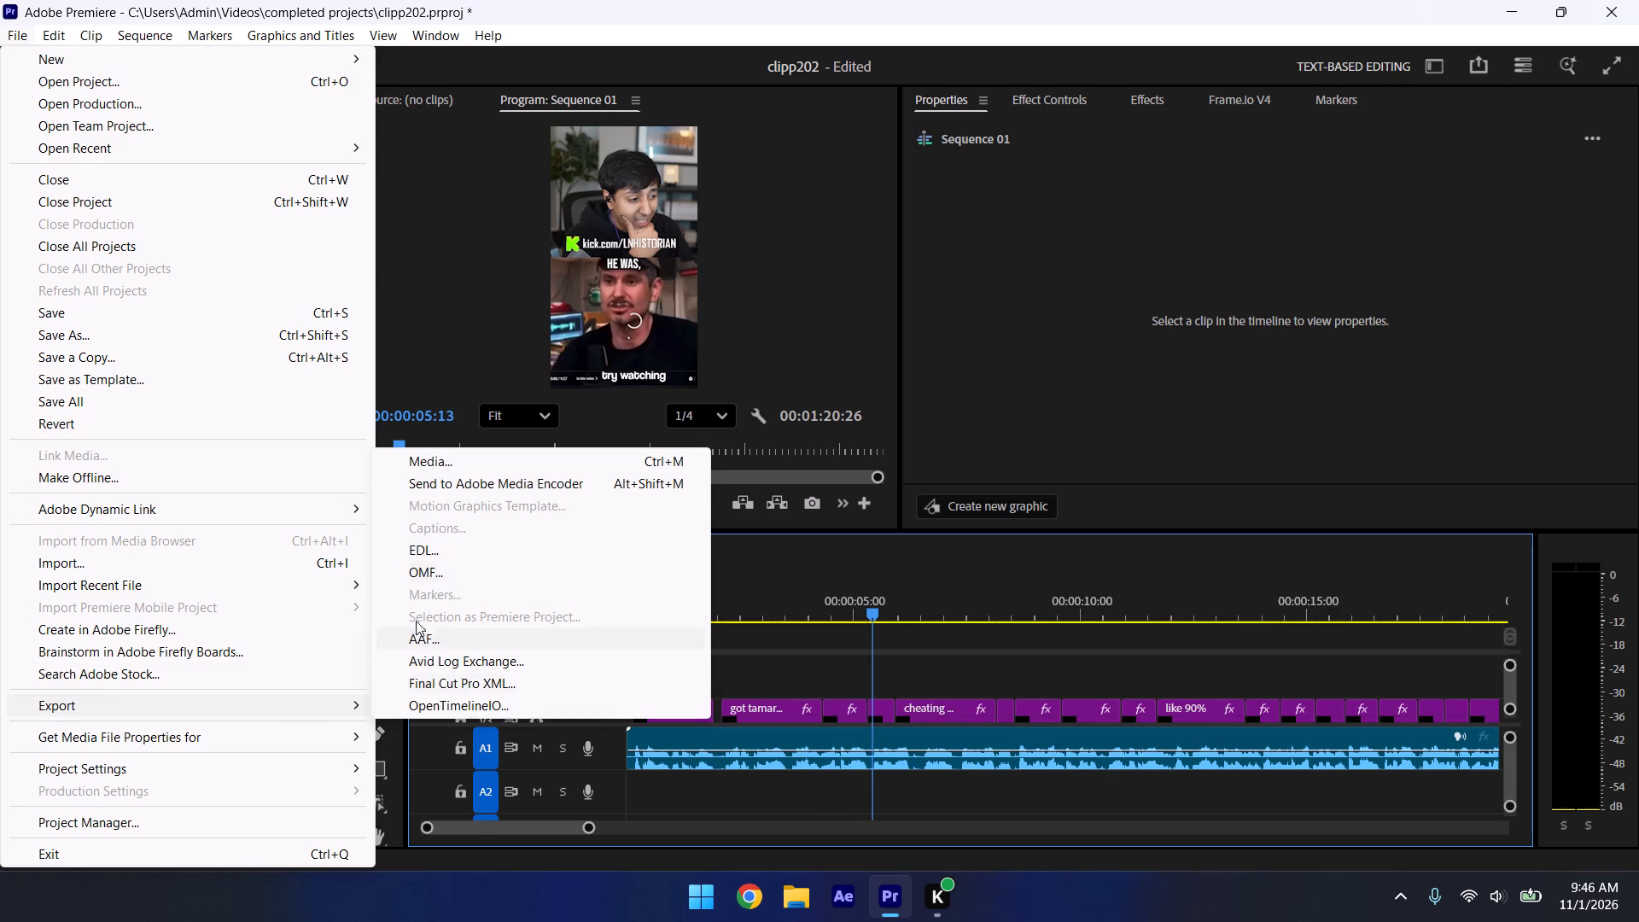
click(464, 469)
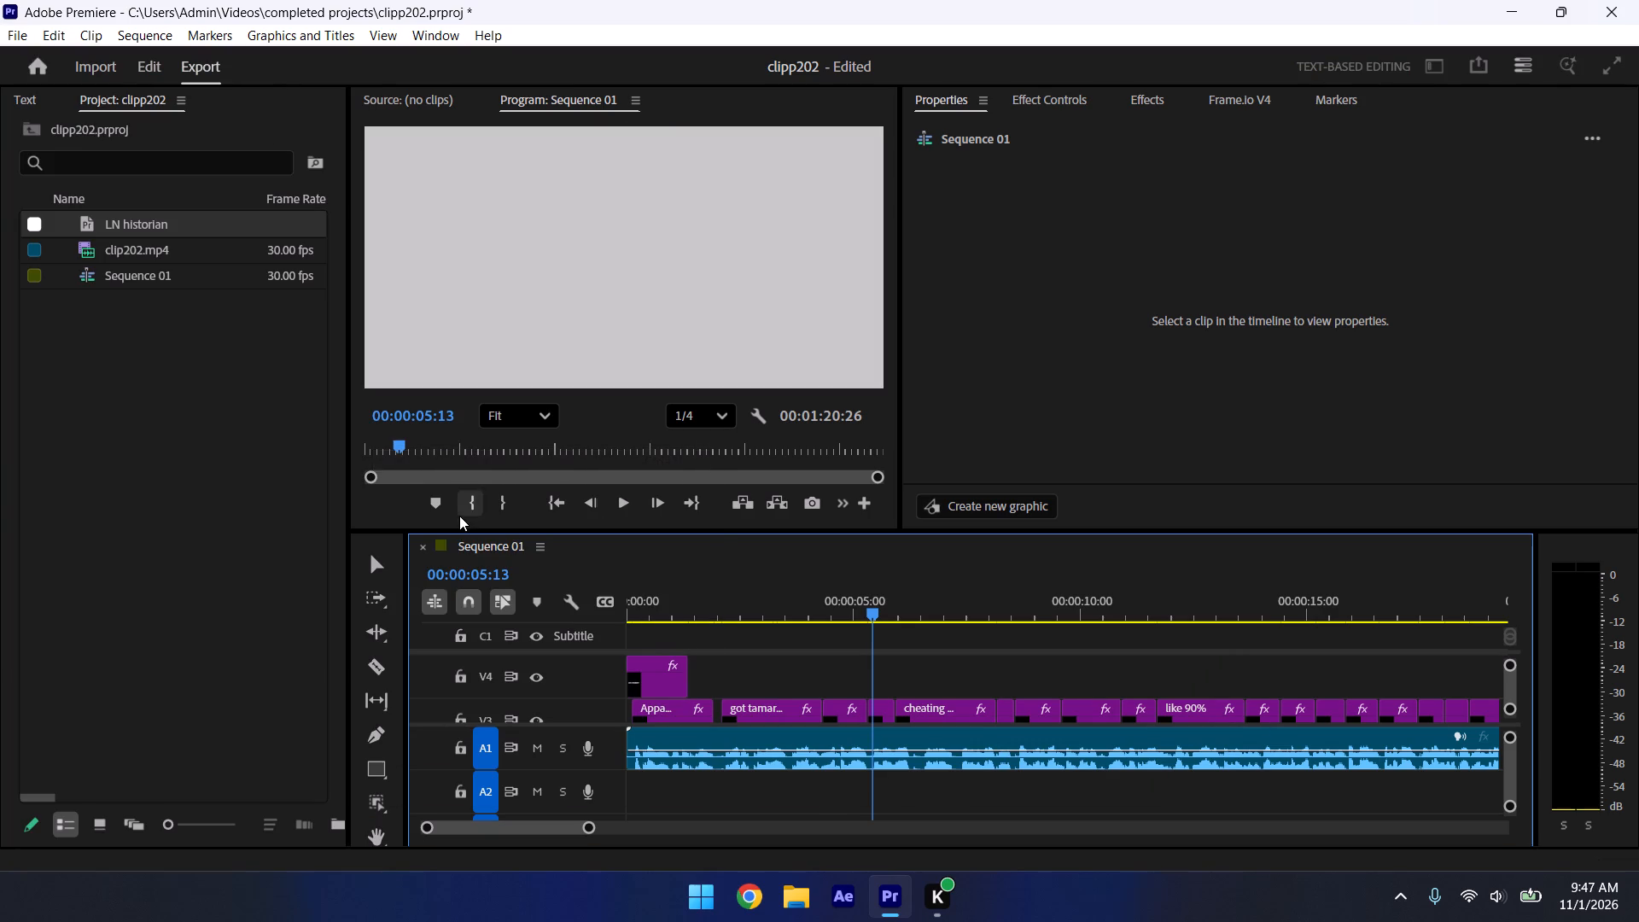
click(565, 163)
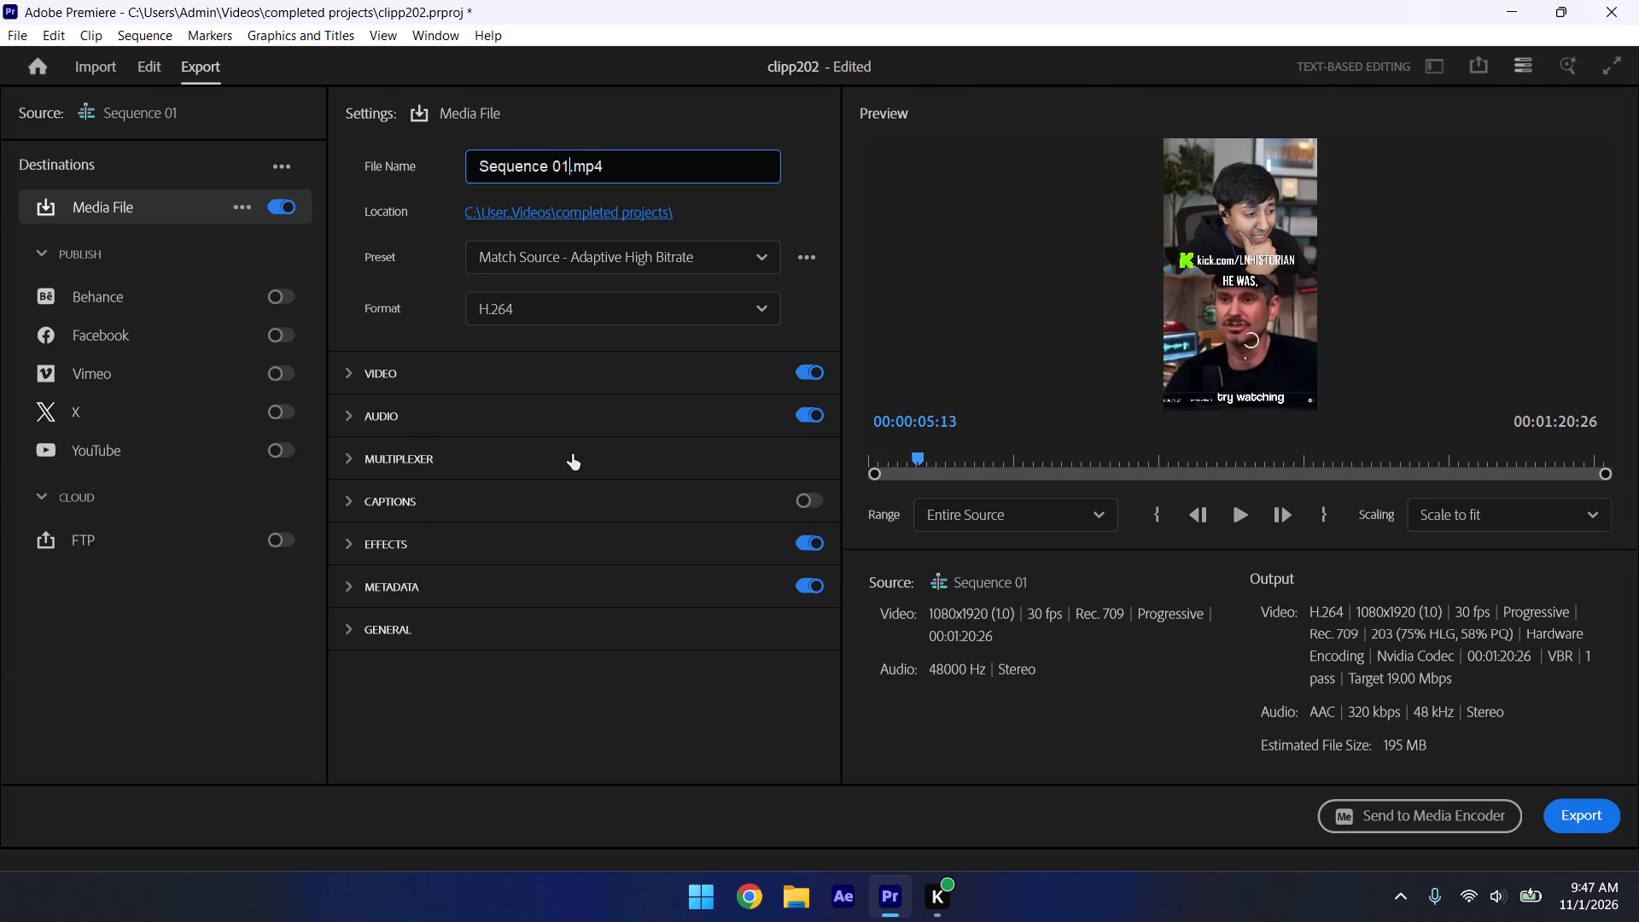
key(BackSpace)
key(BackSpace)
key(BackSpace)
key(BackSpace)
key(BackSpace)
key(BackSpace)
key(BackSpace)
key(BackSpace)
key(BackSpace)
key(BackSpace)
key(BackSpace)
key(BackSpace)
key(BackSpace)
key(BackSpace)
key(BackSpace)
key(BackSpace)
key(BackSpace)
key(BackSpace)
key(BackSpace)
text(clip202)
key(Return)
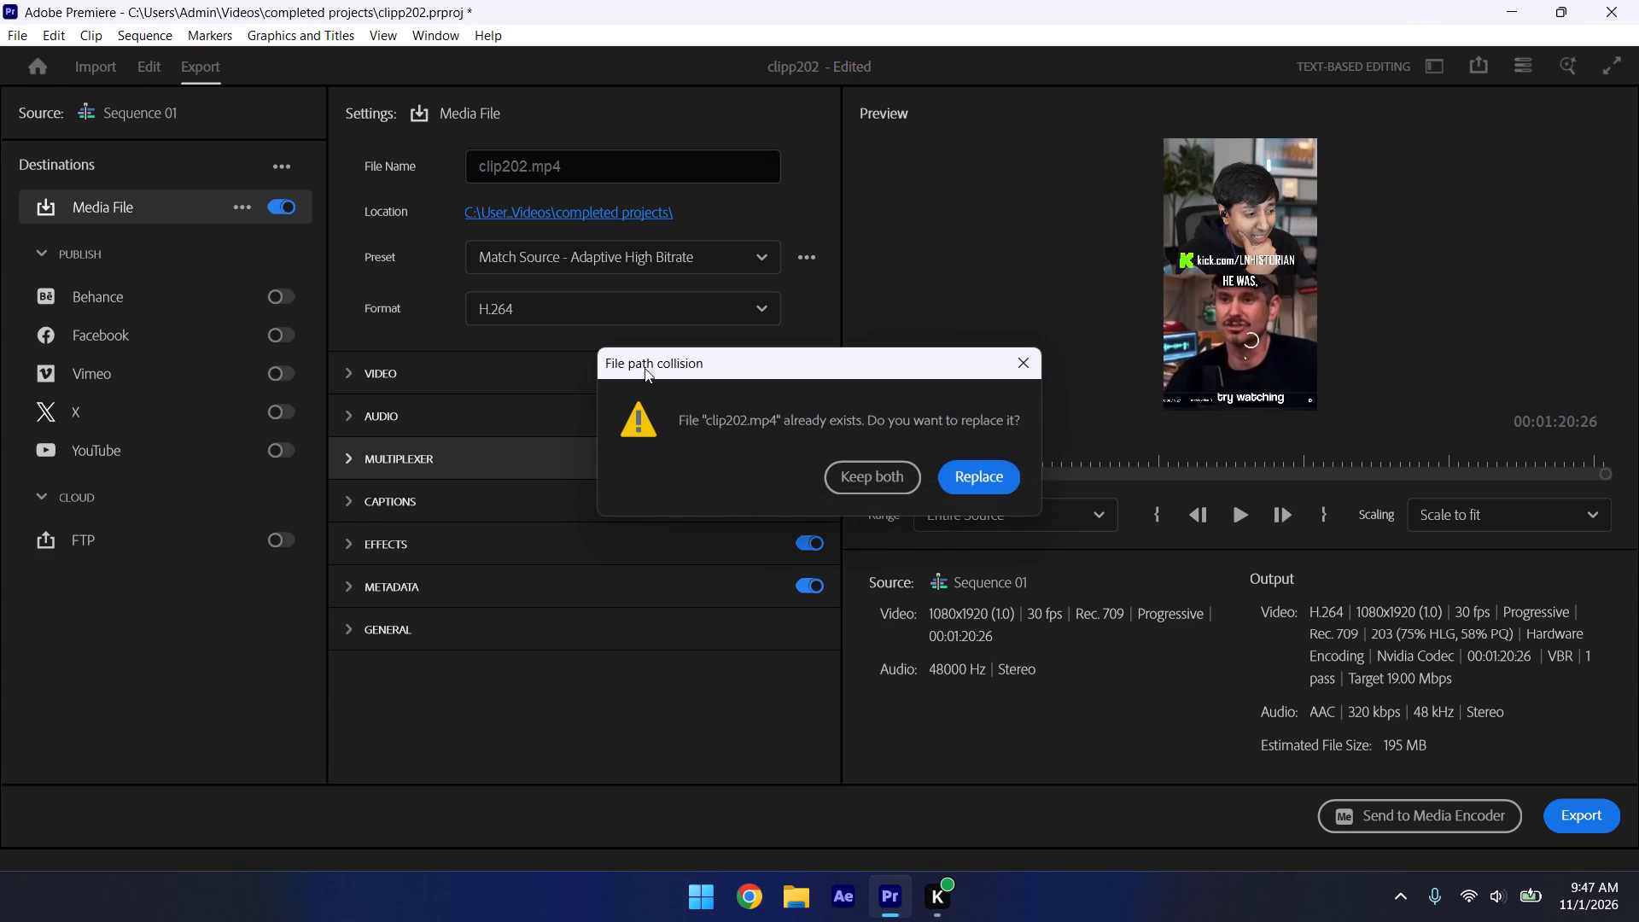
click(875, 475)
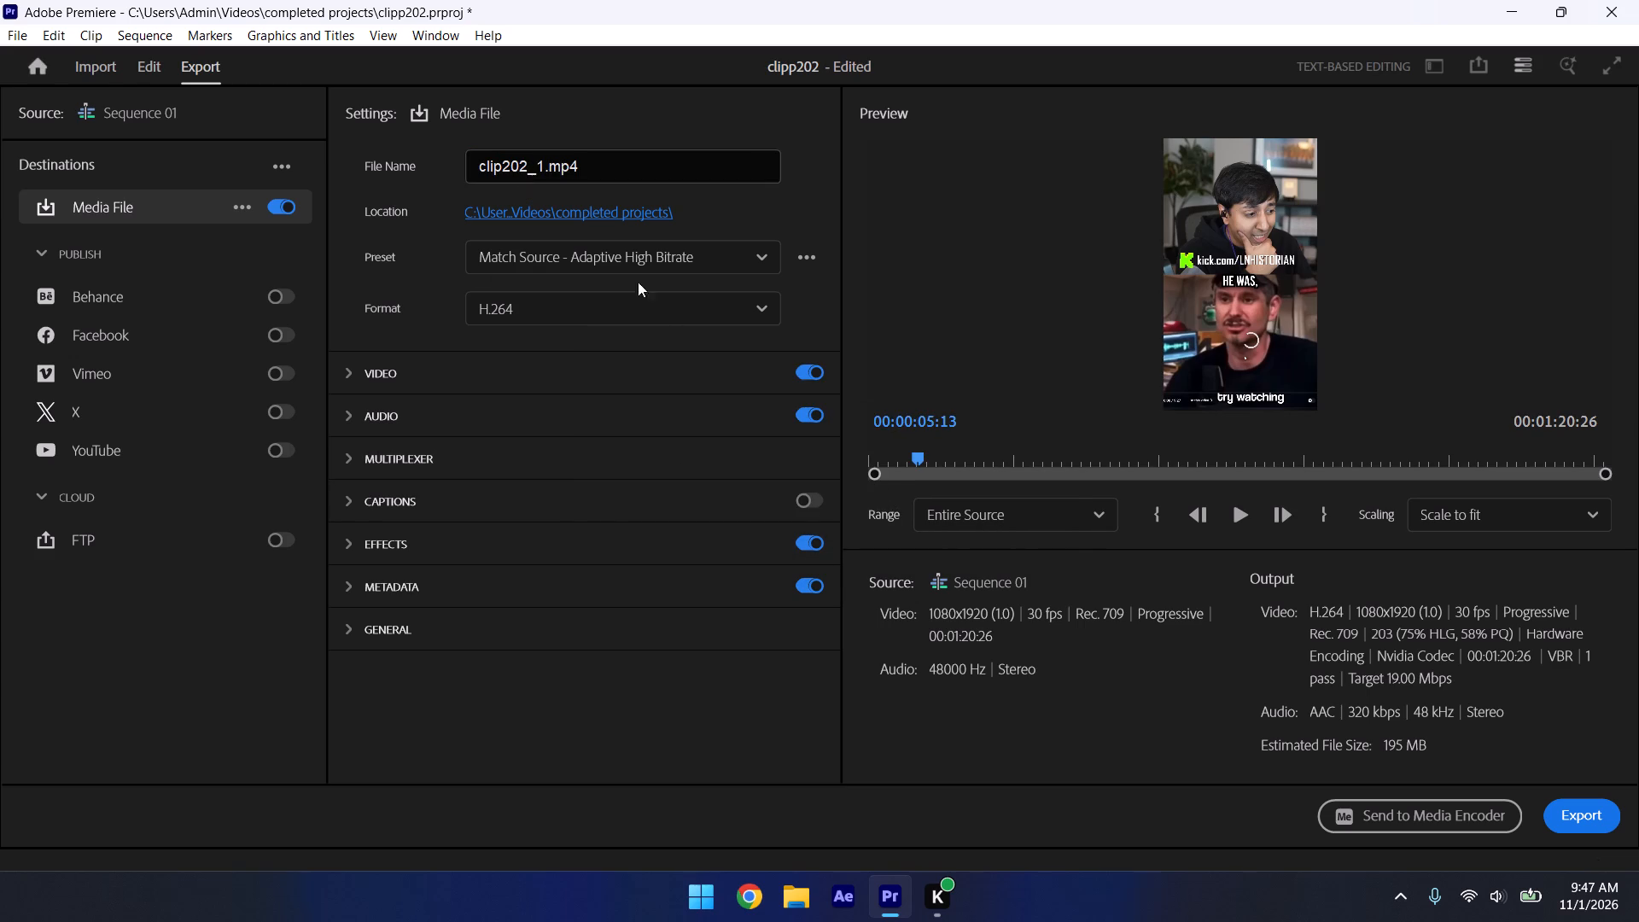
click(1601, 832)
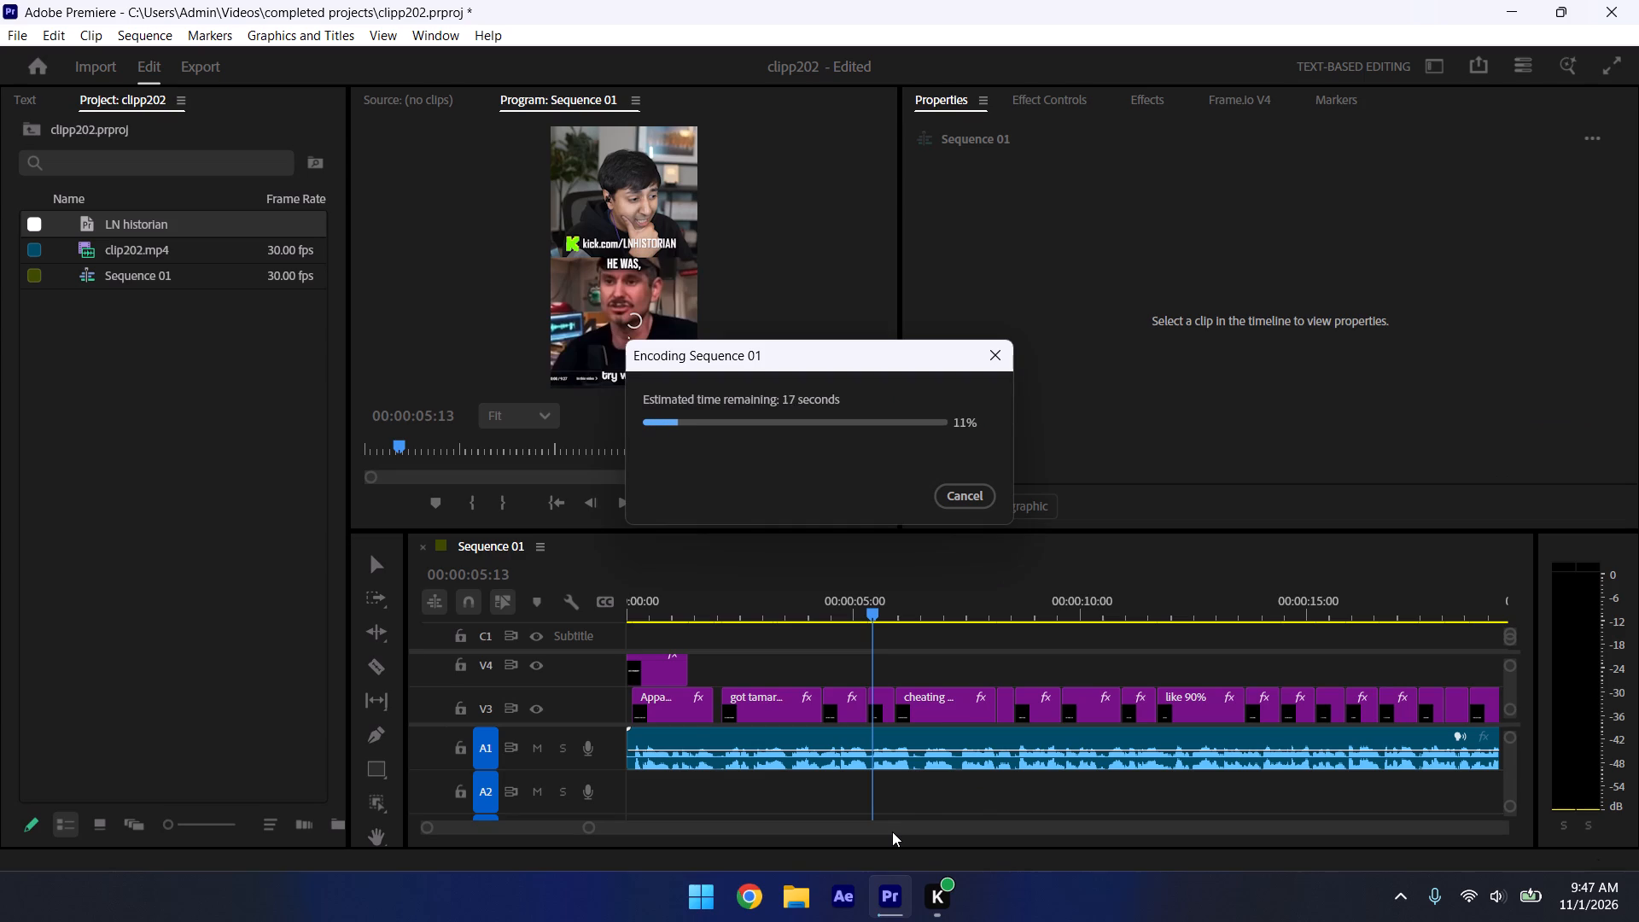
Open Google Chrome.
click(758, 906)
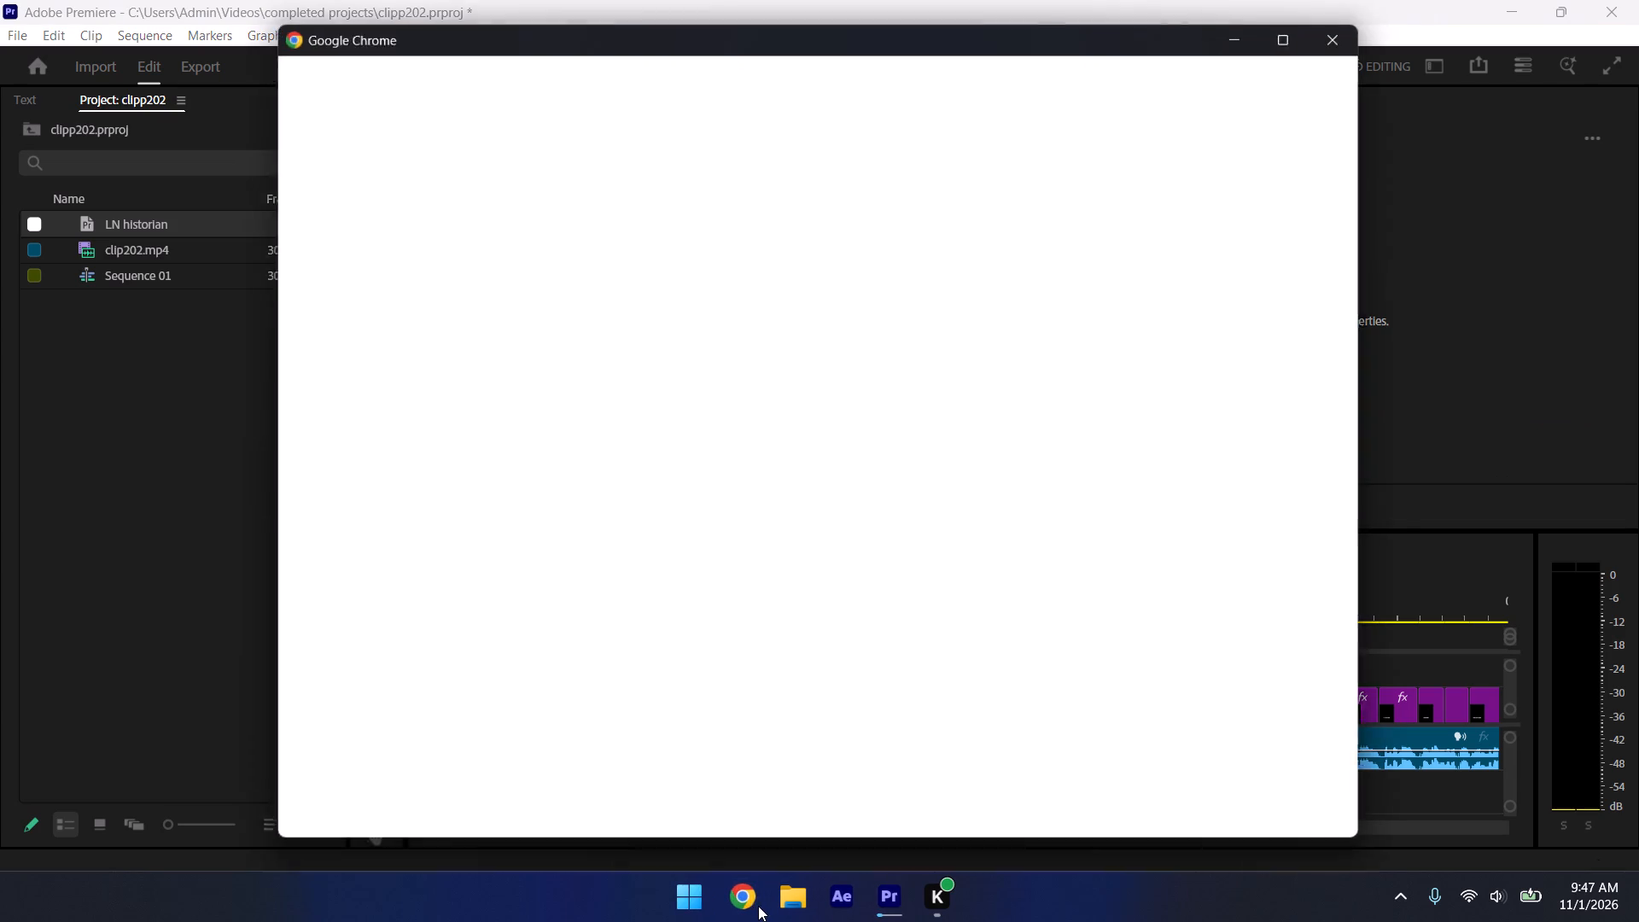
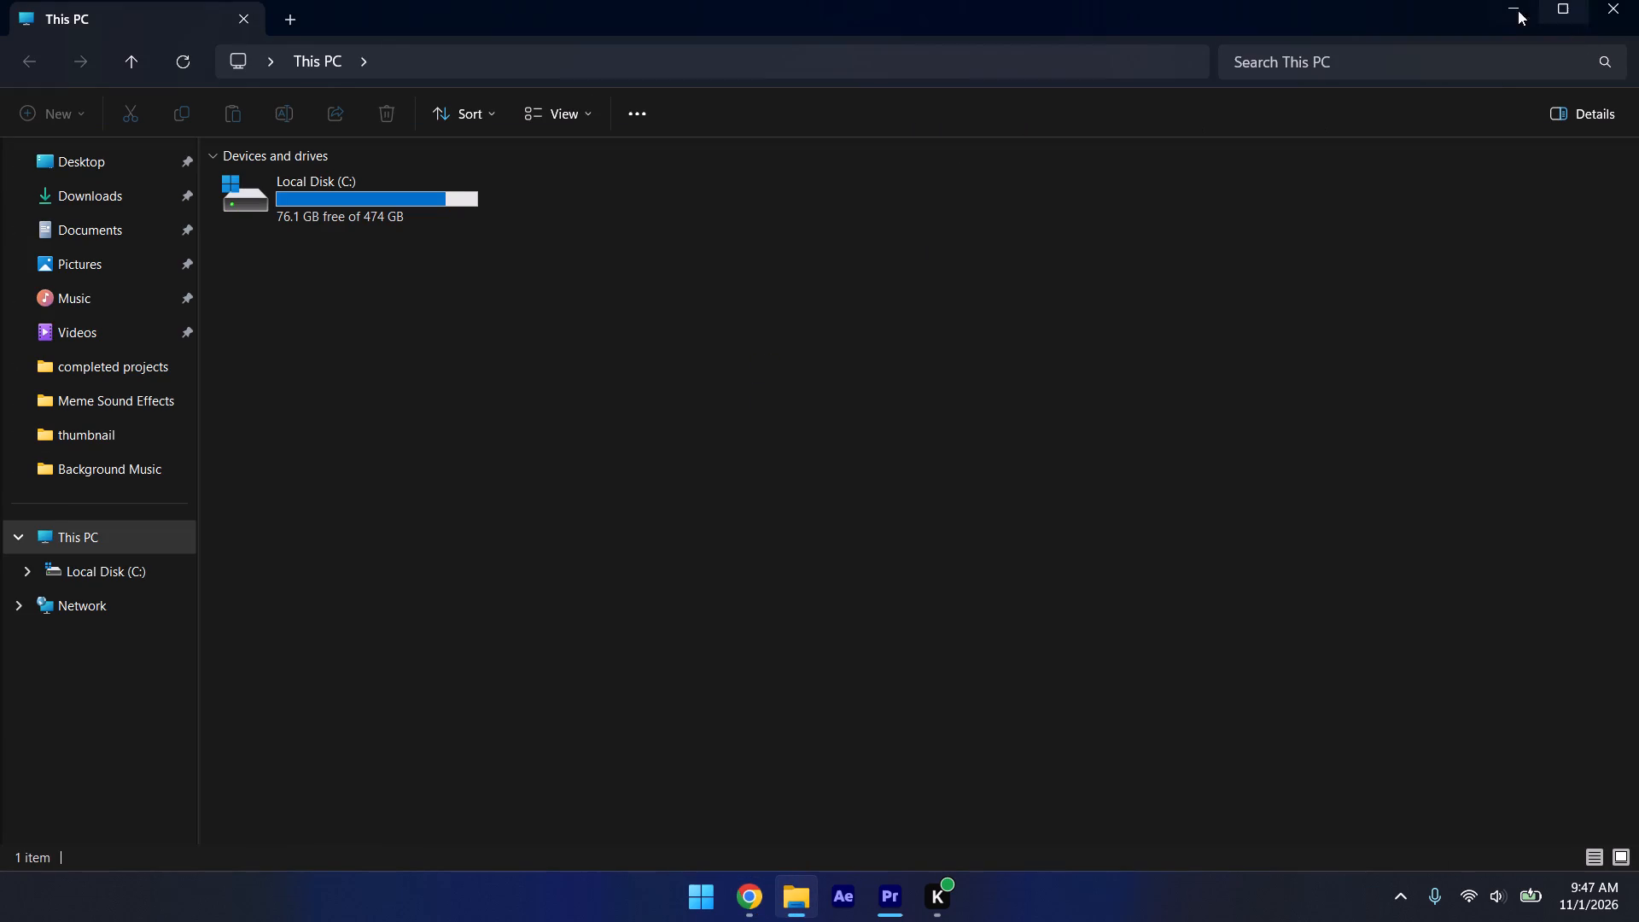
Upload clip202_1.mp4 from the completed projects folder to the shared Clips folder in Google Drive.
click(1572, 3)
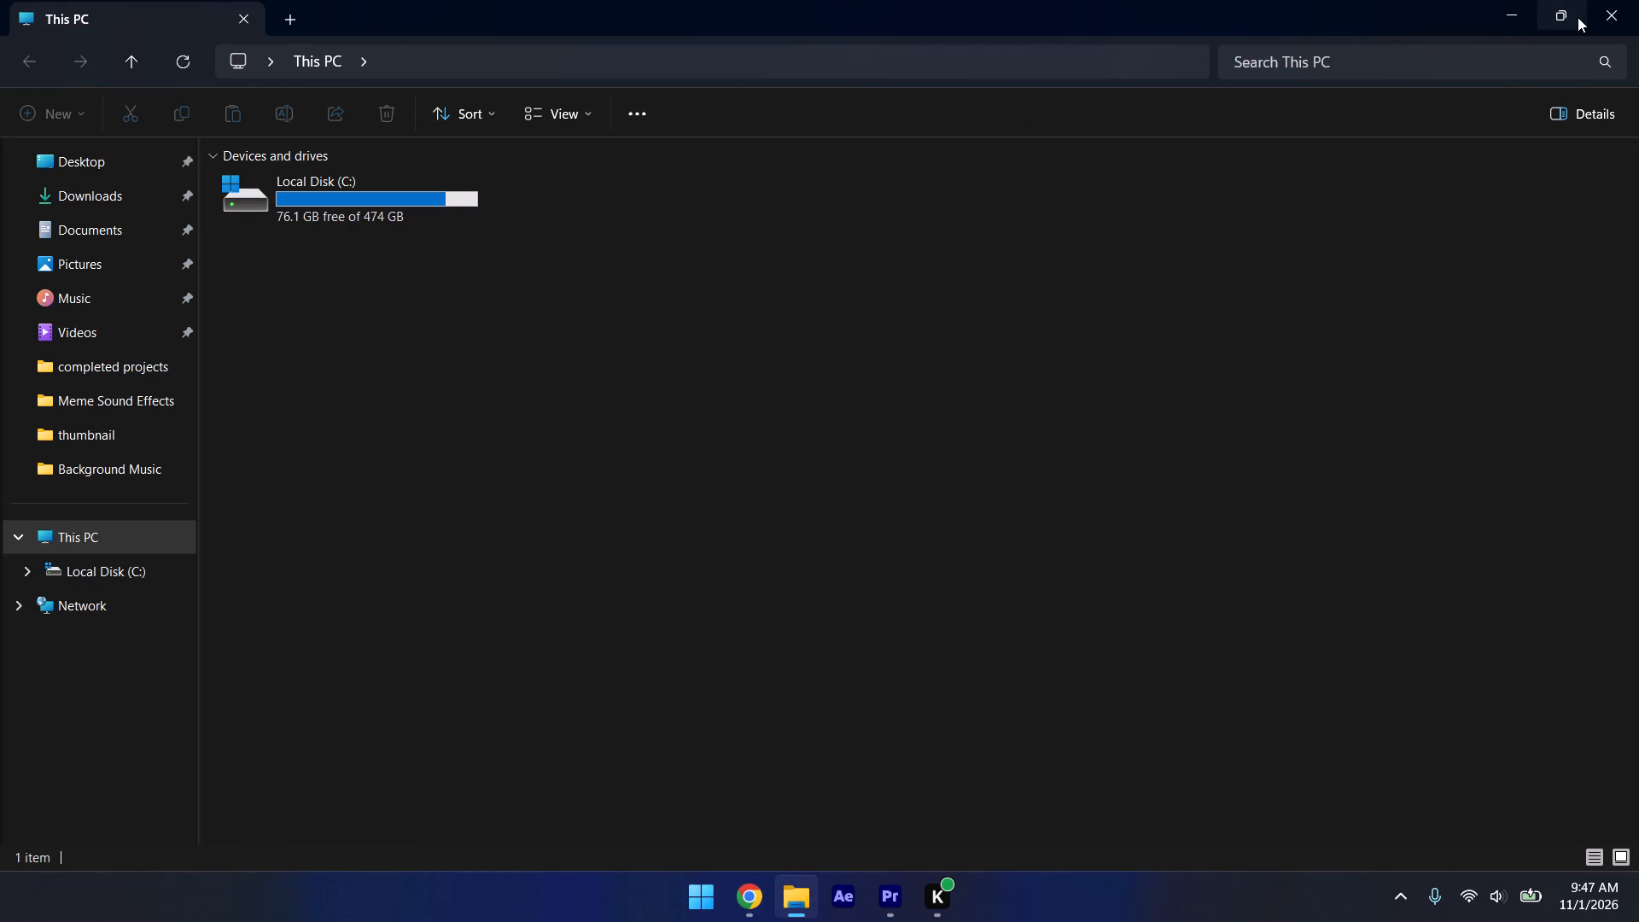
click(1561, 18)
click(1560, 2)
drag(1106, 2, 1638, 34)
click(1547, 4)
drag(1160, 2, 1638, 2)
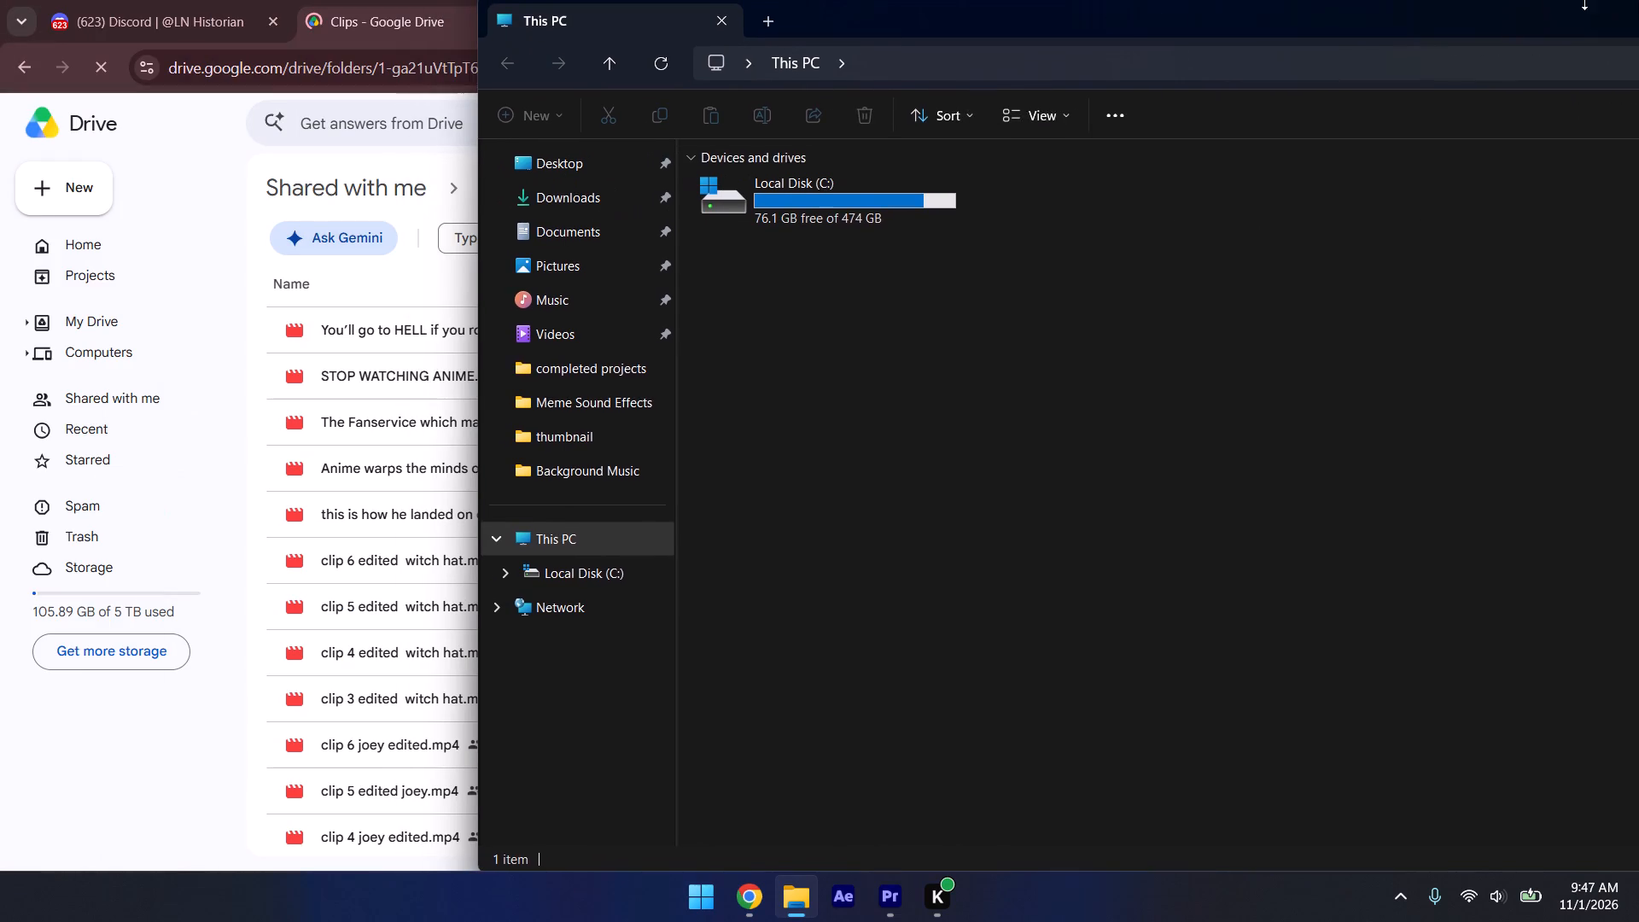
click(598, 375)
click(790, 190)
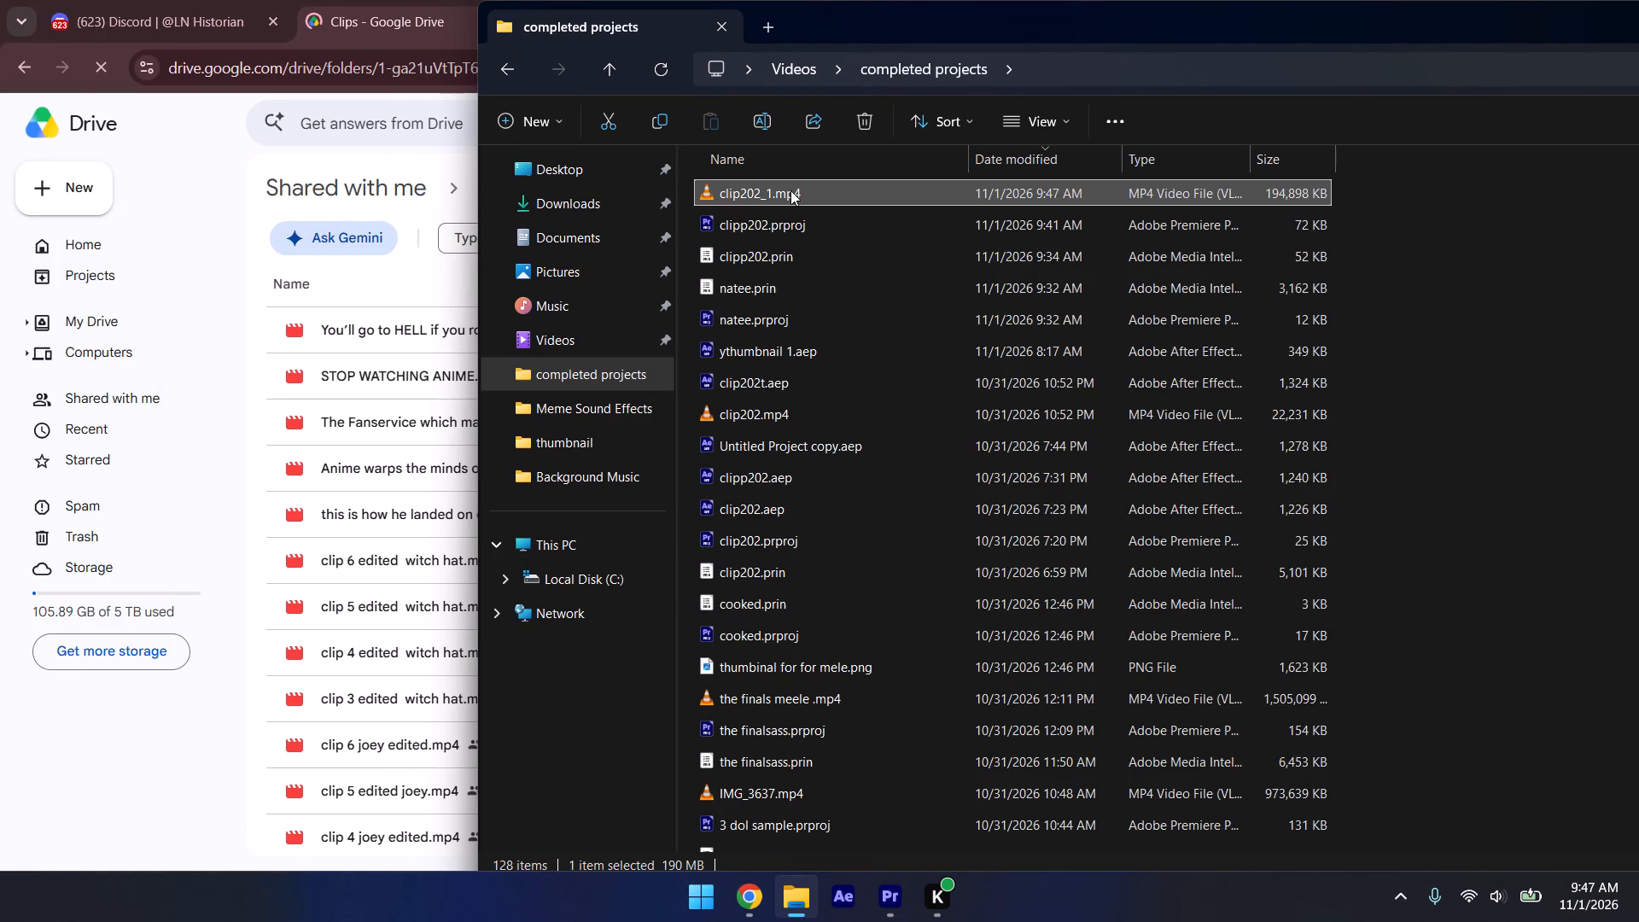
right_click(789, 190)
click(730, 193)
drag(731, 195, 348, 529)
click(1636, 0)
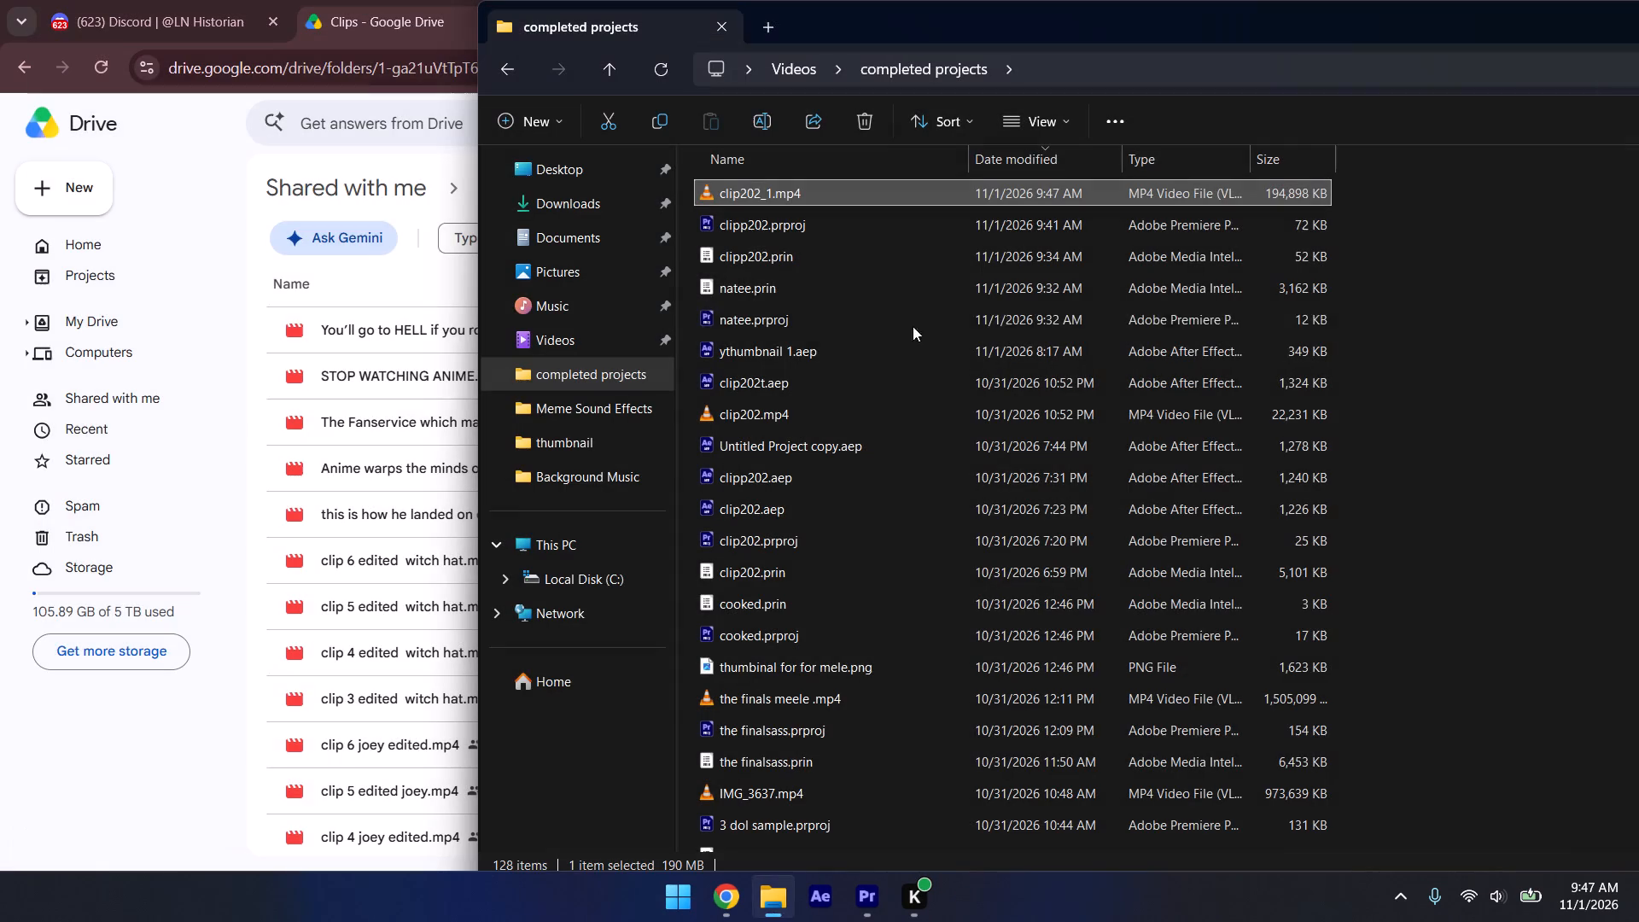
drag(729, 189, 341, 452)
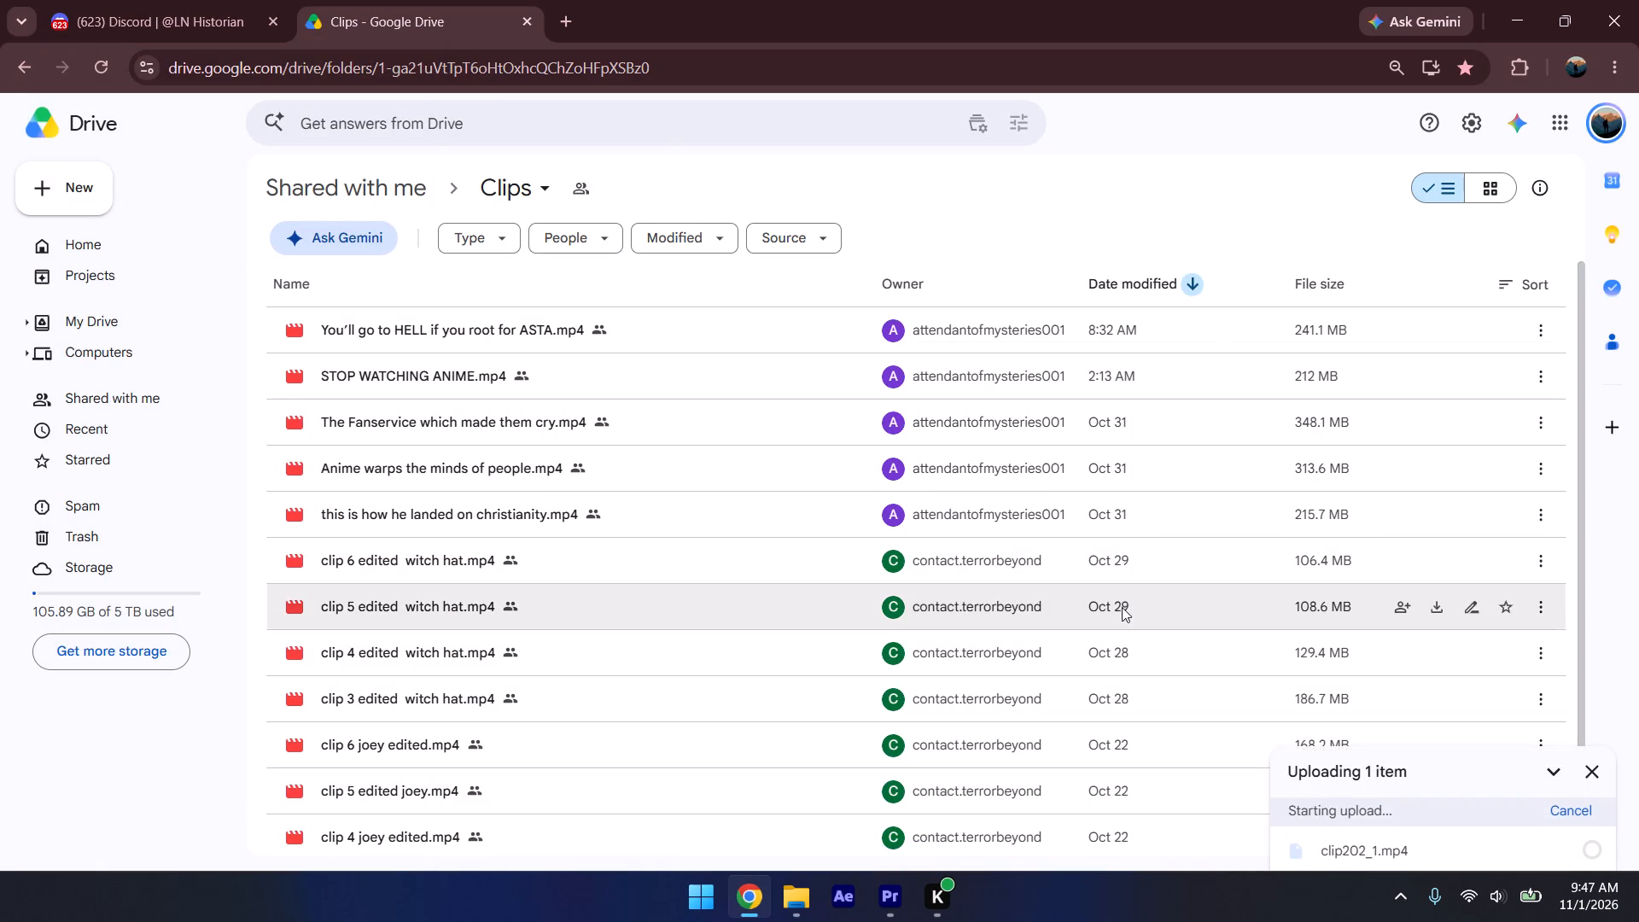
Switch to Premiere and close it, saving the changes to clipp202.prproj.
click(900, 902)
click(1638, 0)
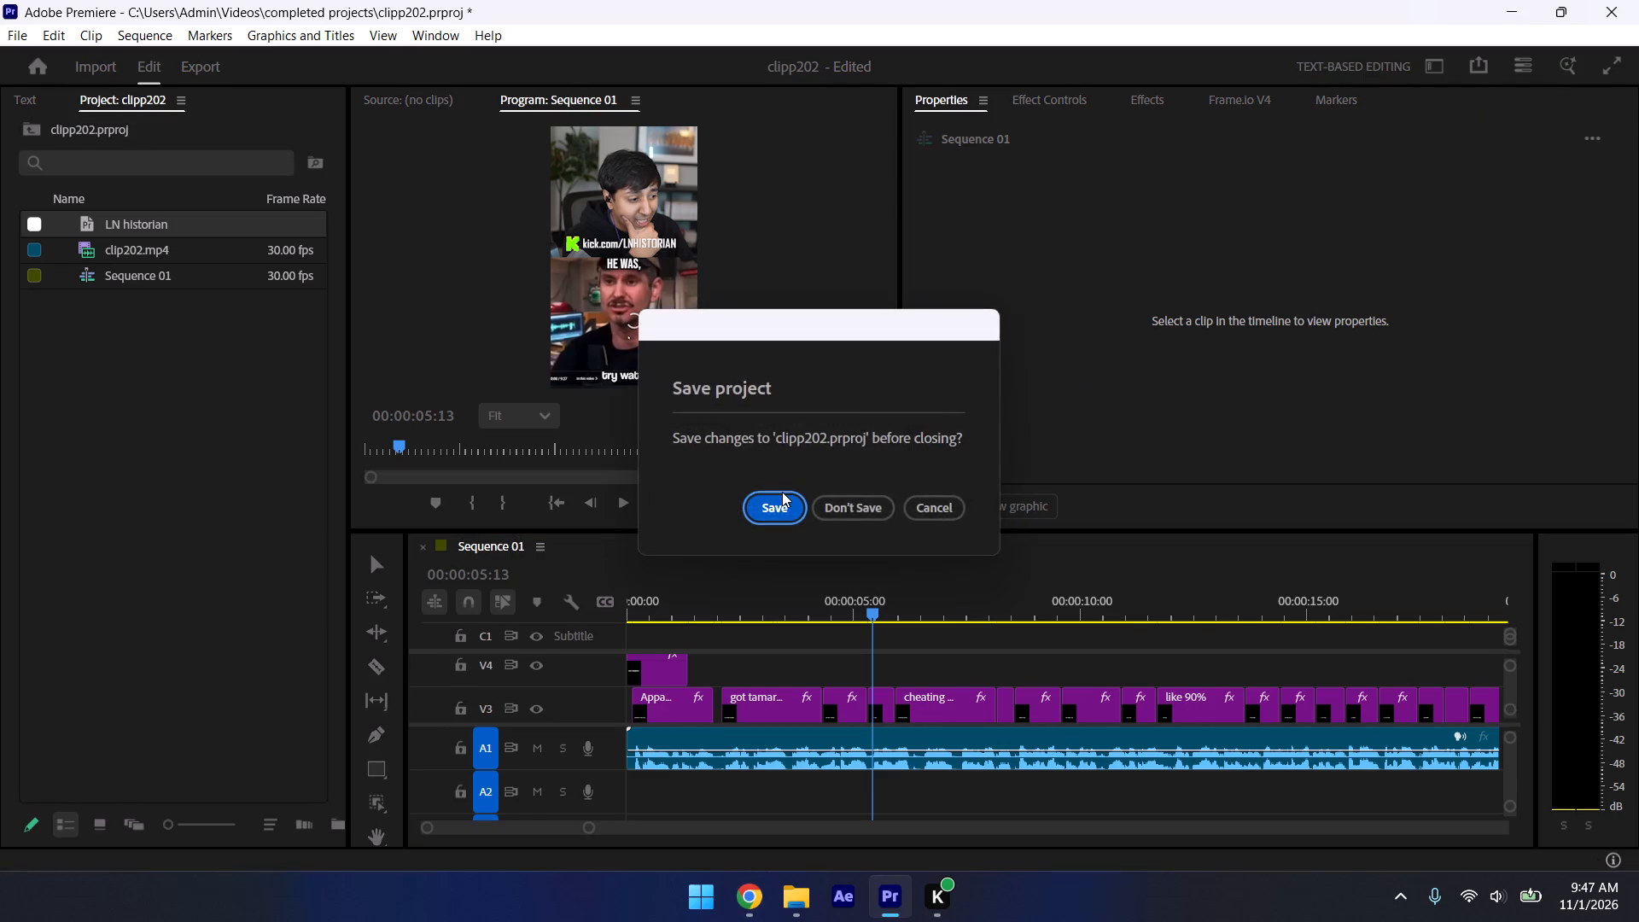
click(765, 514)
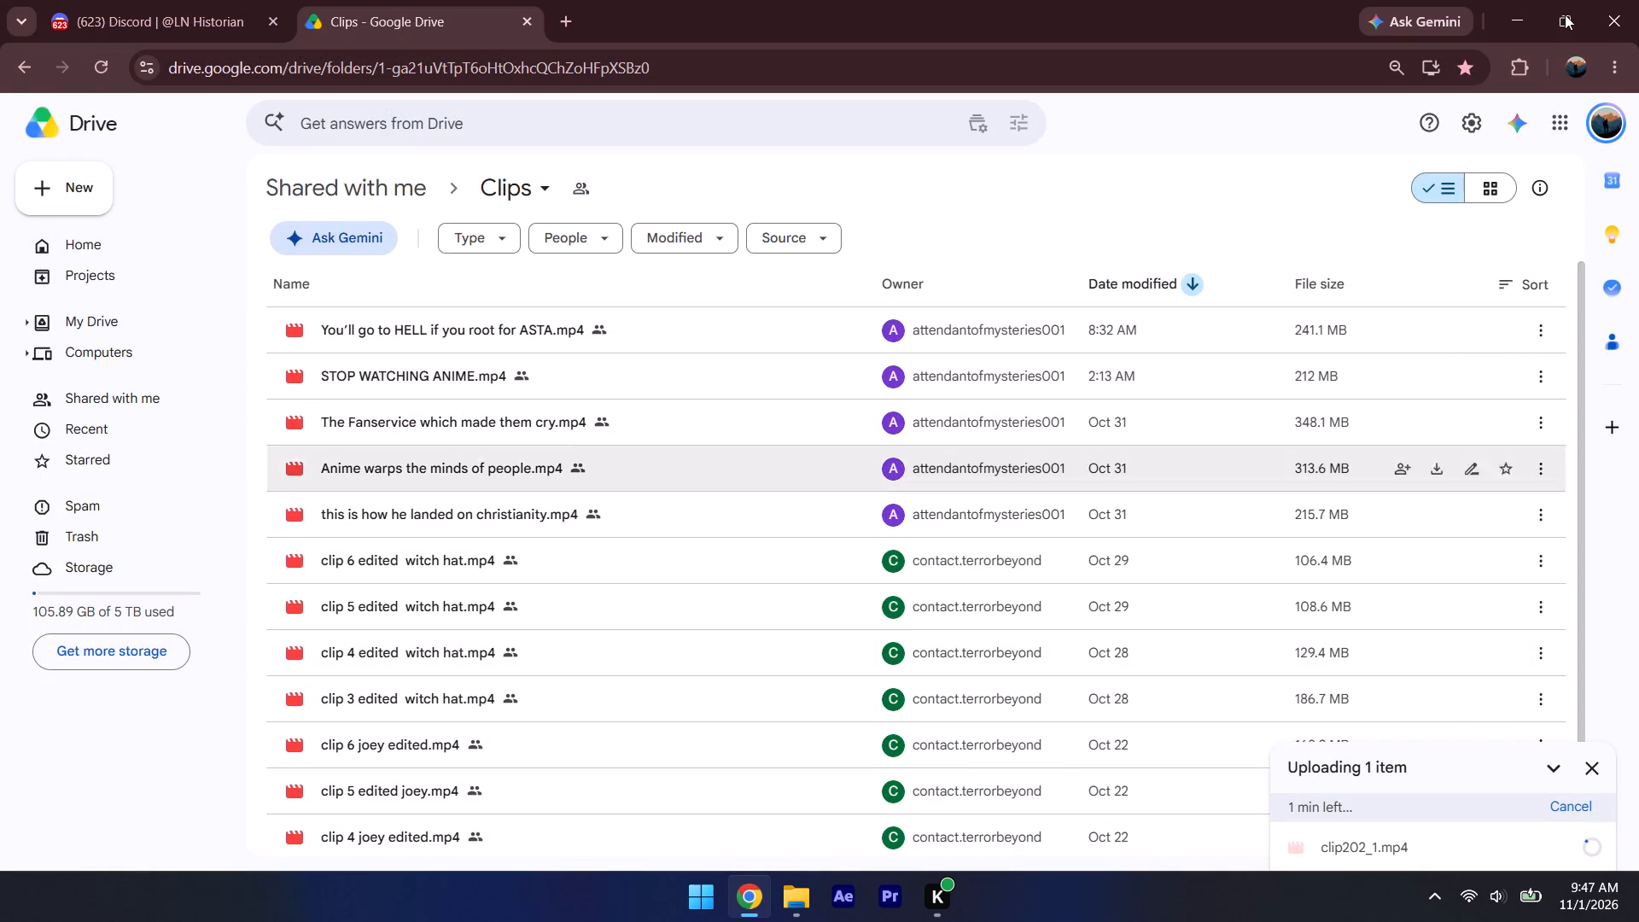
Start Adobe Premiere again.
click(883, 900)
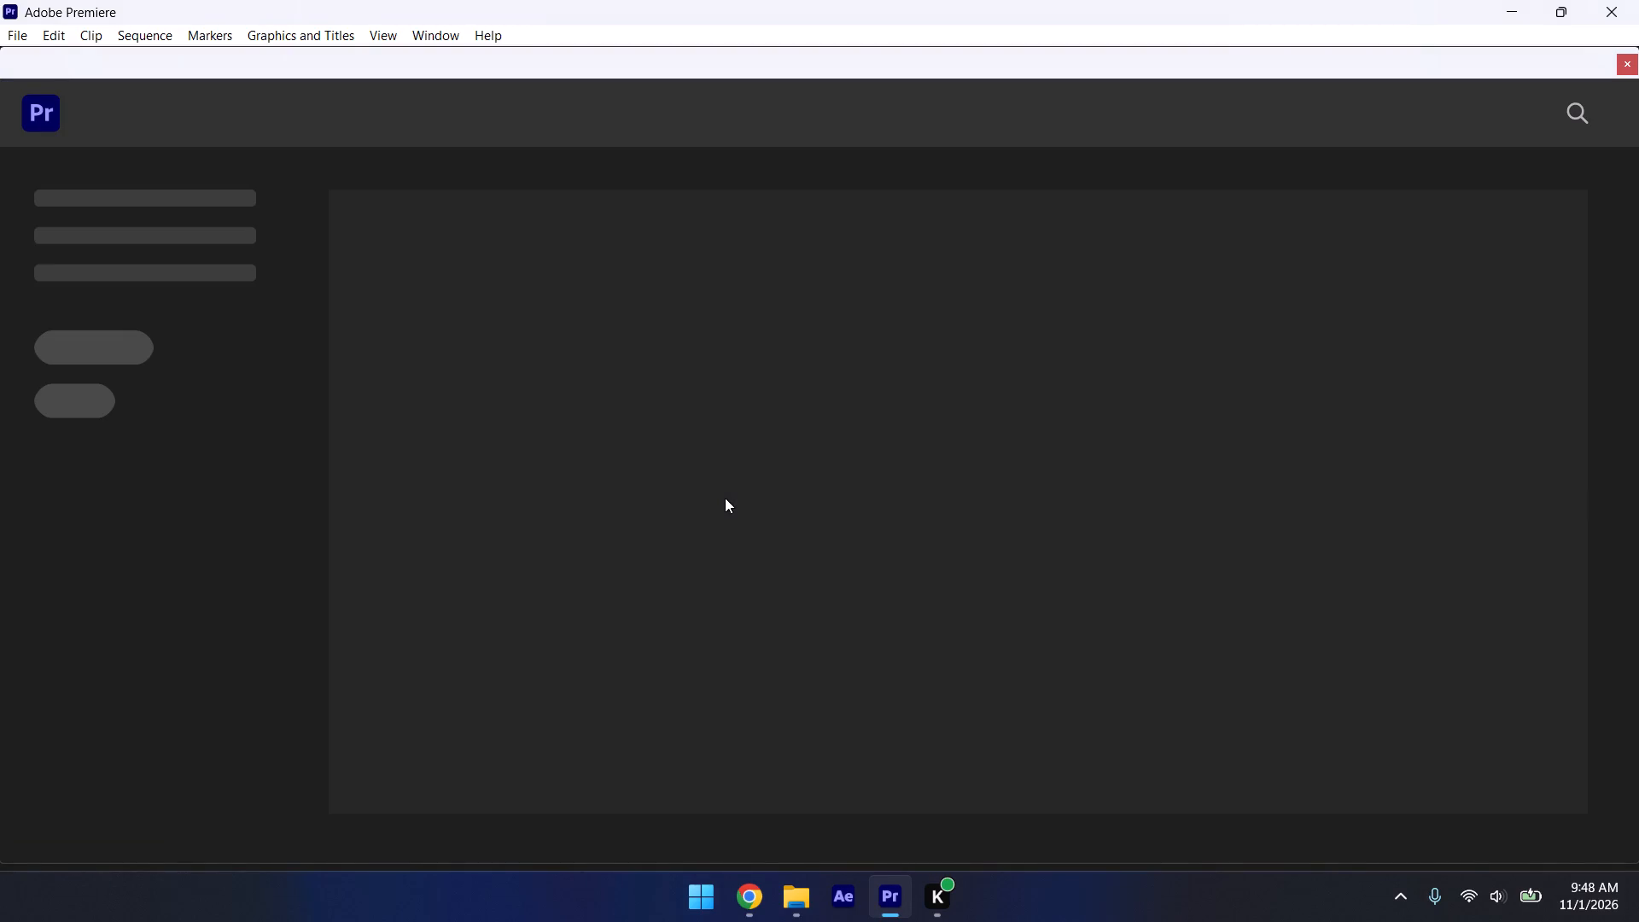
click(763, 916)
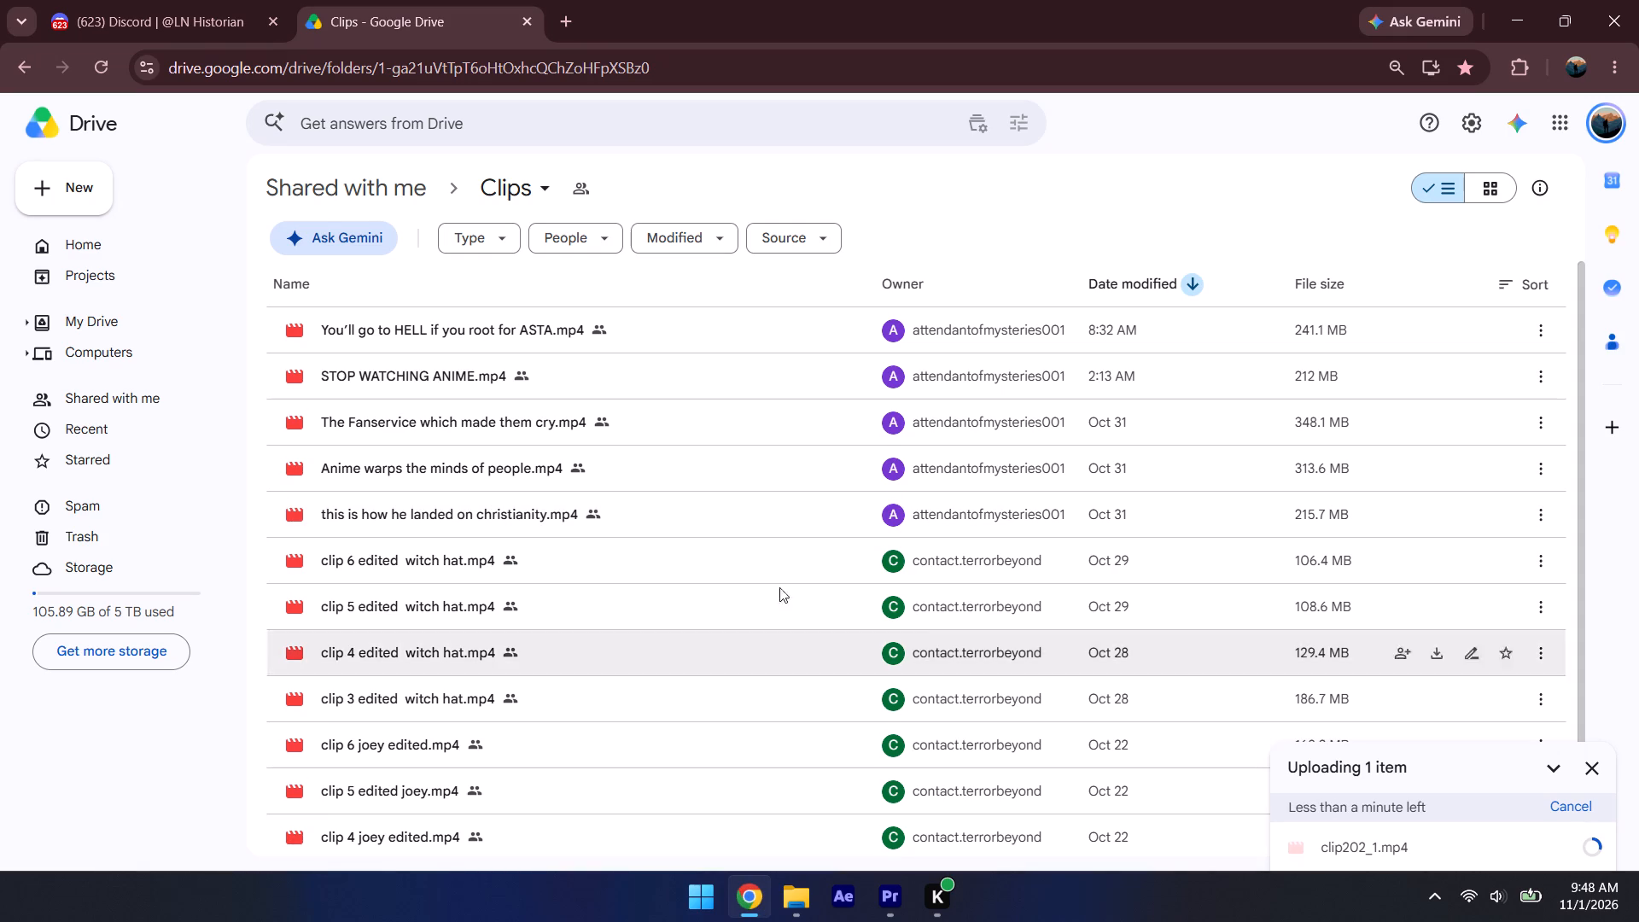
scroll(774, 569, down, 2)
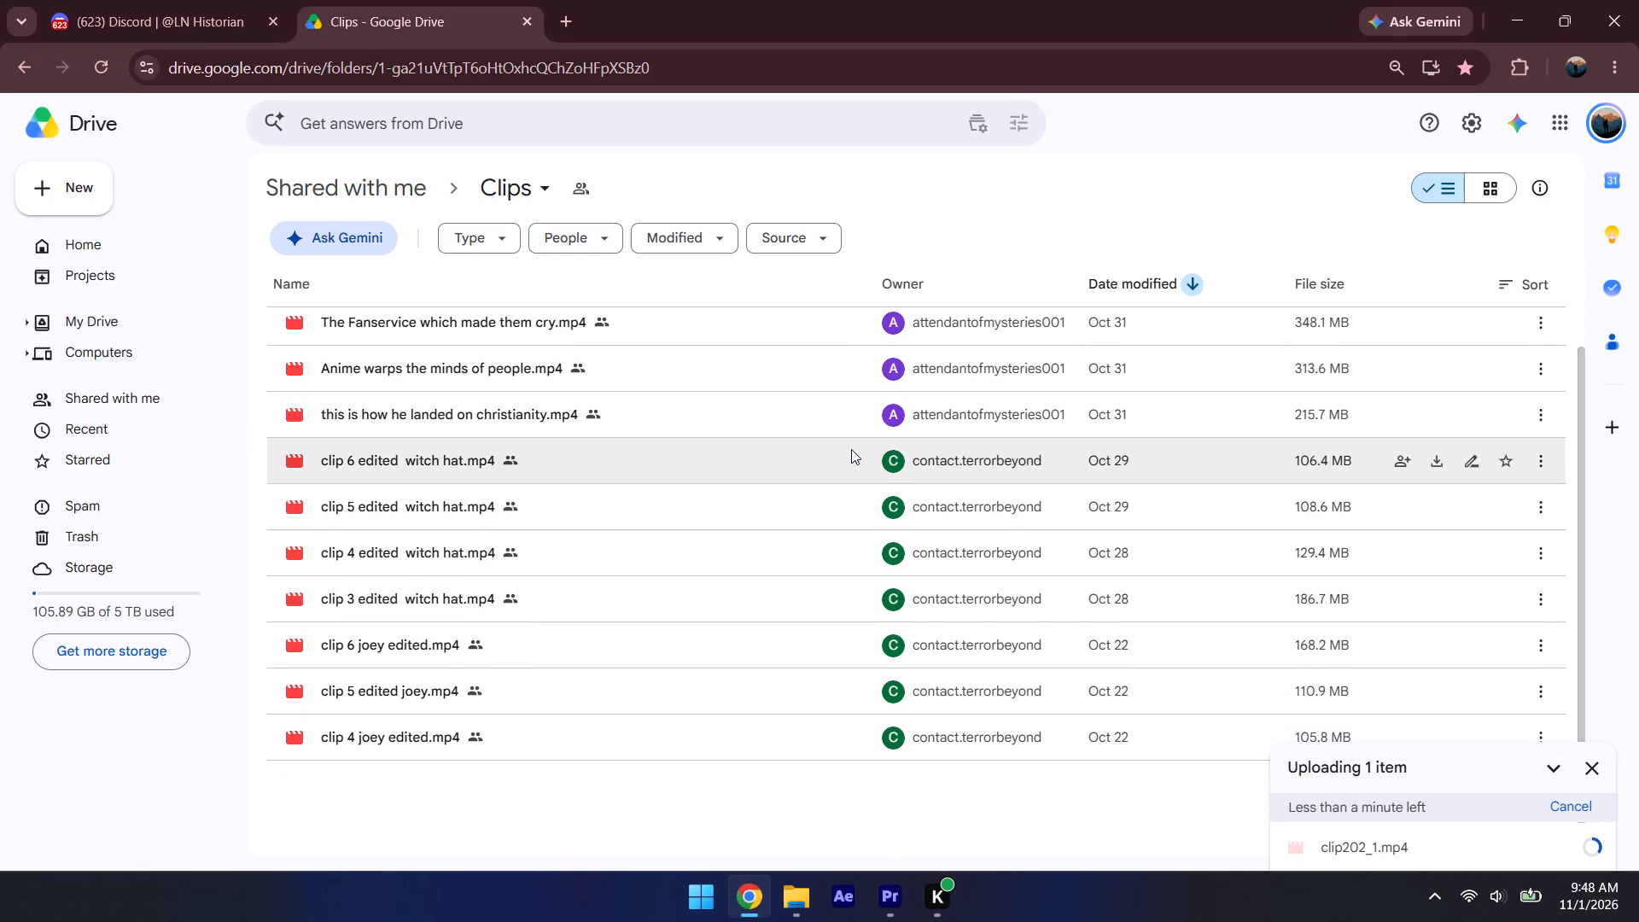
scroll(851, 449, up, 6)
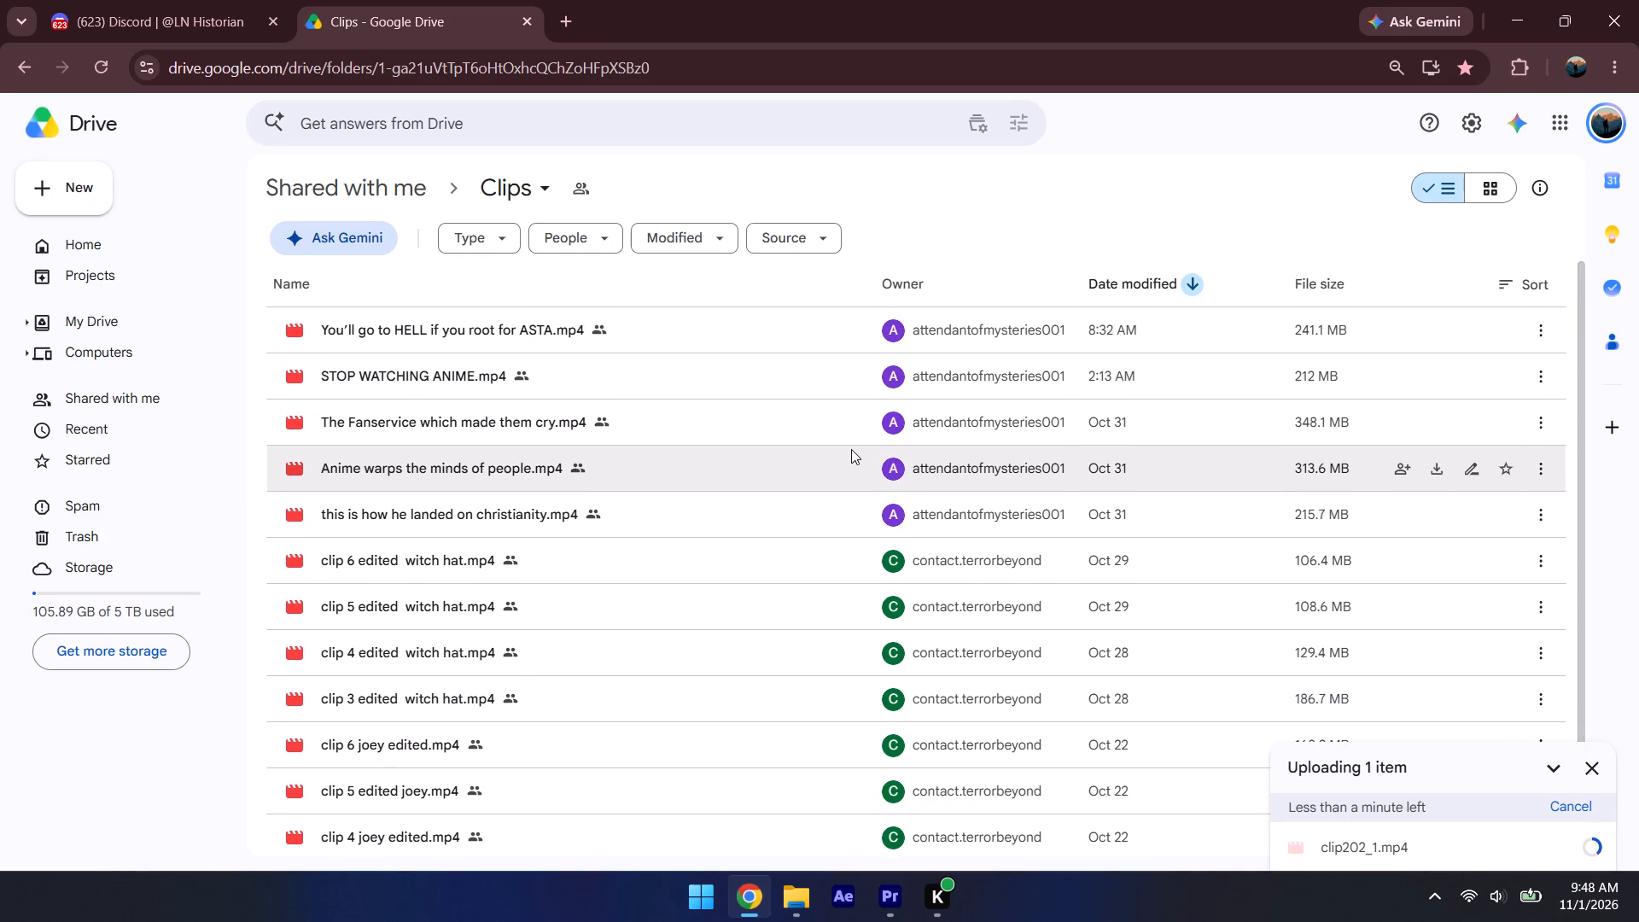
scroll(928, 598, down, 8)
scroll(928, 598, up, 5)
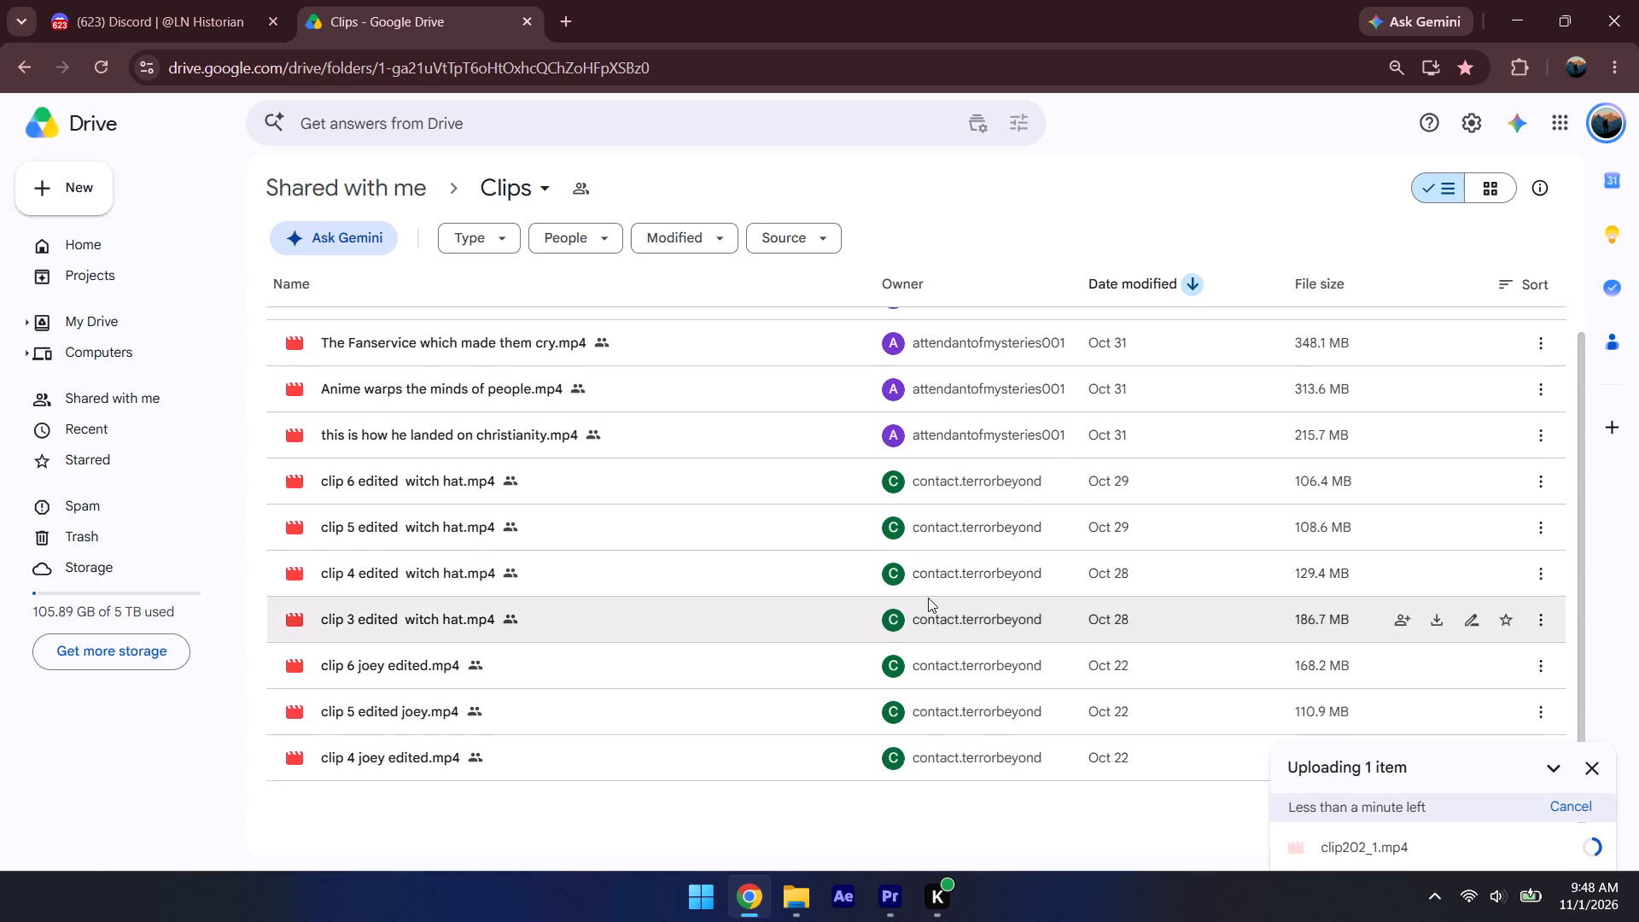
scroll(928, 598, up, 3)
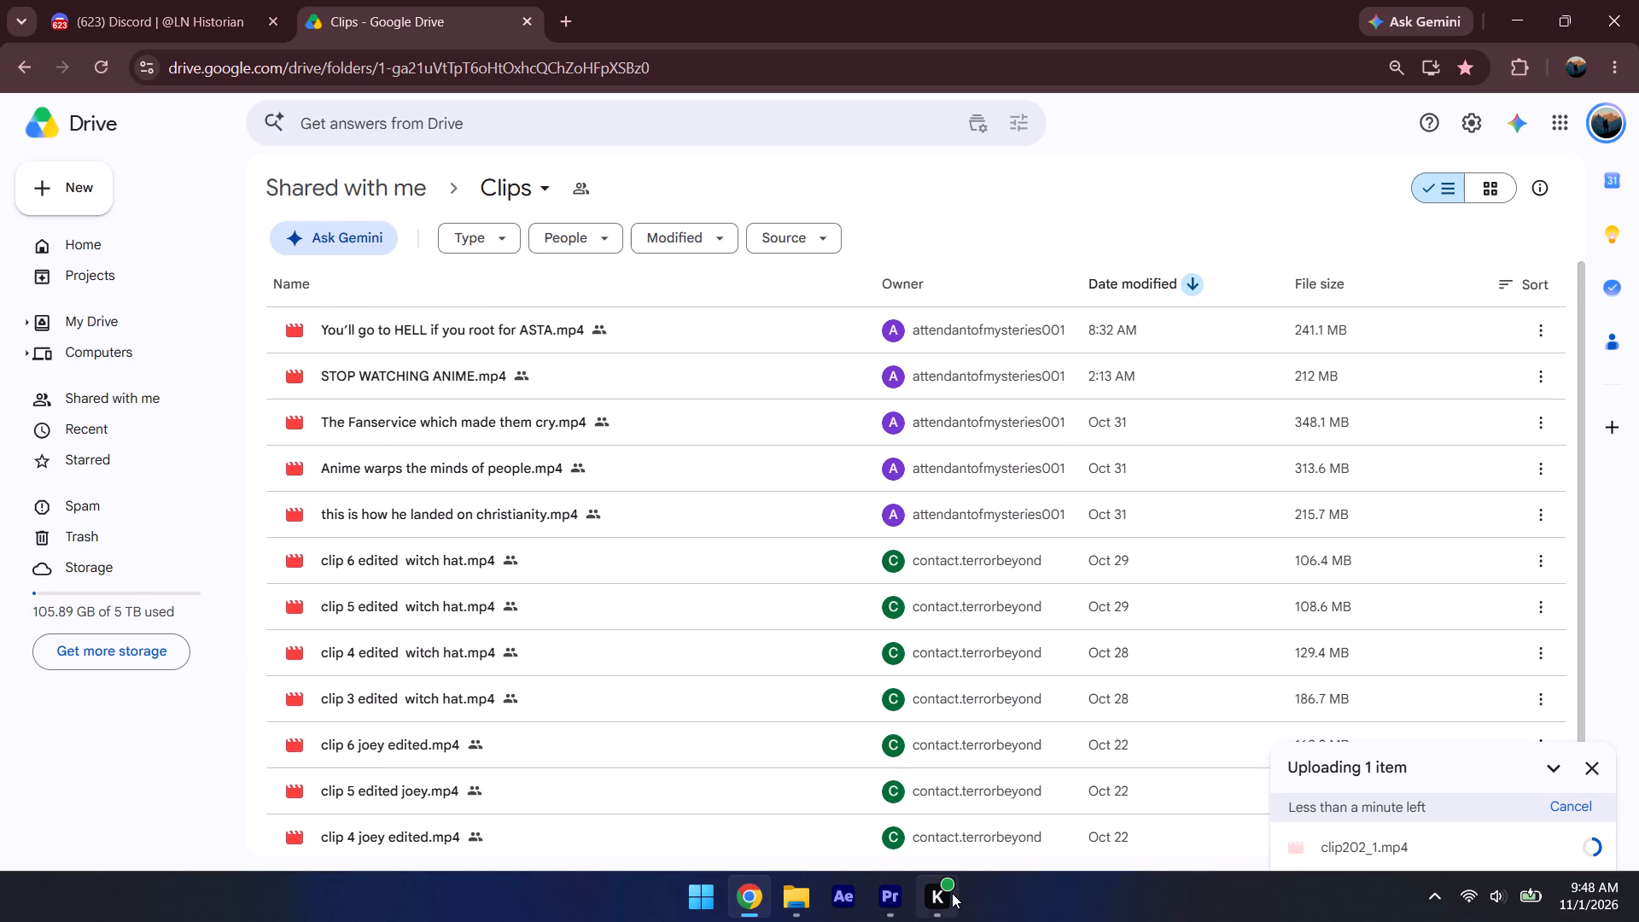
Return to Premiere and open the recent clip202 project.
click(892, 912)
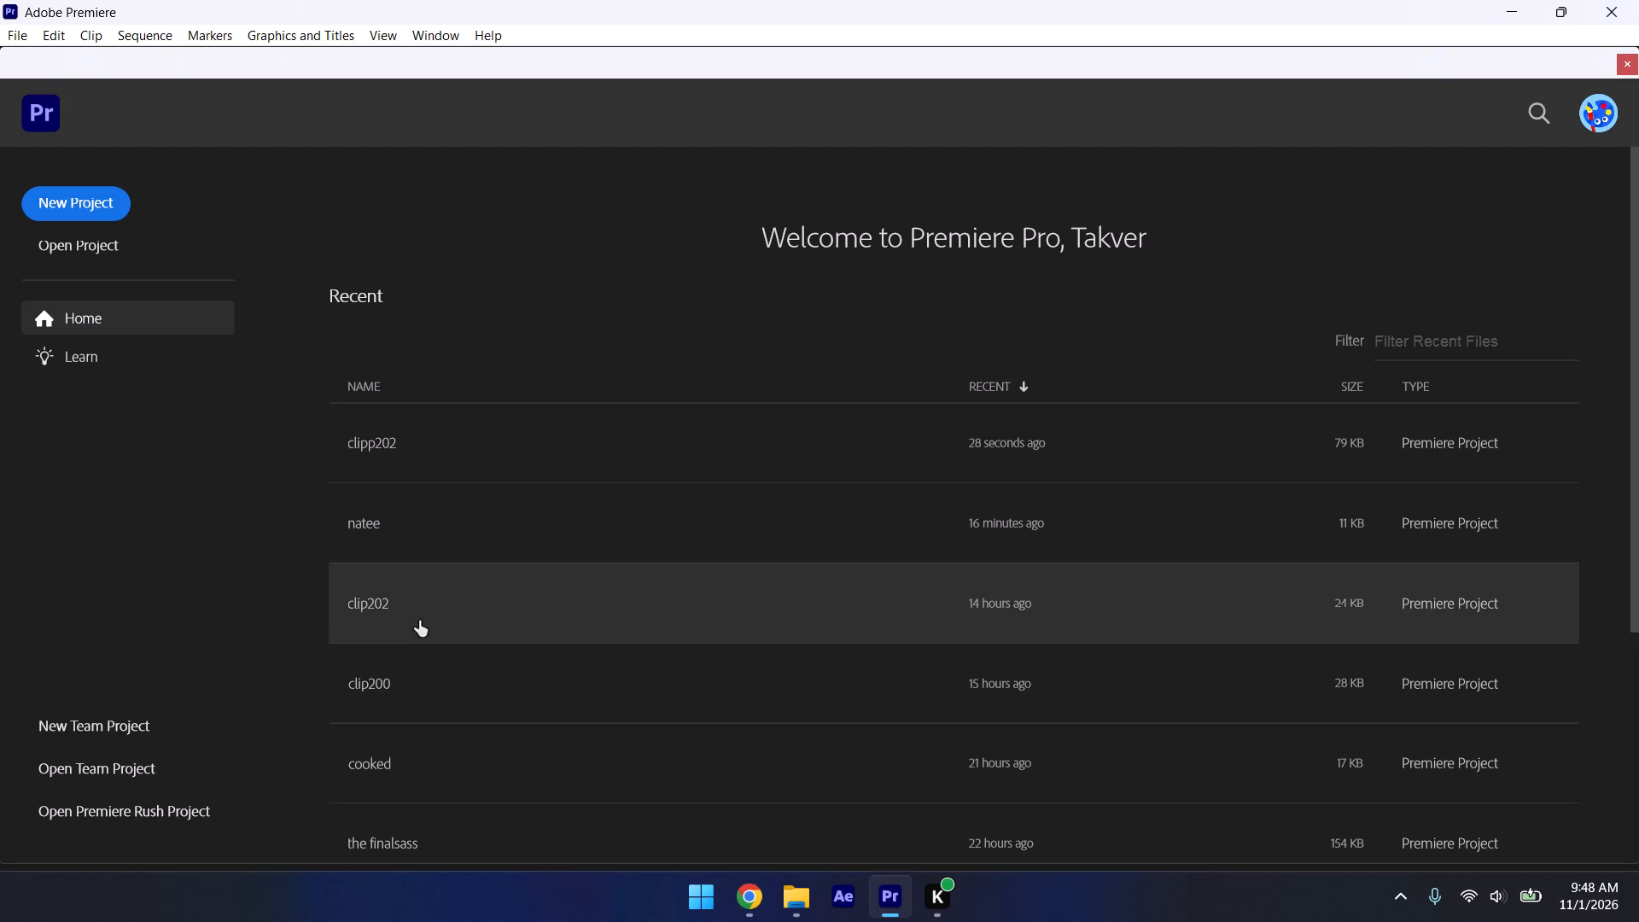
click(419, 621)
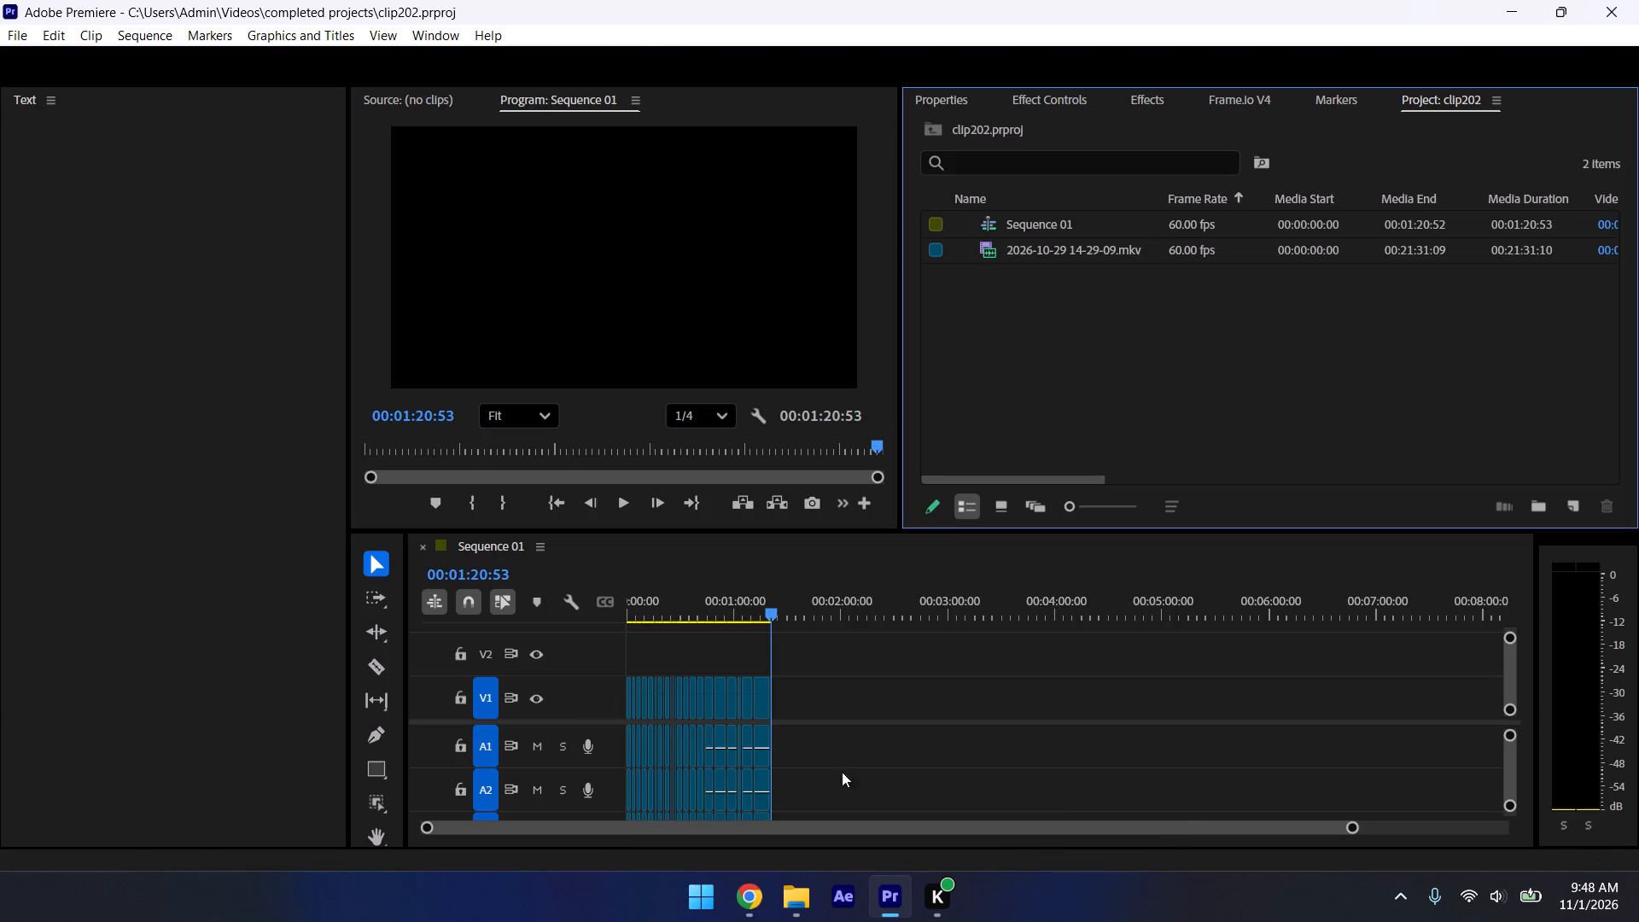
drag(772, 683, 1638, 735)
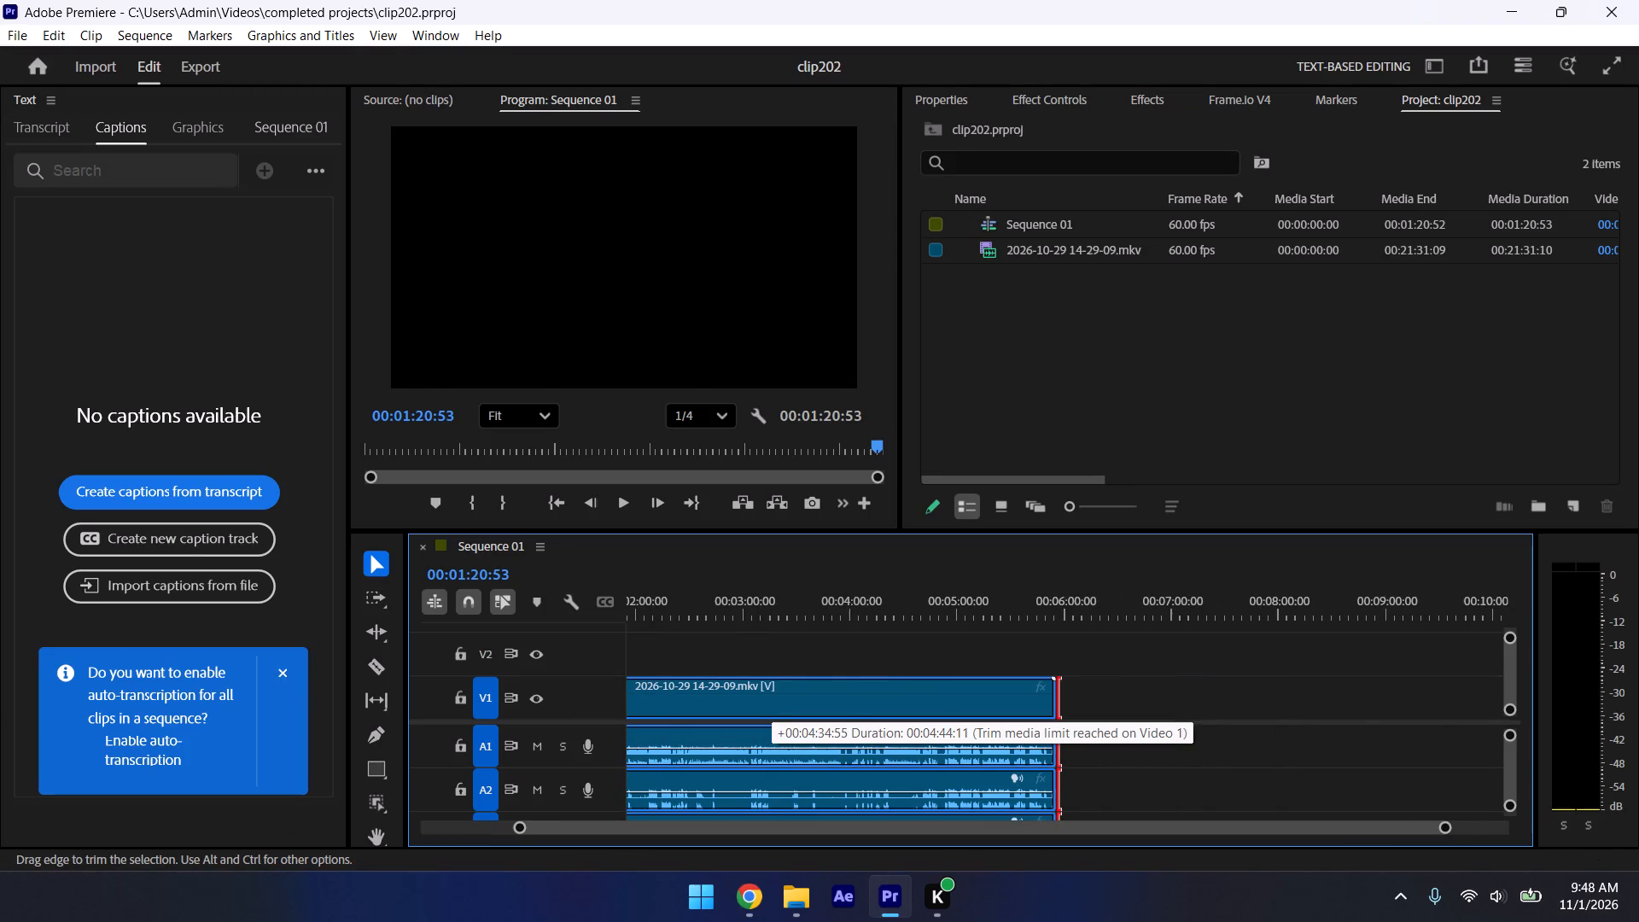
drag(1638, 735, 1638, 734)
drag(1310, 828, 1382, 853)
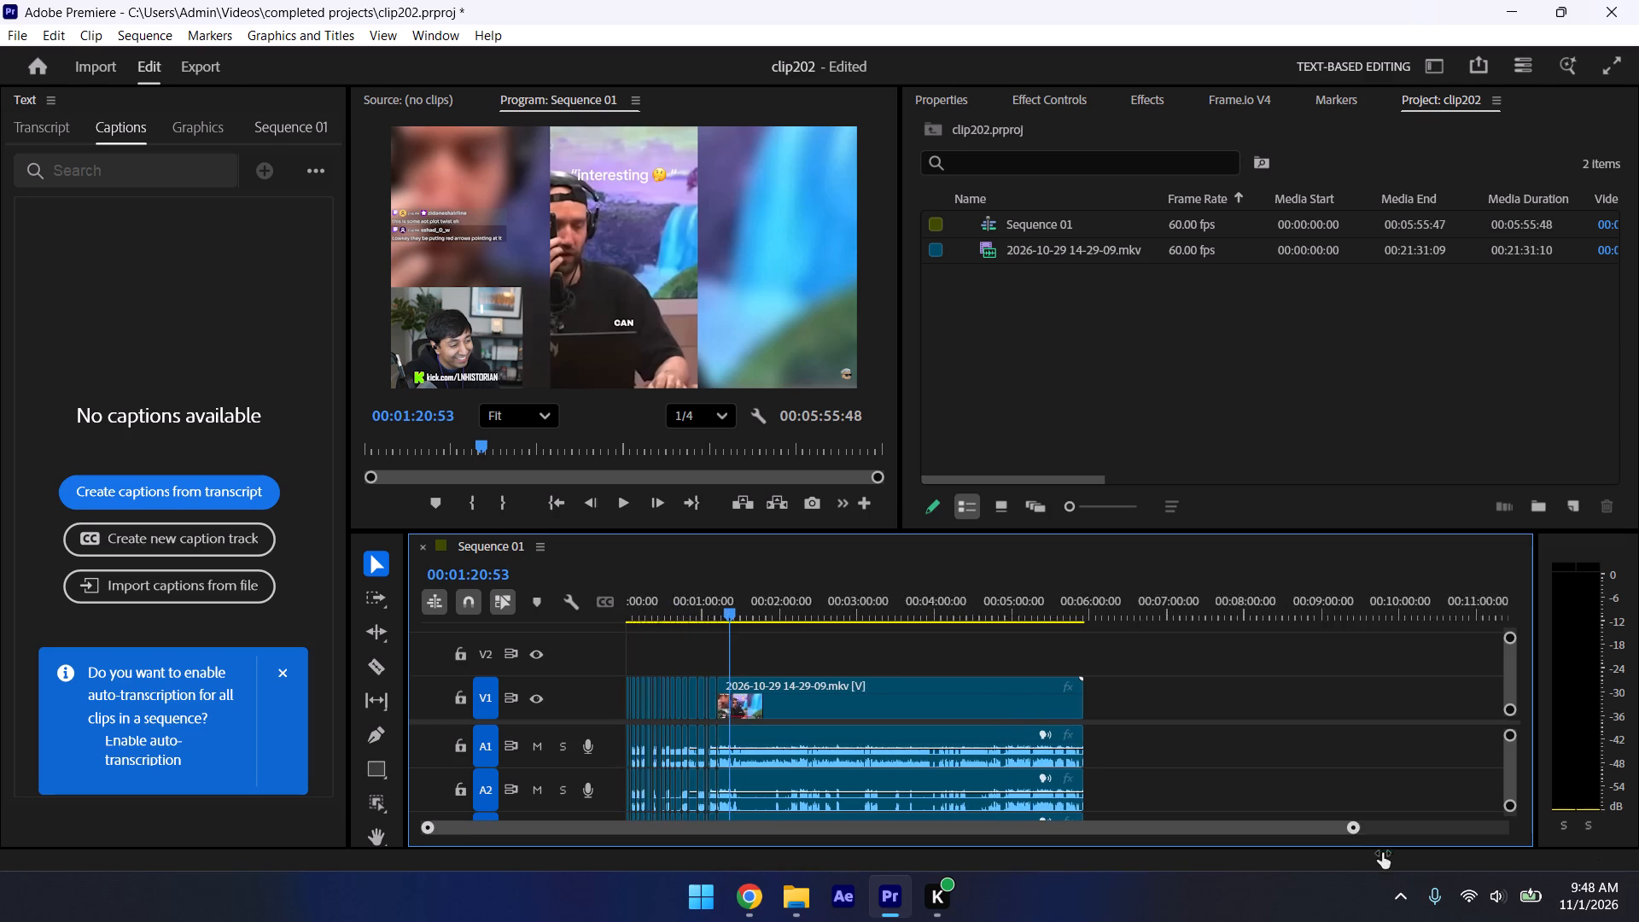
drag(1382, 853, 1399, 859)
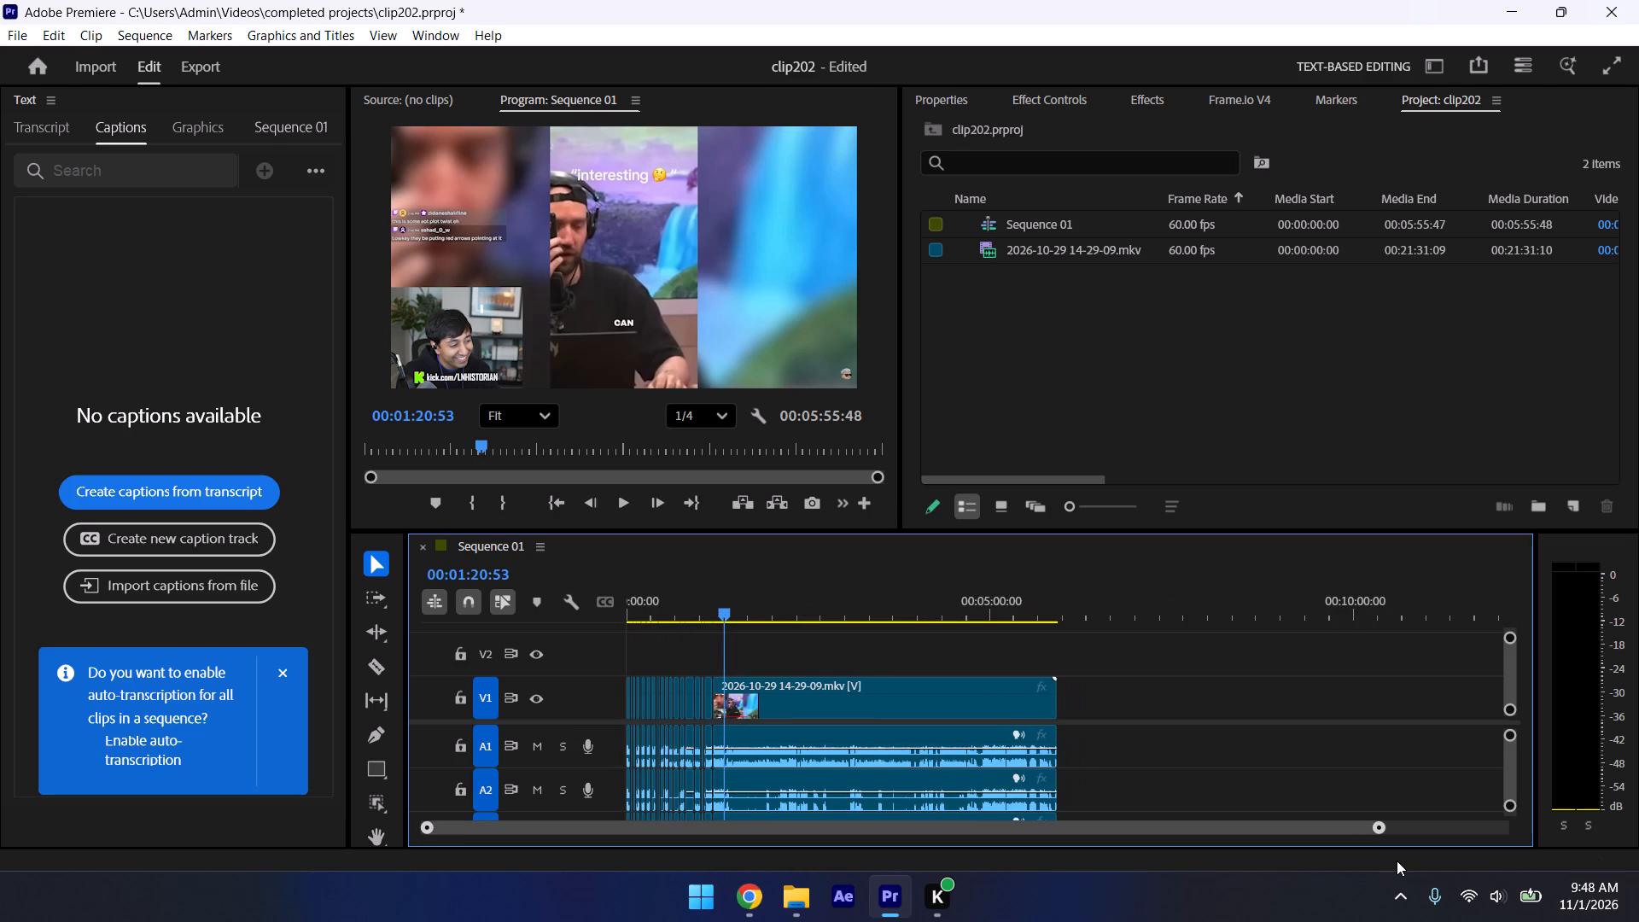
Play back the extended footage in Sequence 01 from about 00:02:11 to review it.
click(748, 906)
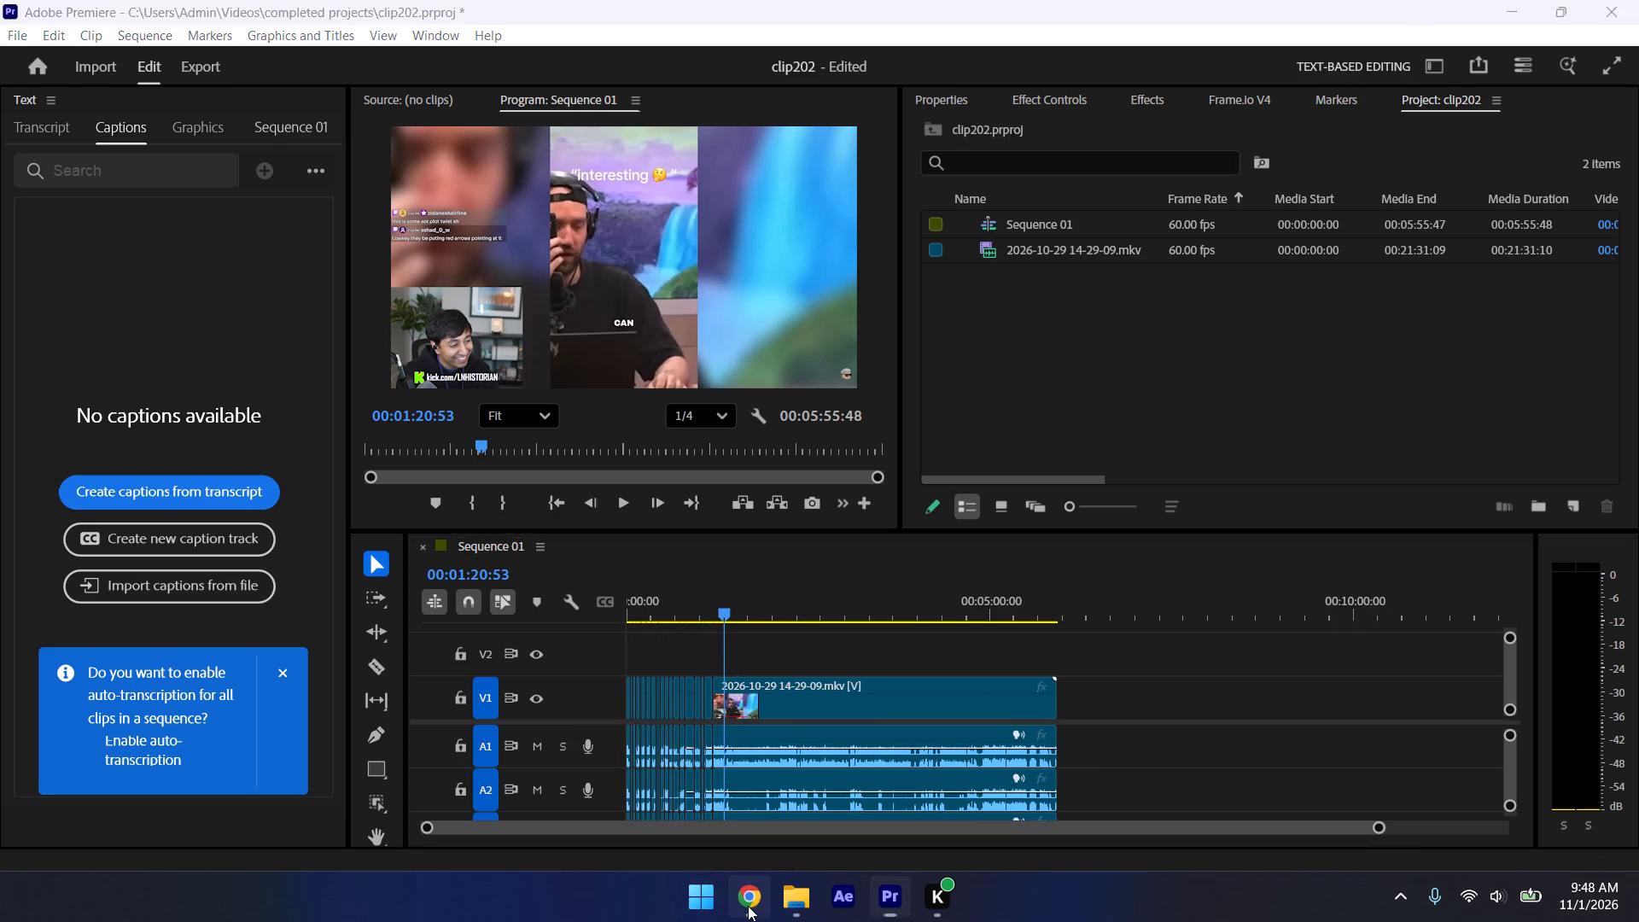
click(896, 901)
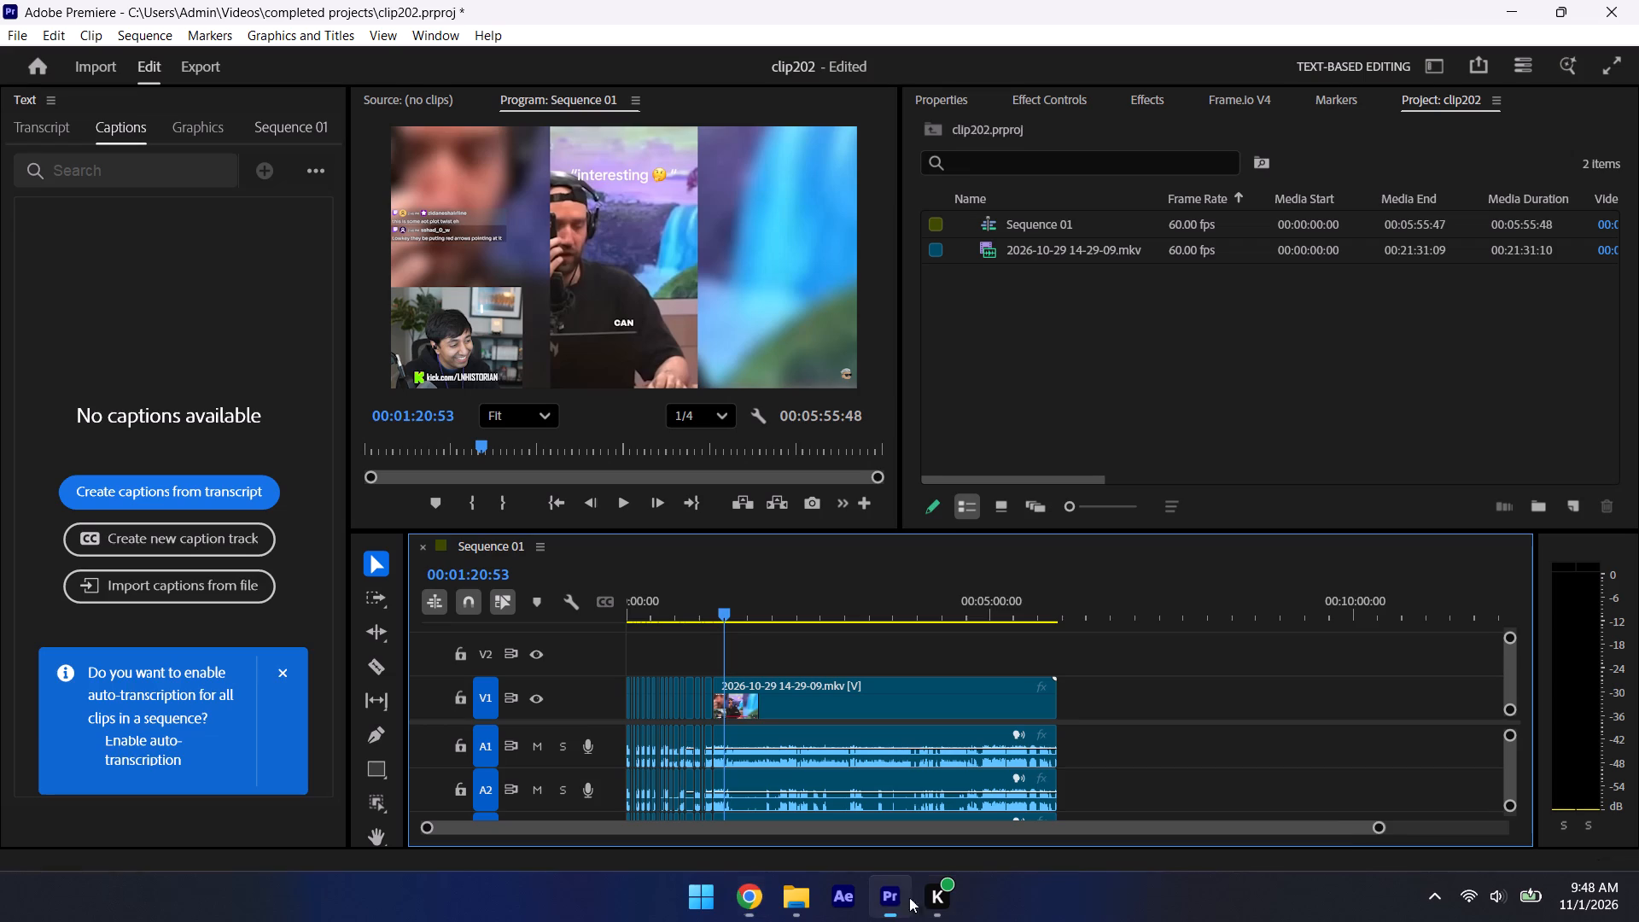
drag(1380, 831, 1133, 807)
key(space)
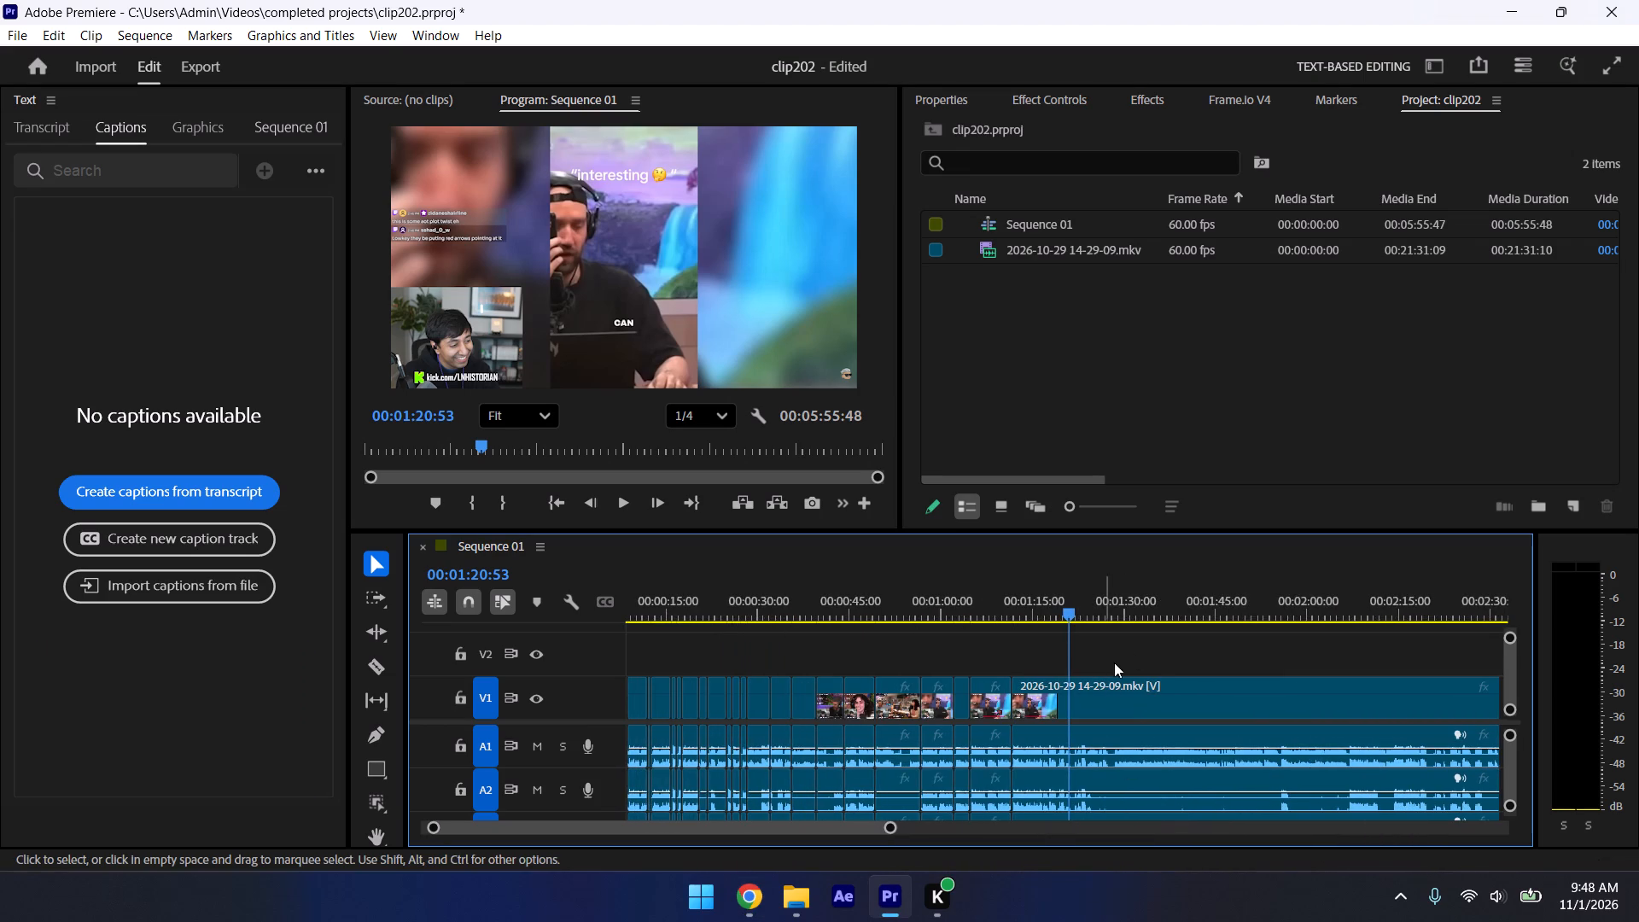
click(1353, 608)
click(1379, 610)
key(space)
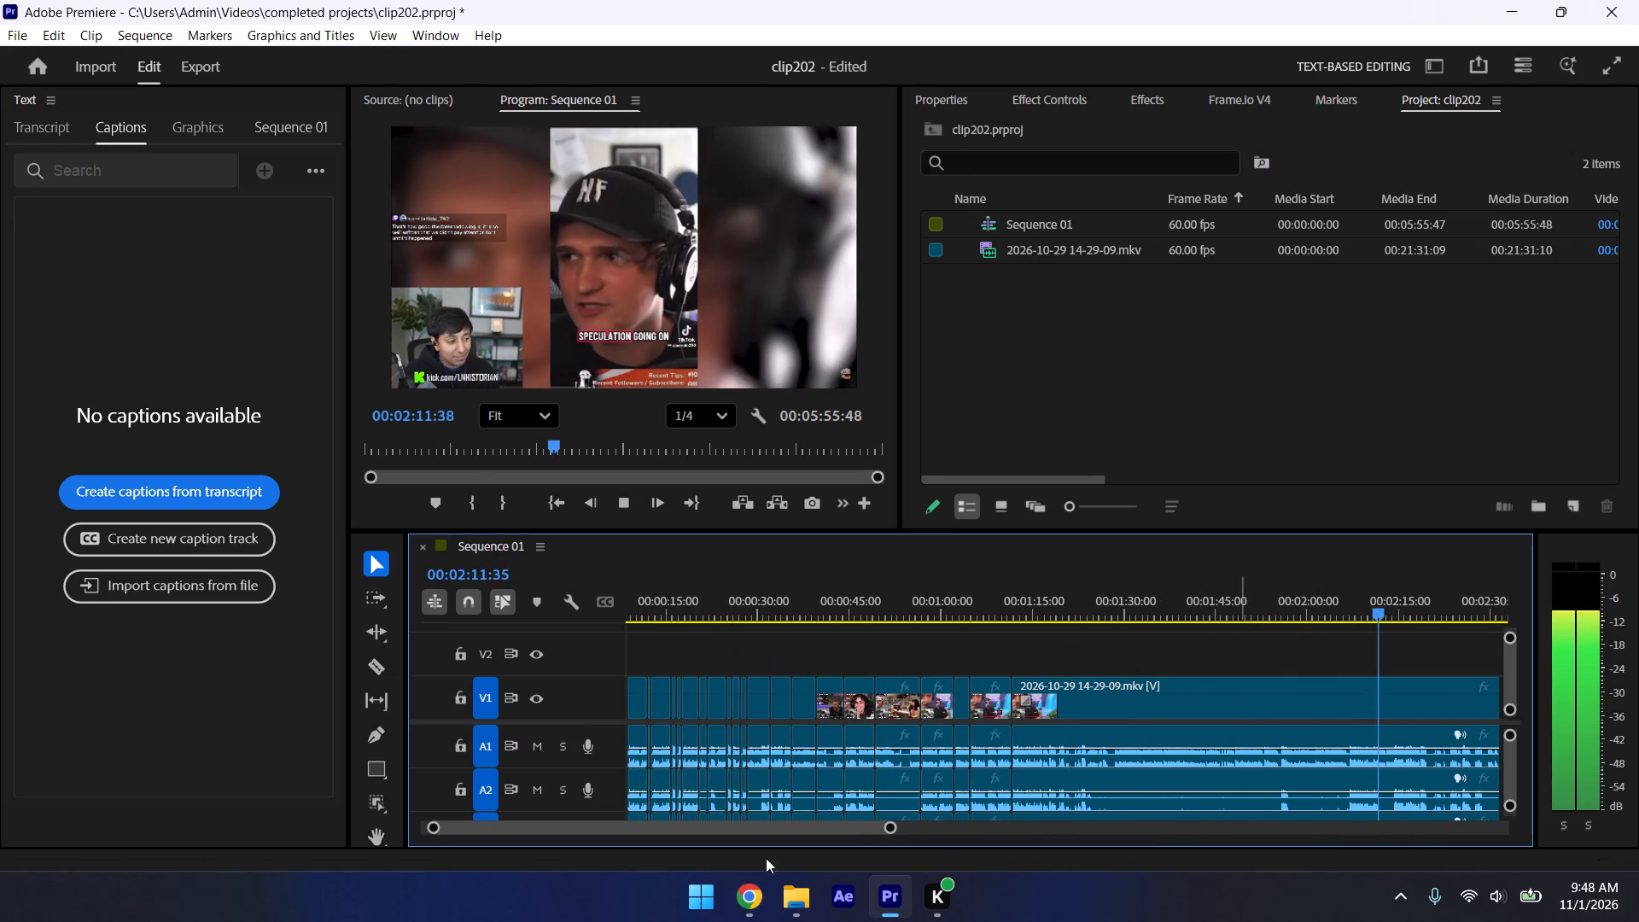
drag(889, 825, 971, 843)
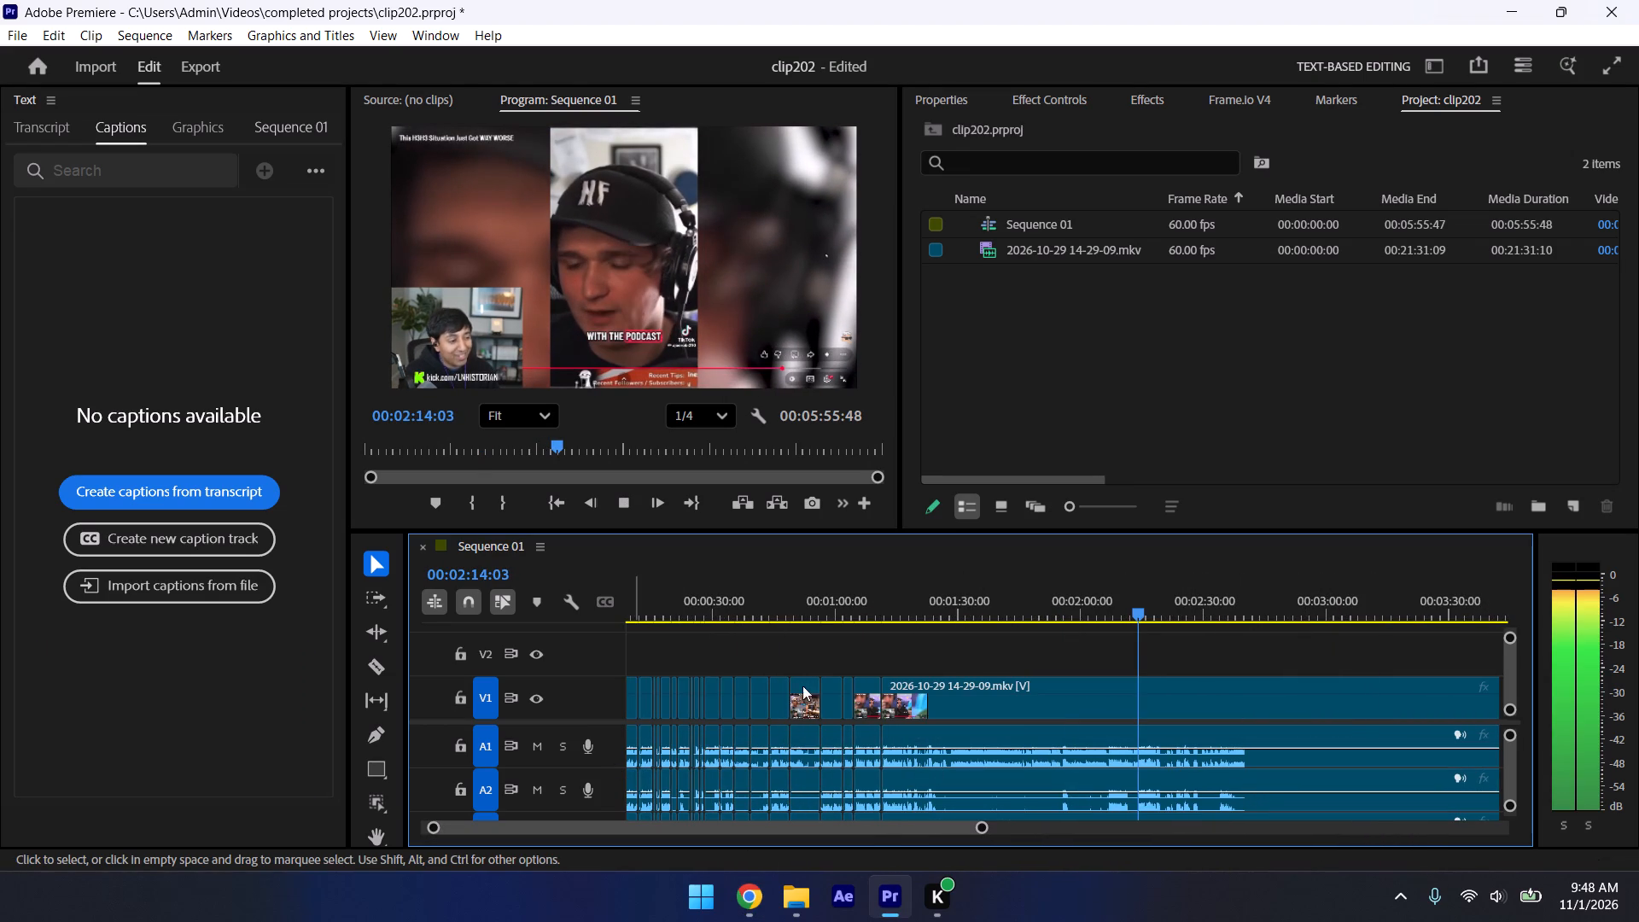
key(space)
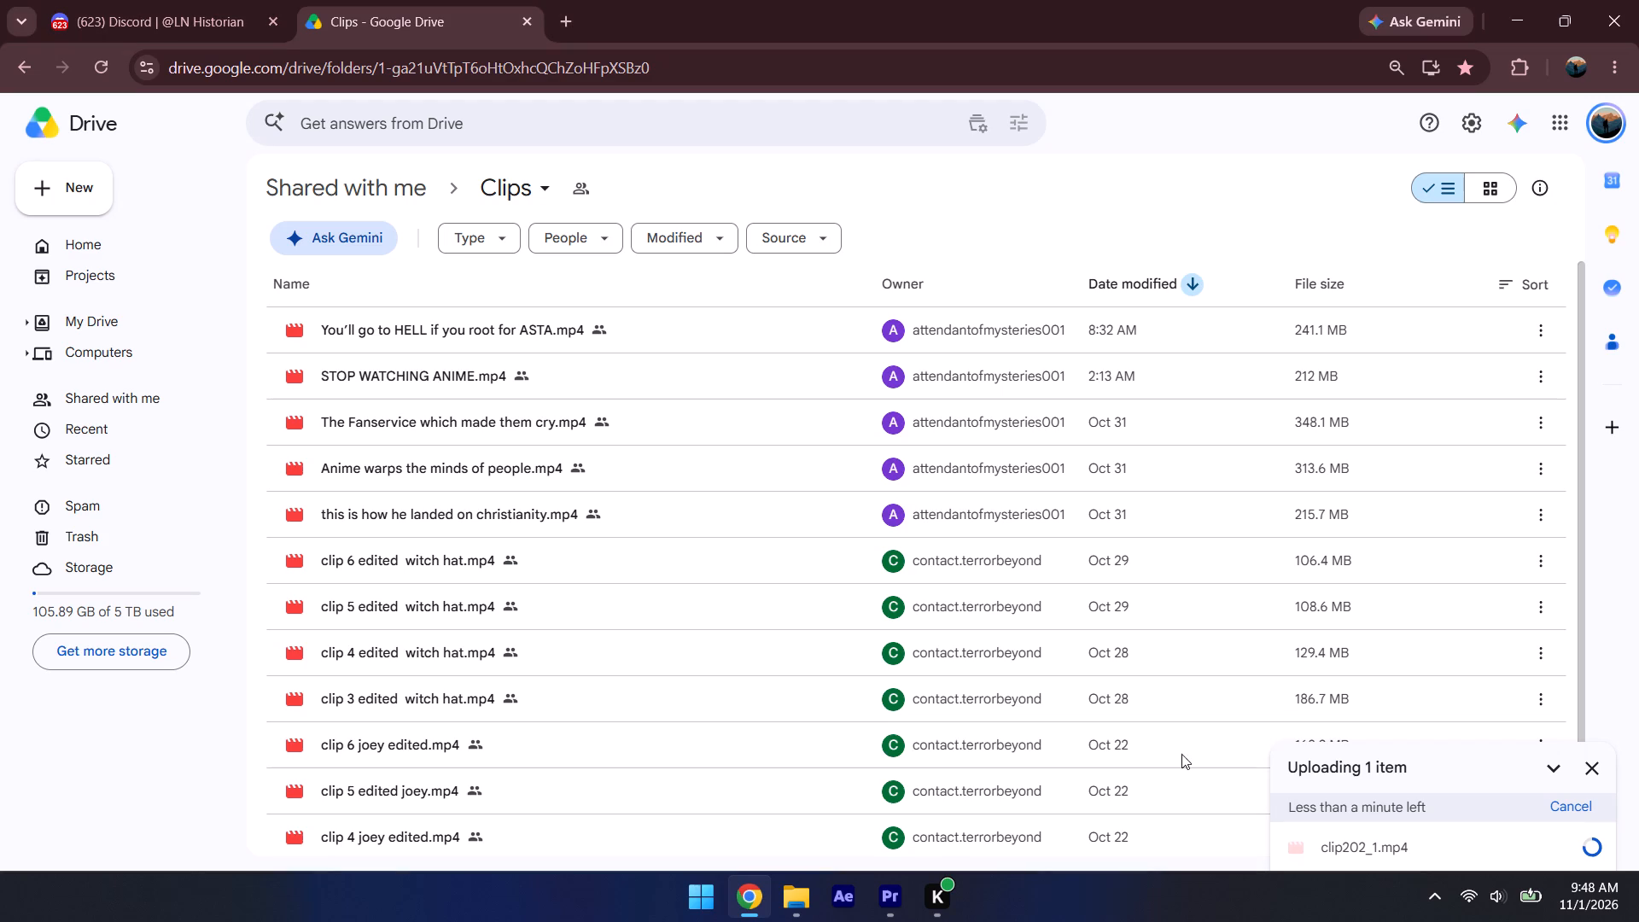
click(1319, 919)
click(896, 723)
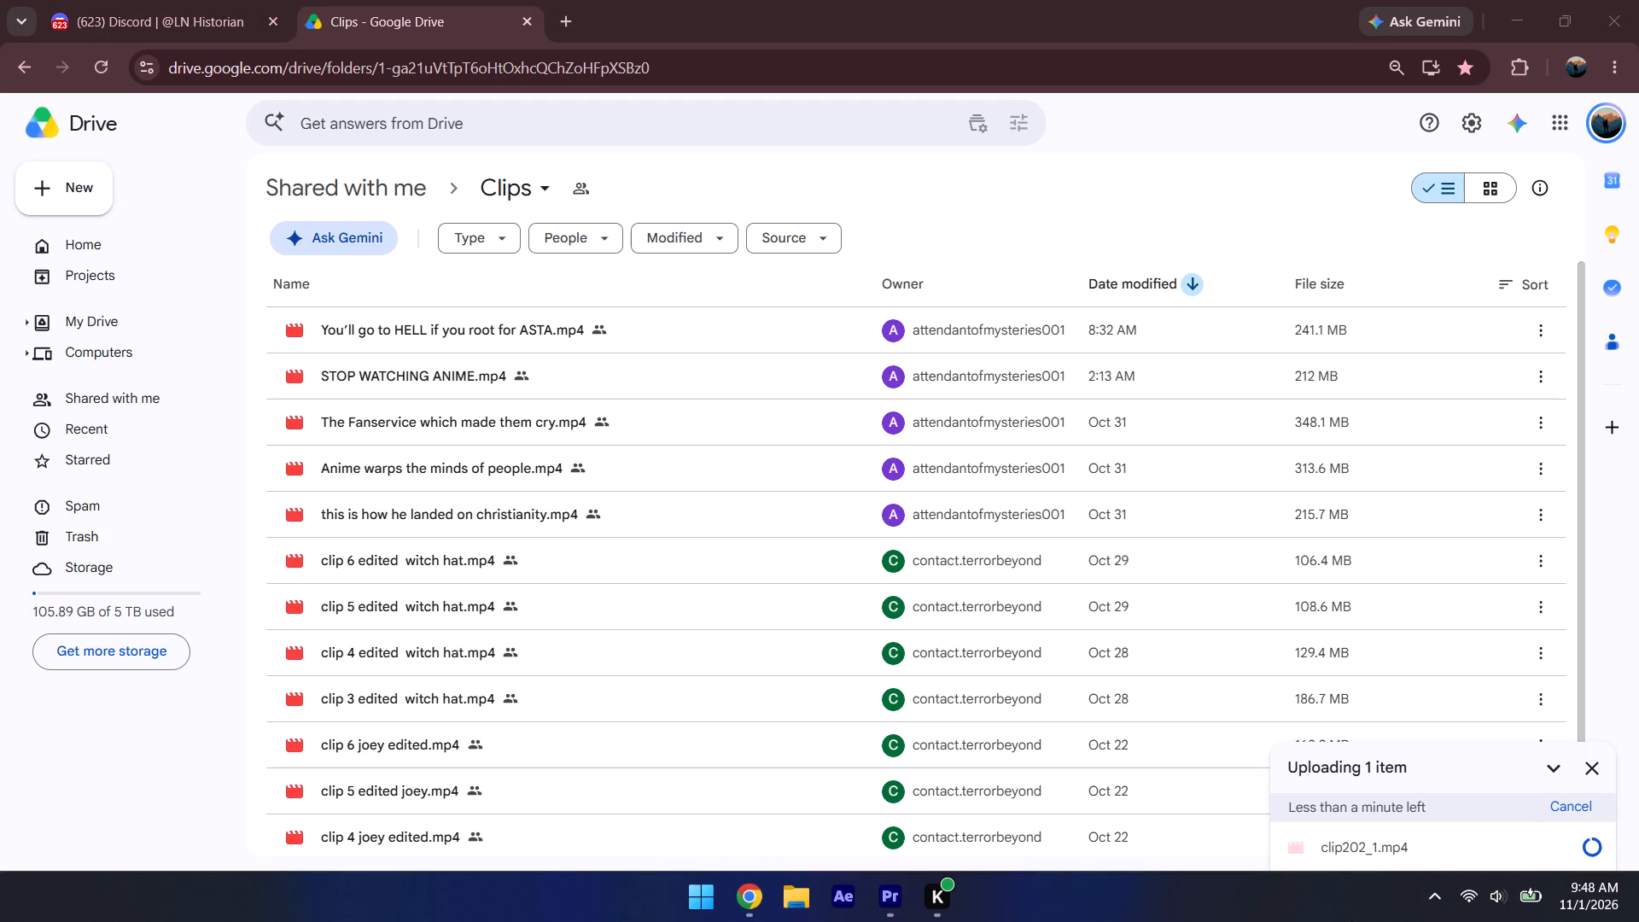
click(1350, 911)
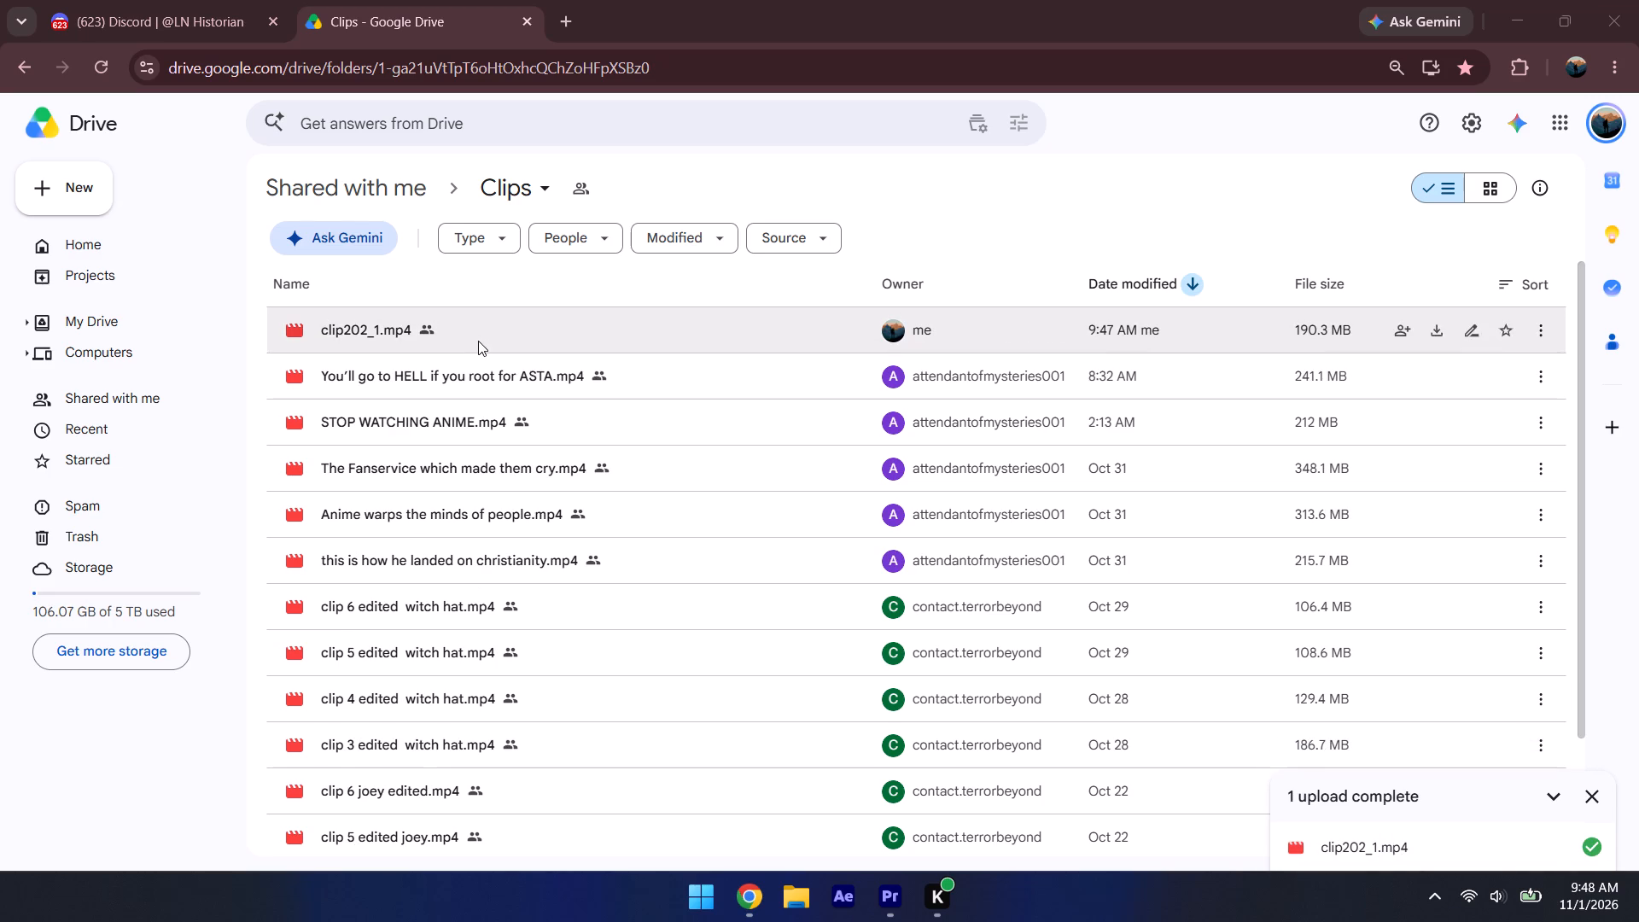
Rename the uploaded clip202_1.mp4 in the Drive Clips folder as clip202.mp4.
click(476, 340)
right_click(476, 340)
click(551, 441)
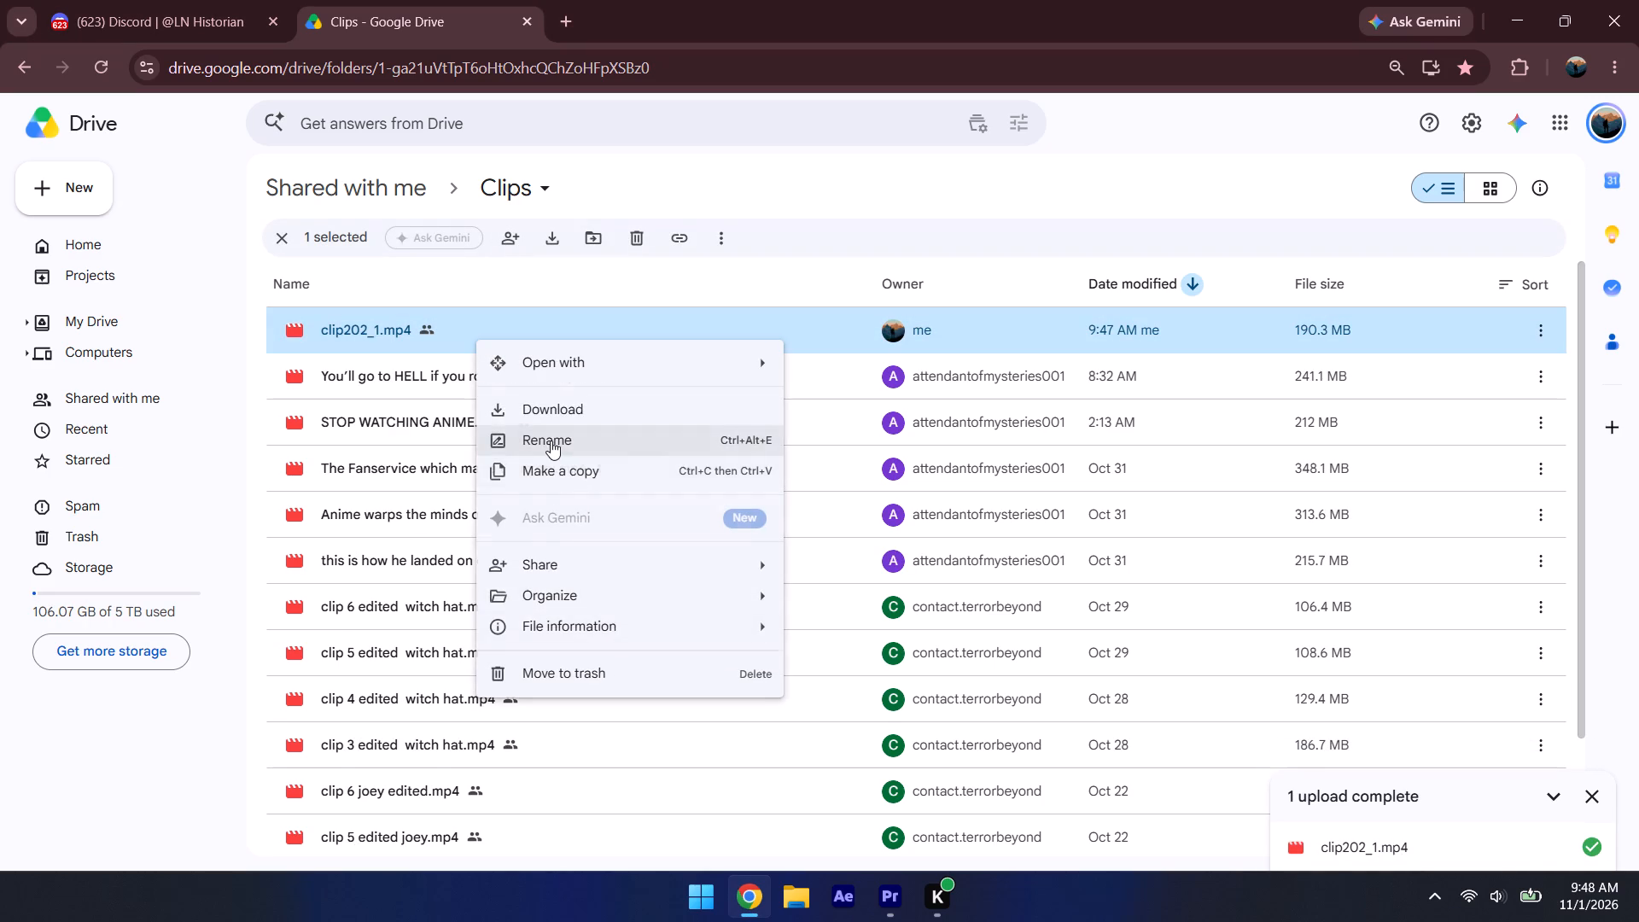
click(645, 472)
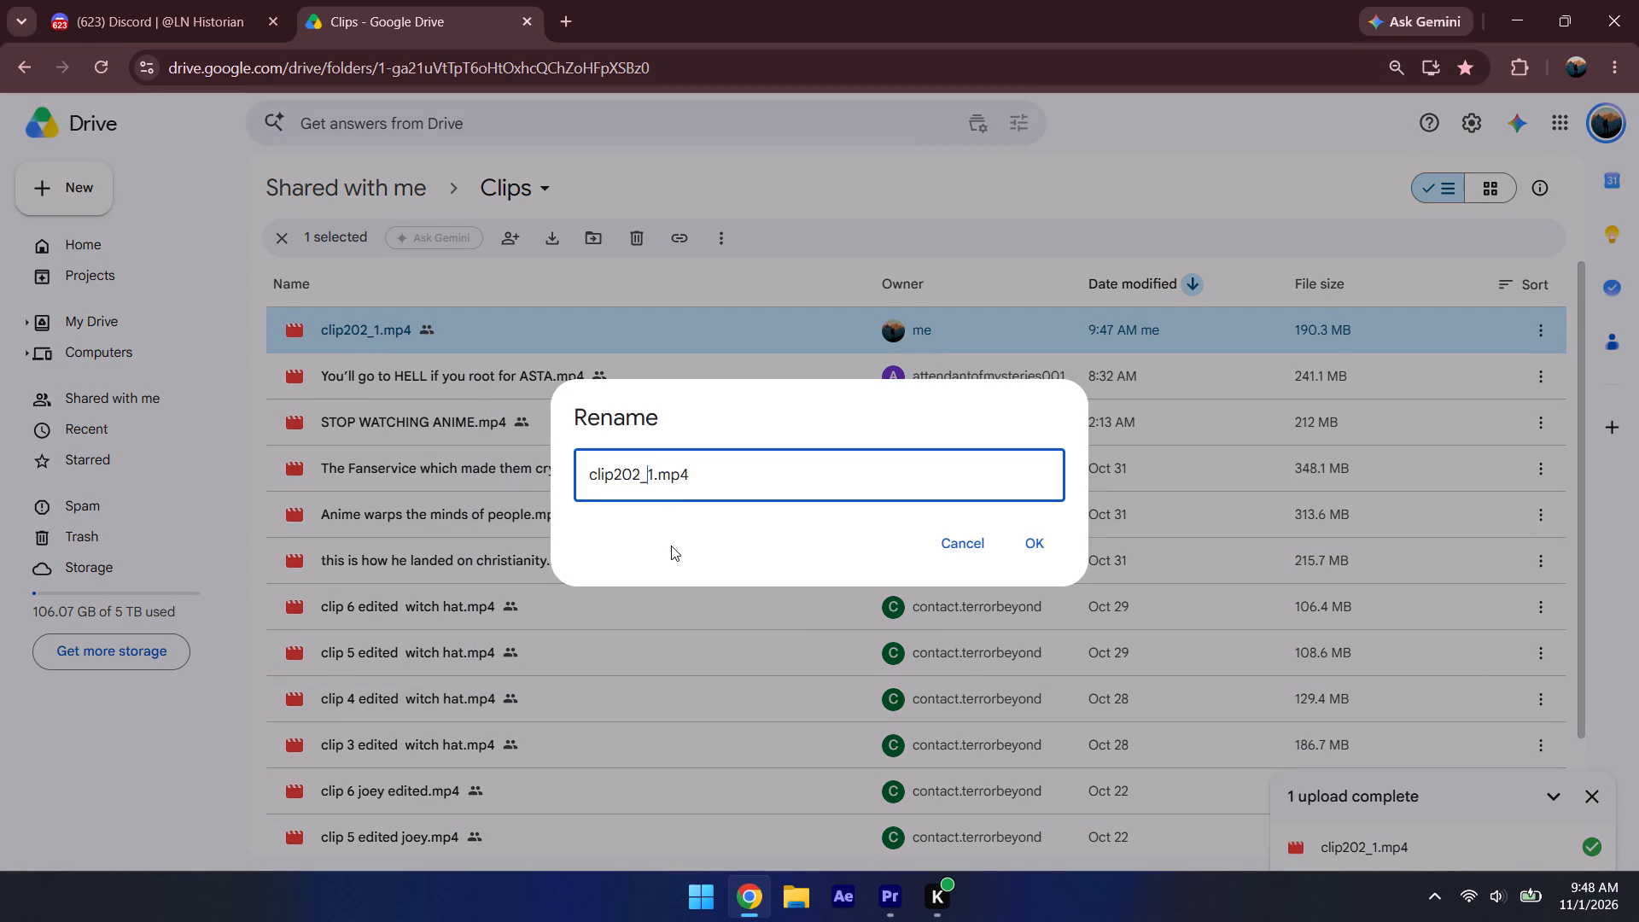
key(Right)
key(BackSpace)
key(BackSpace)
key(Return)
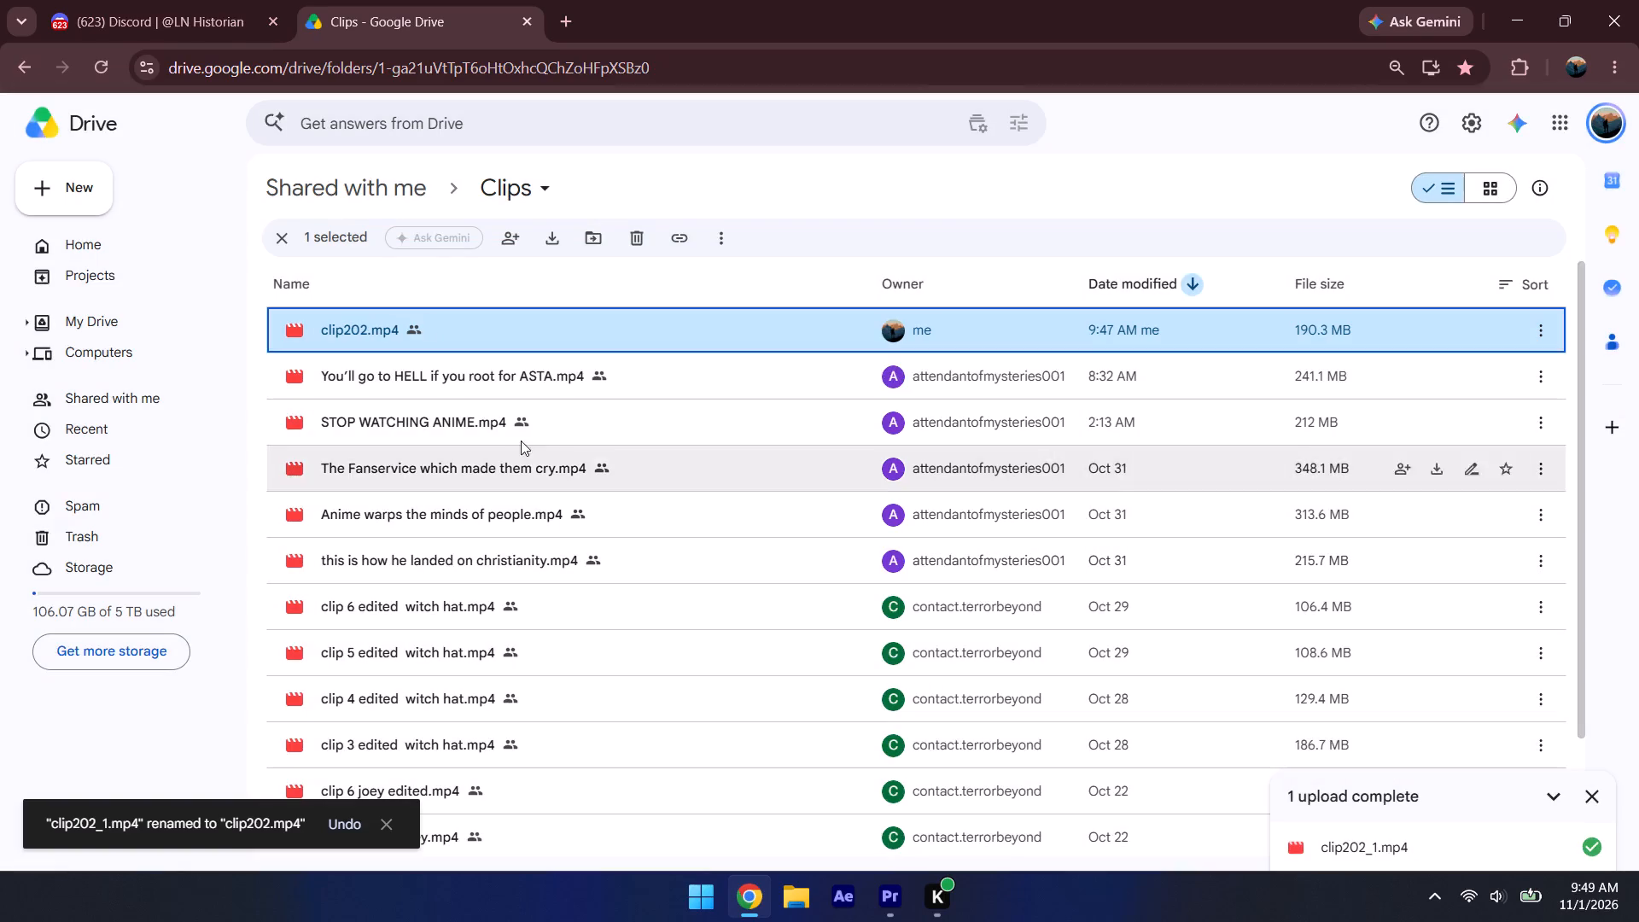
Open the newly uploaded clip in Drive's video viewer and start its playback.
click(1478, 843)
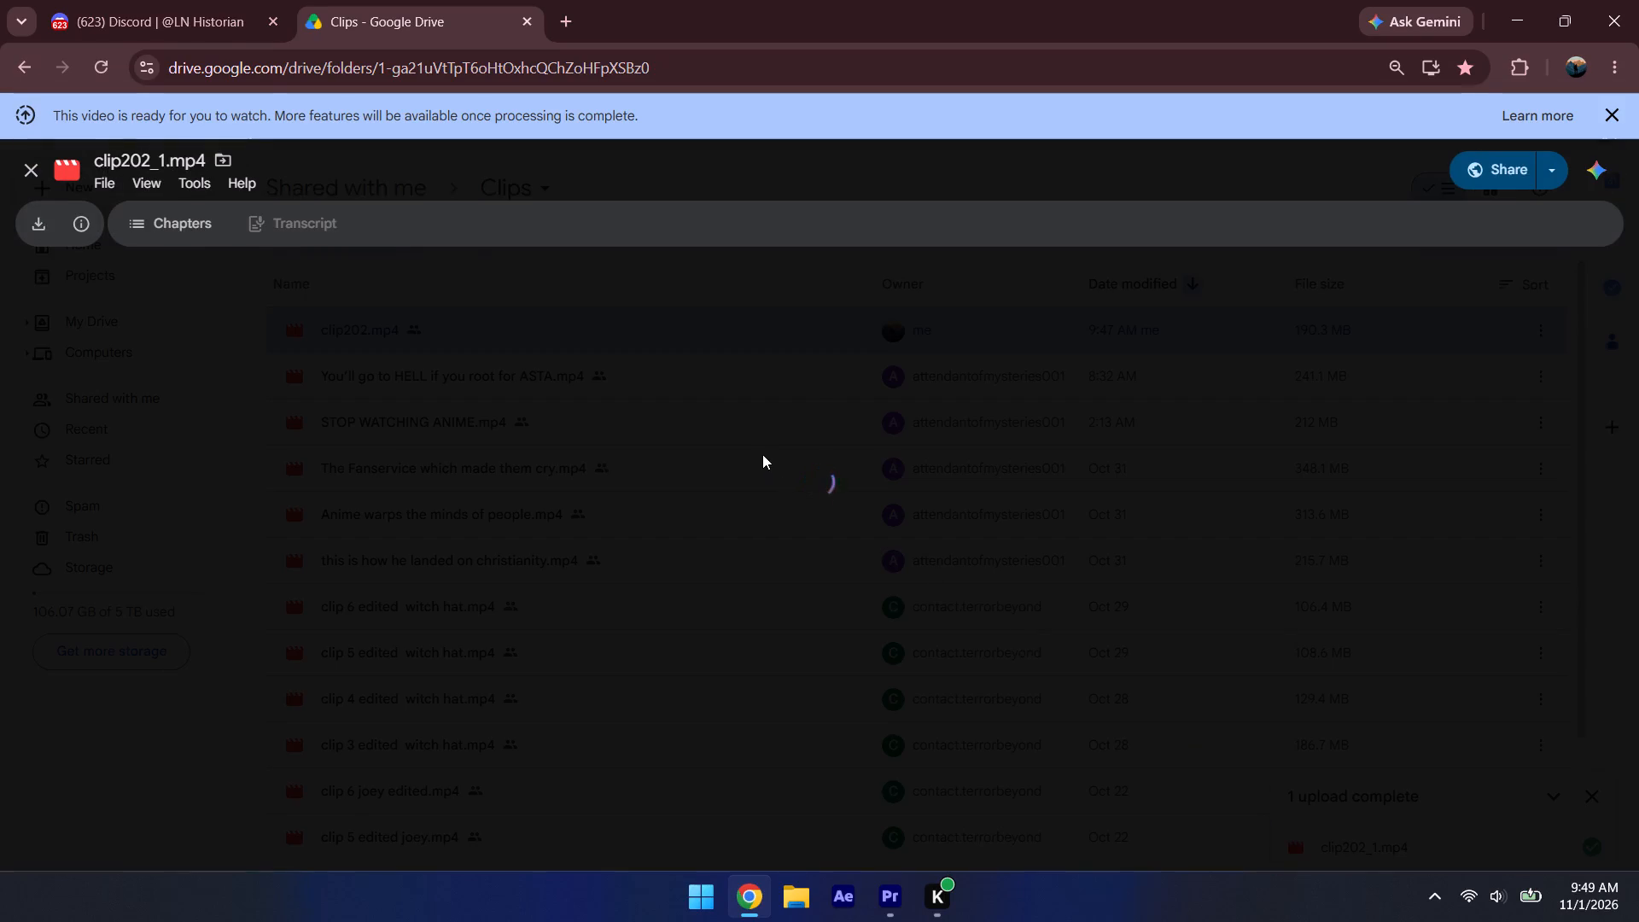
click(986, 467)
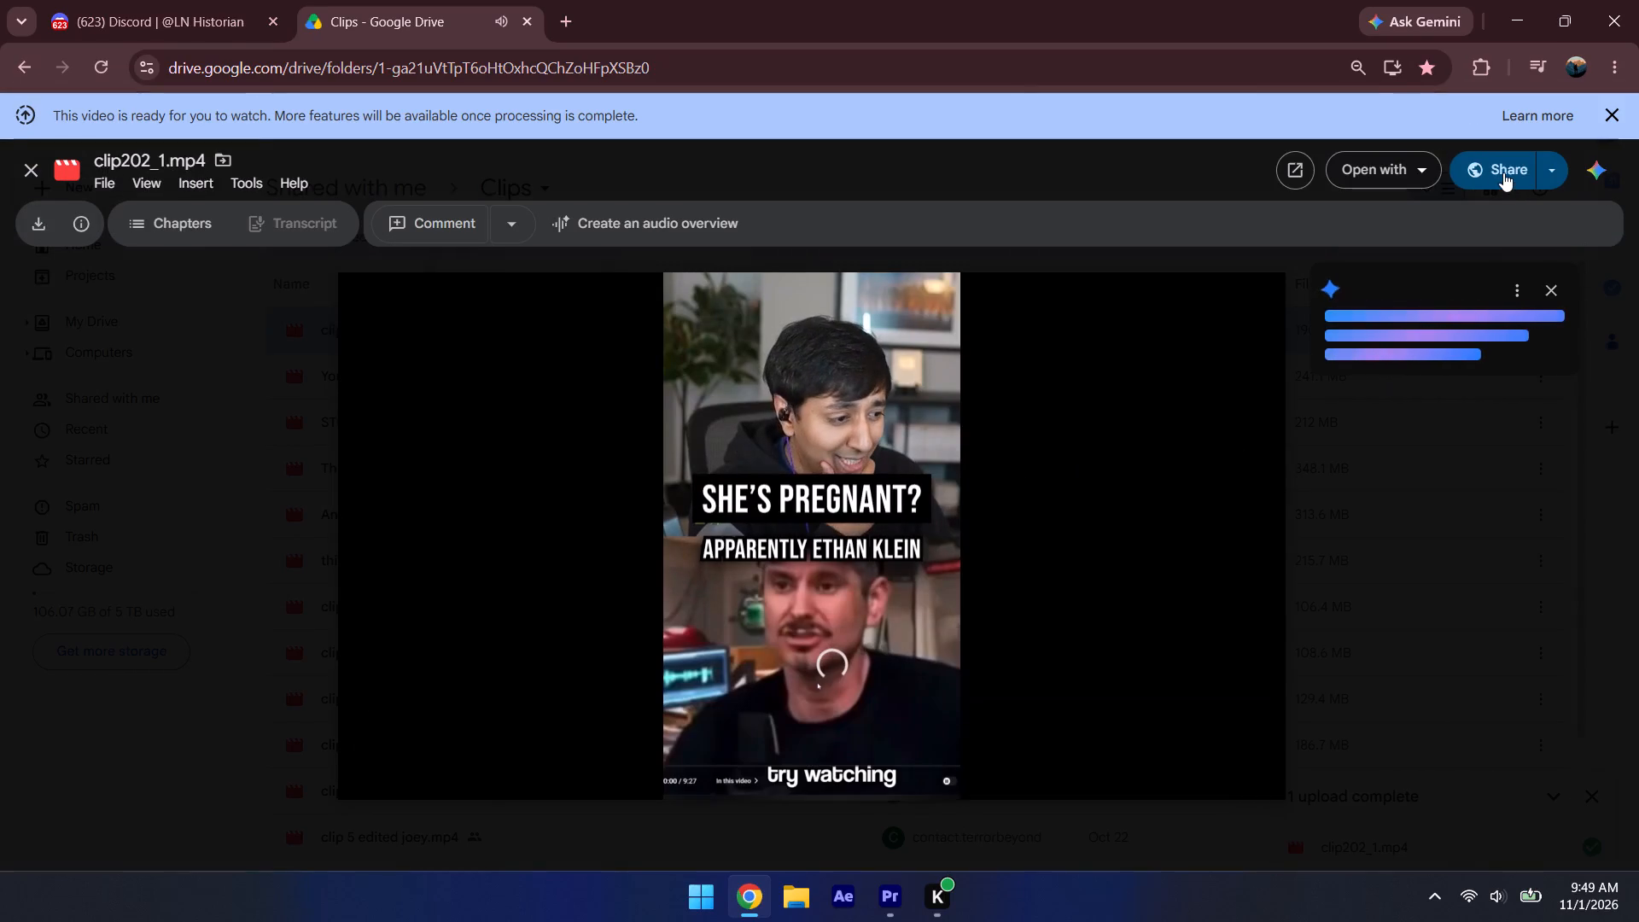
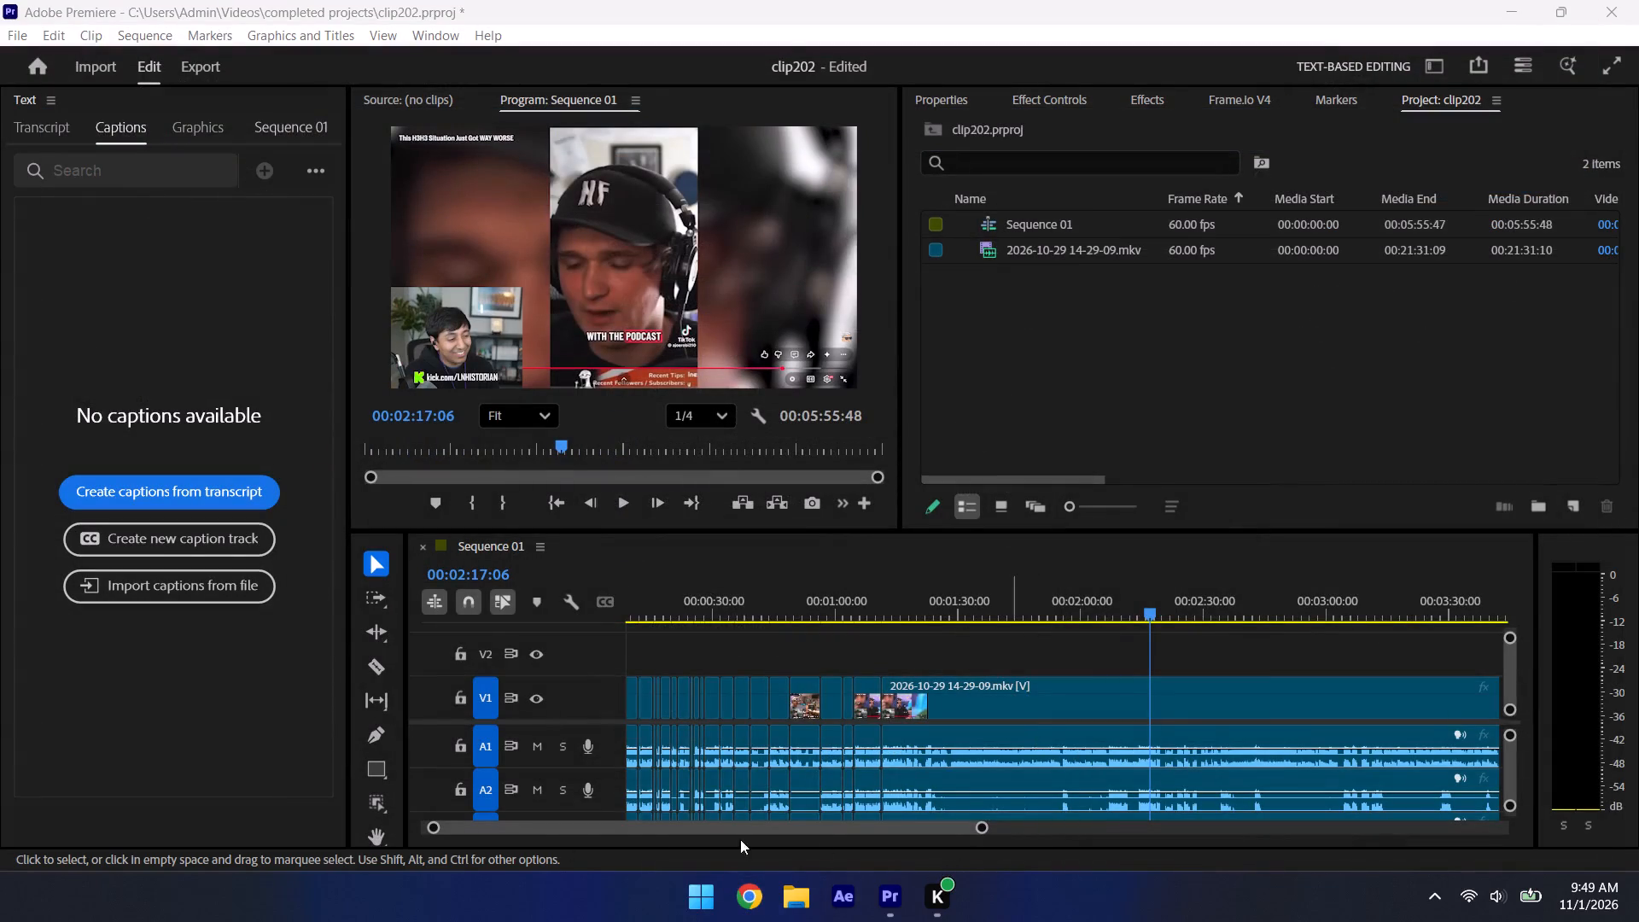
Play back the last clip in Sequence 01 from about 00:02:17, 00:02:20 and 00:03:07 to review the footage.
drag(982, 831, 1035, 862)
key(space)
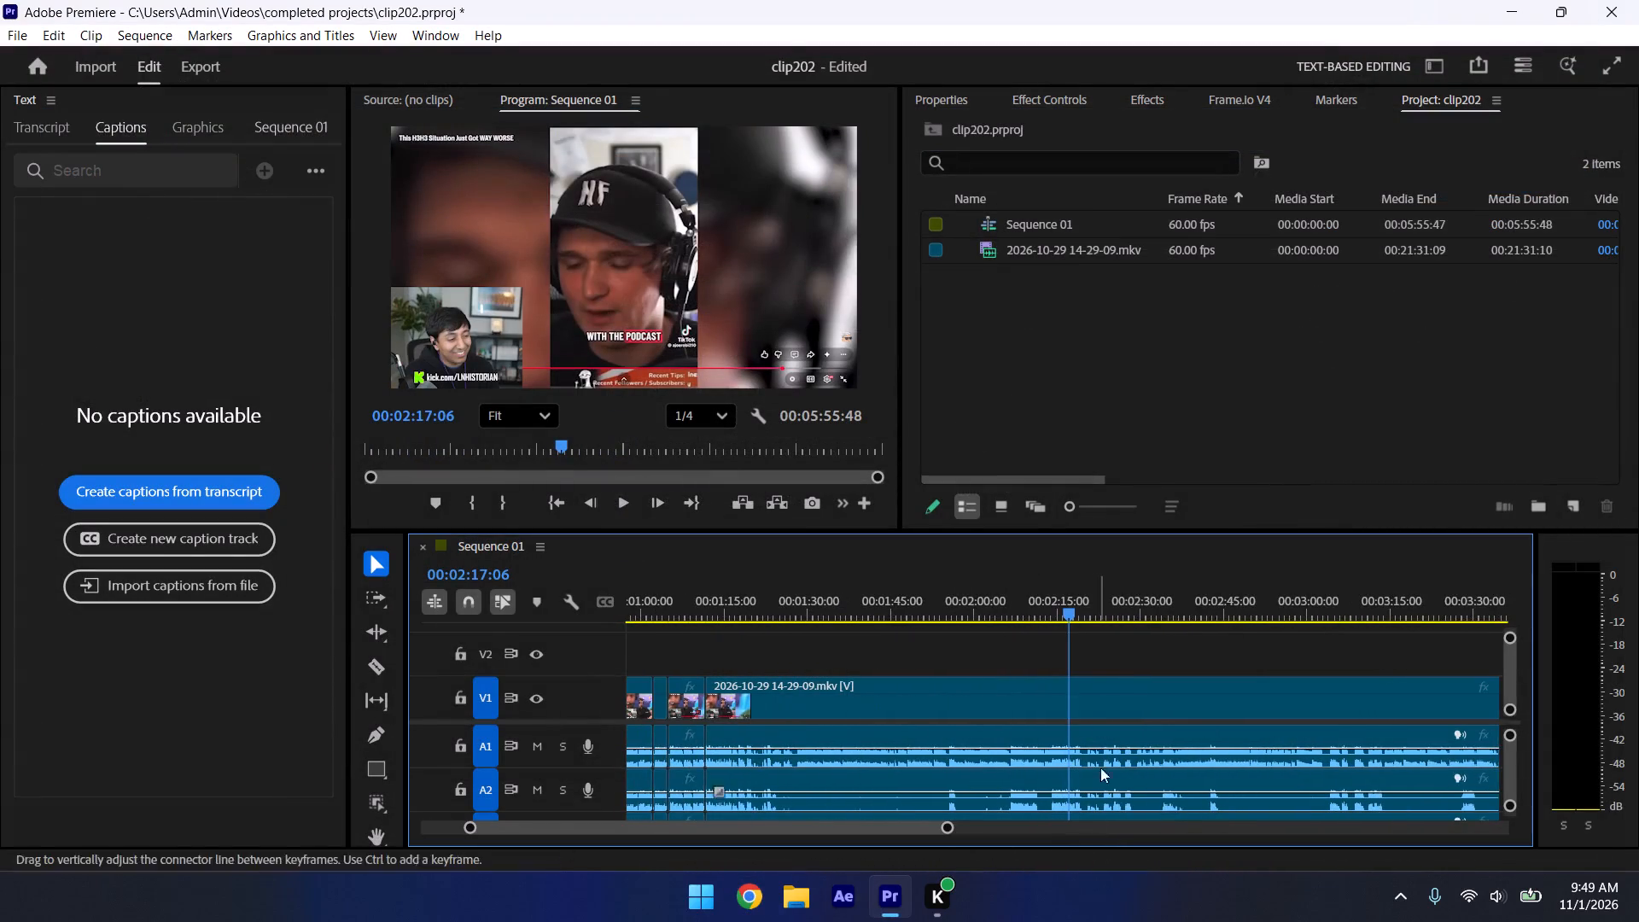
click(1087, 615)
key(space)
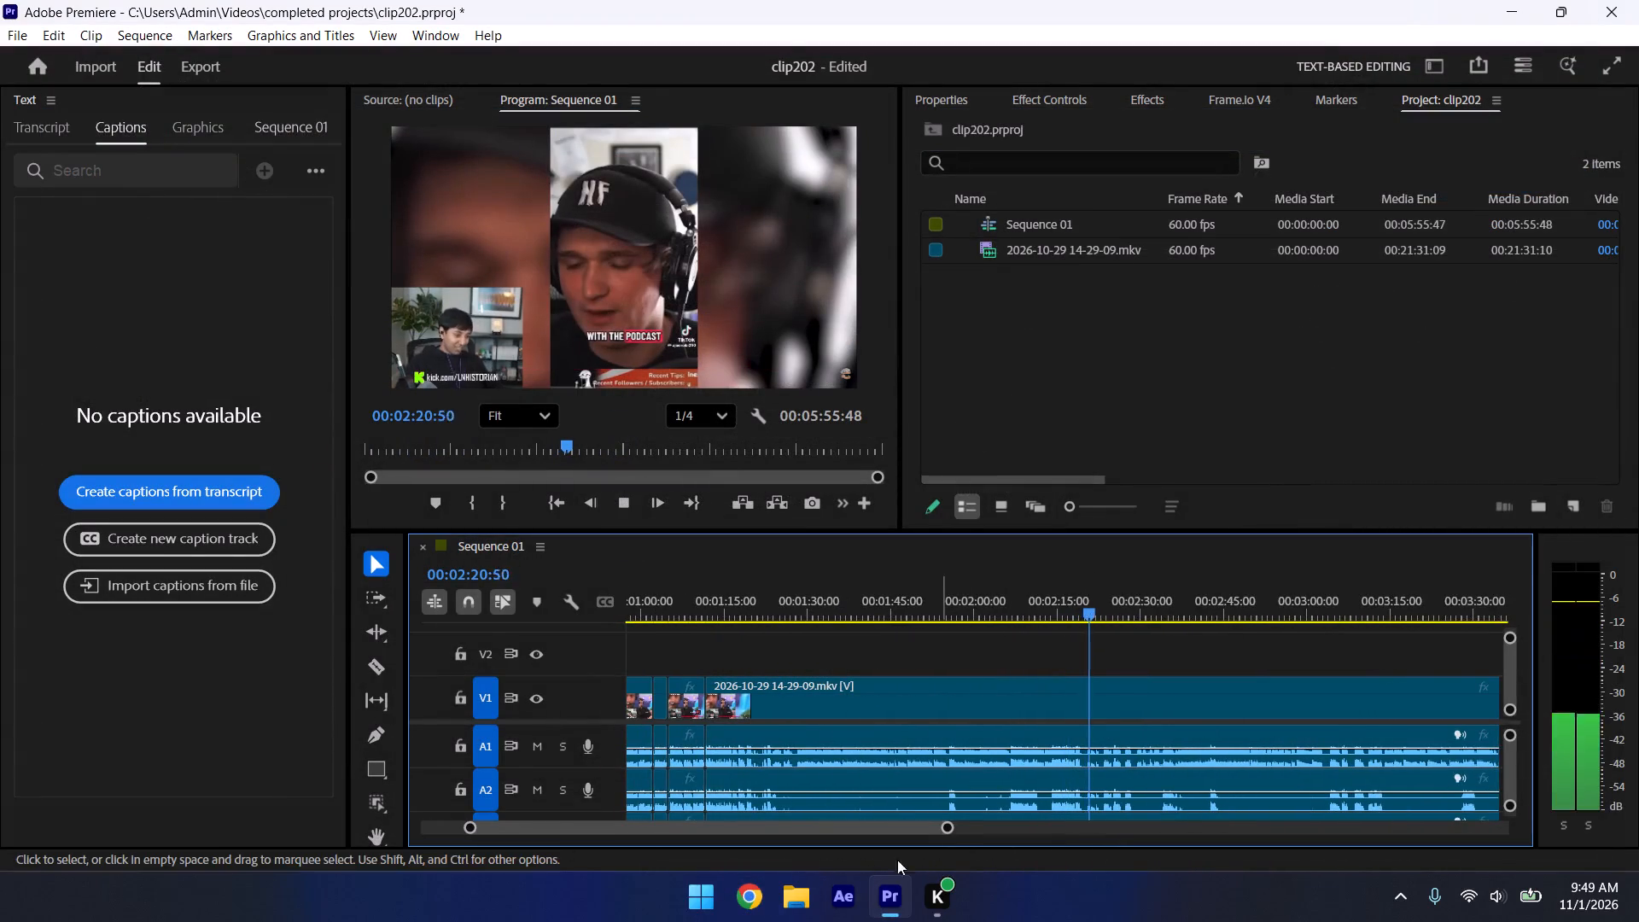
drag(947, 832, 1018, 832)
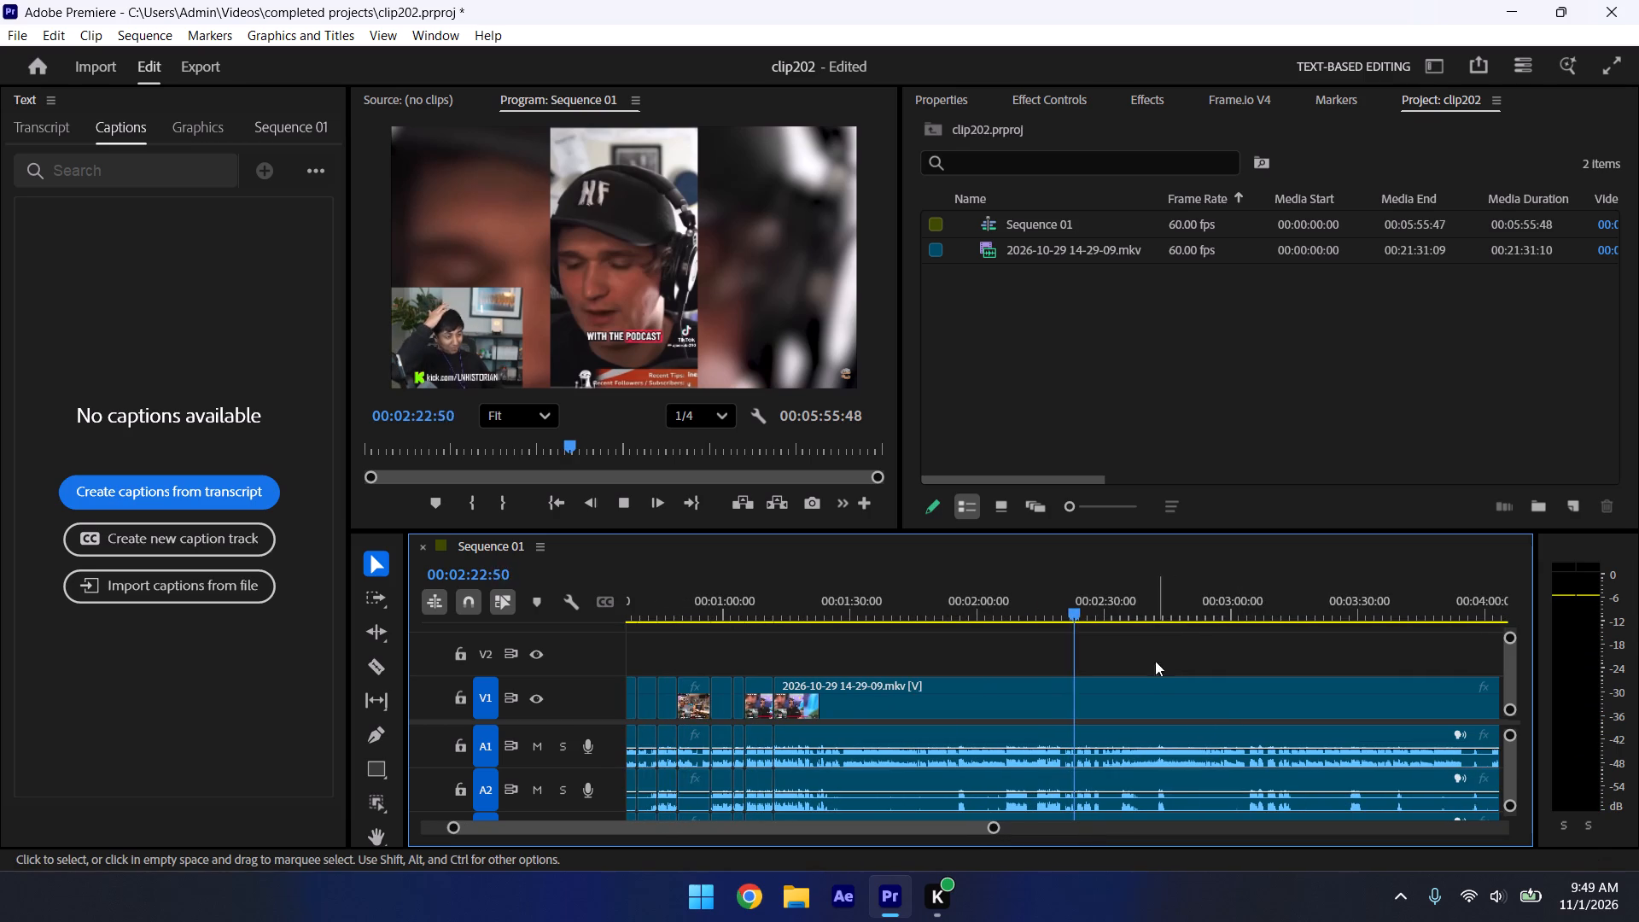
click(1262, 608)
key(space)
drag(991, 826, 1100, 817)
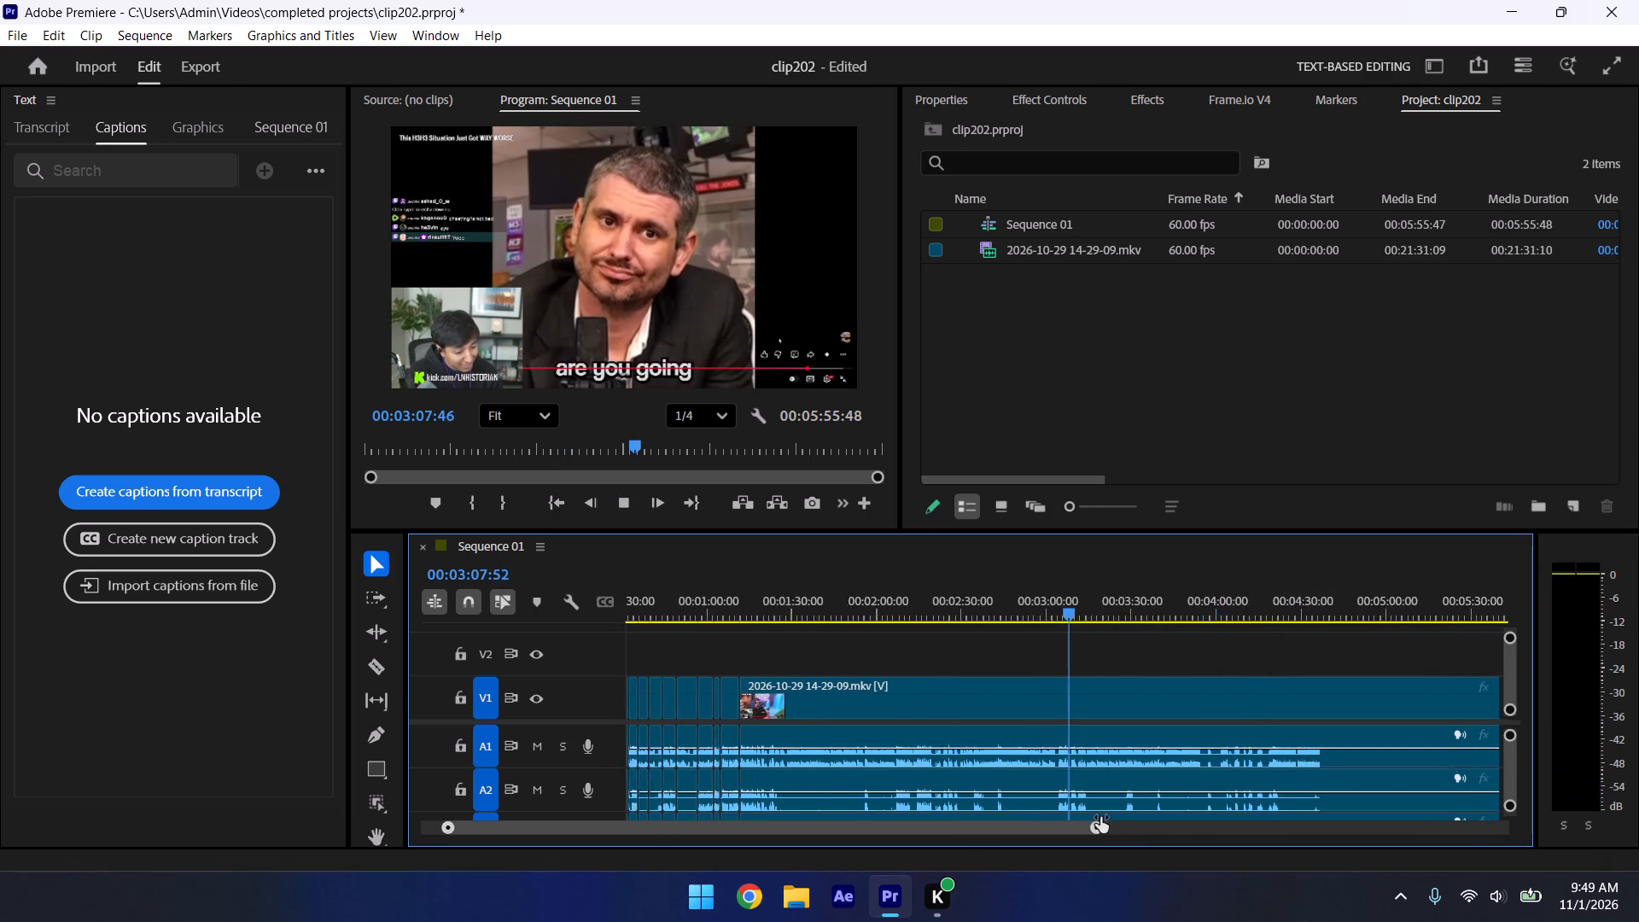
drag(1100, 817, 1102, 817)
Review the closing part of the last clip in Sequence 01, sampling playback at points including about 00:04:53, 00:05:04 and 00:05:24.
click(1236, 601)
key(space)
click(1312, 611)
key(space)
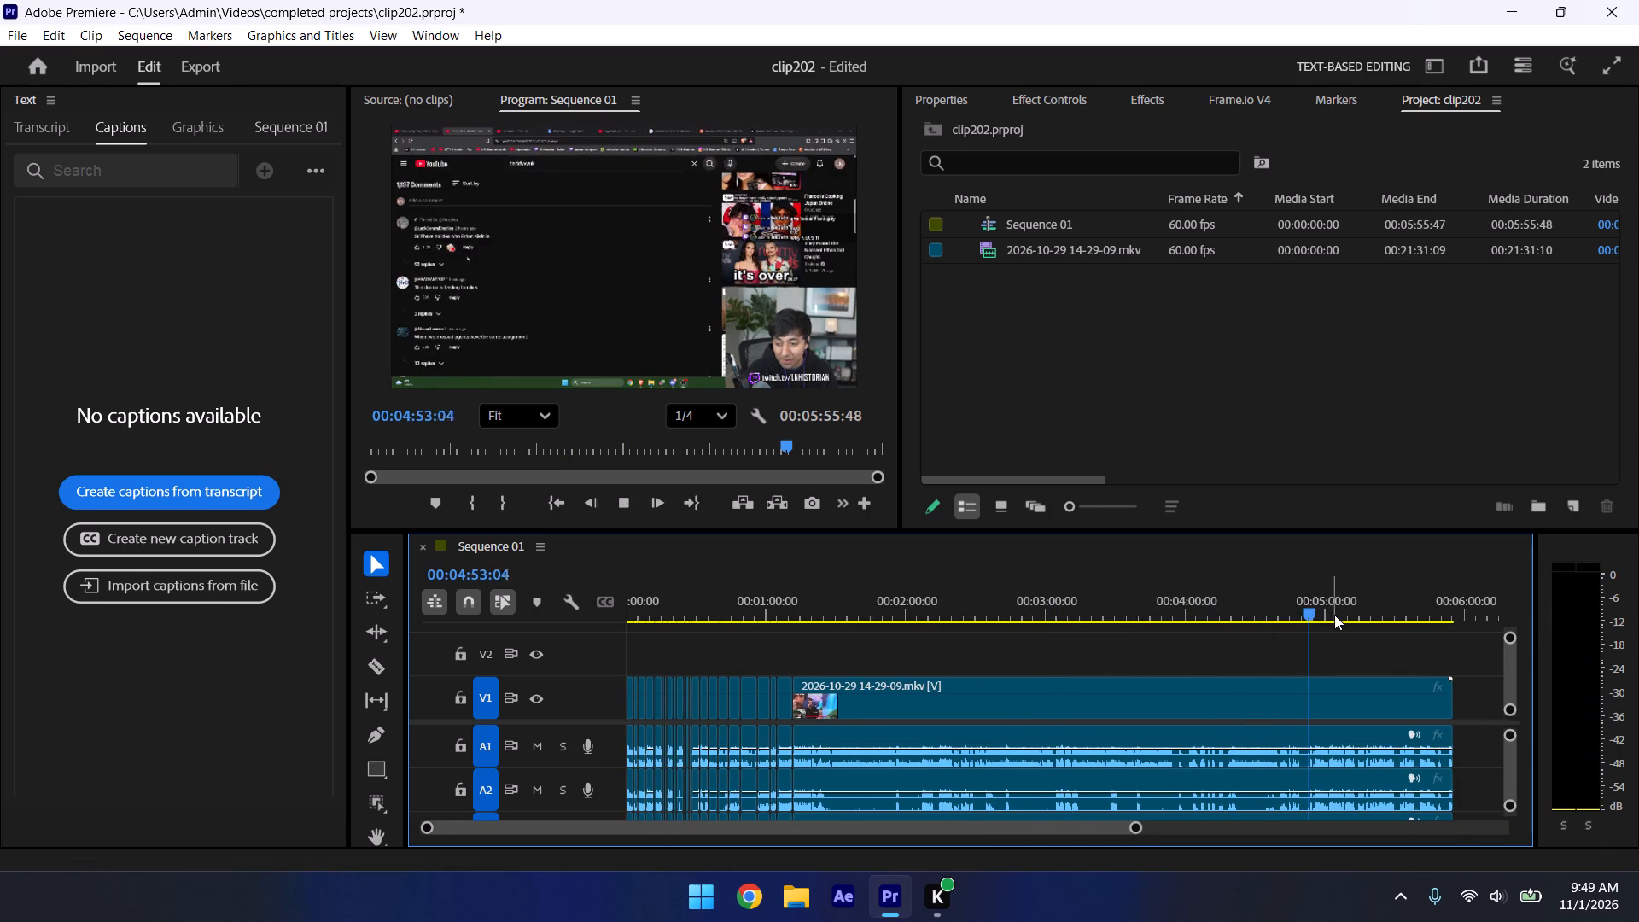
click(1333, 619)
key(space)
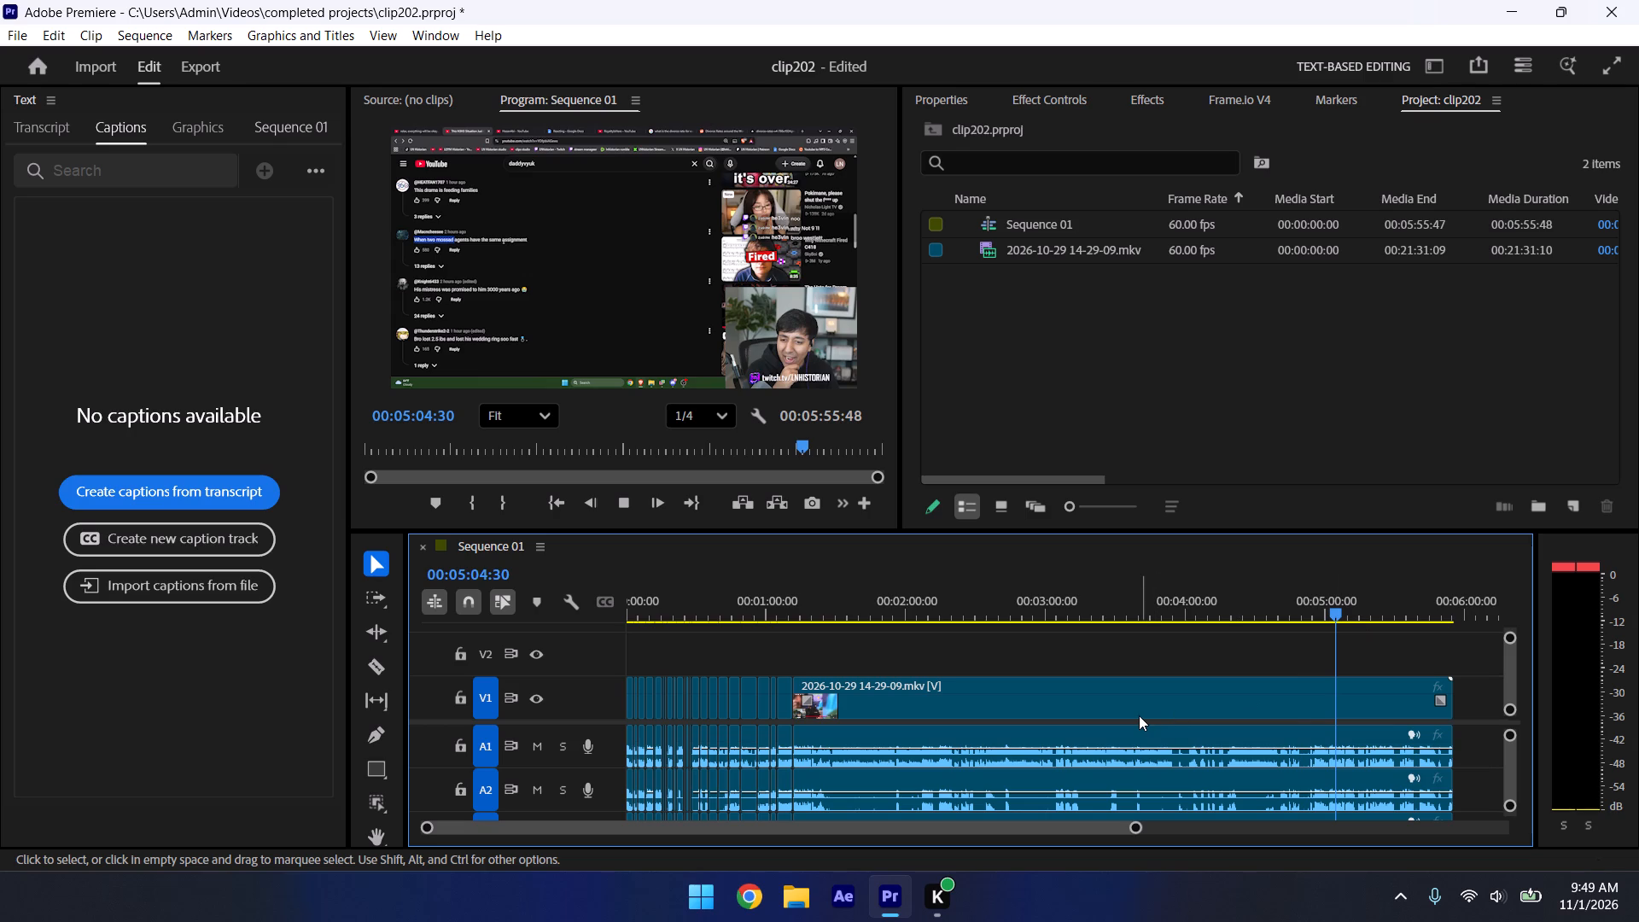
key(space)
click(1311, 708)
click(1385, 612)
key(space)
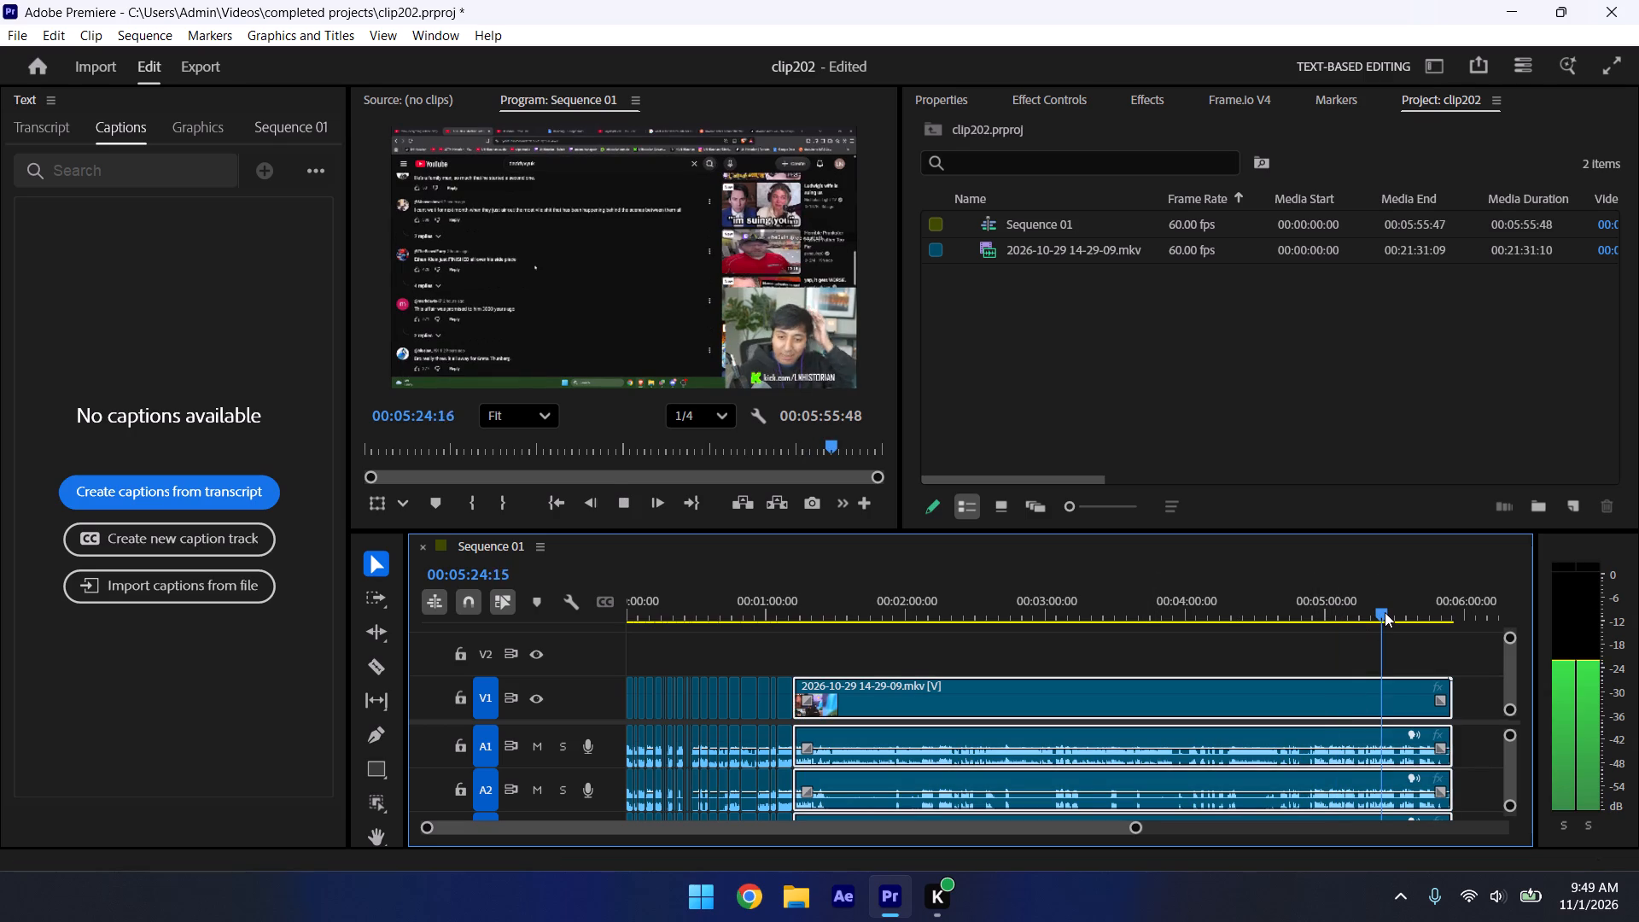
Quit Adobe Premiere to close the clip202 project.
click(1636, 2)
click(868, 506)
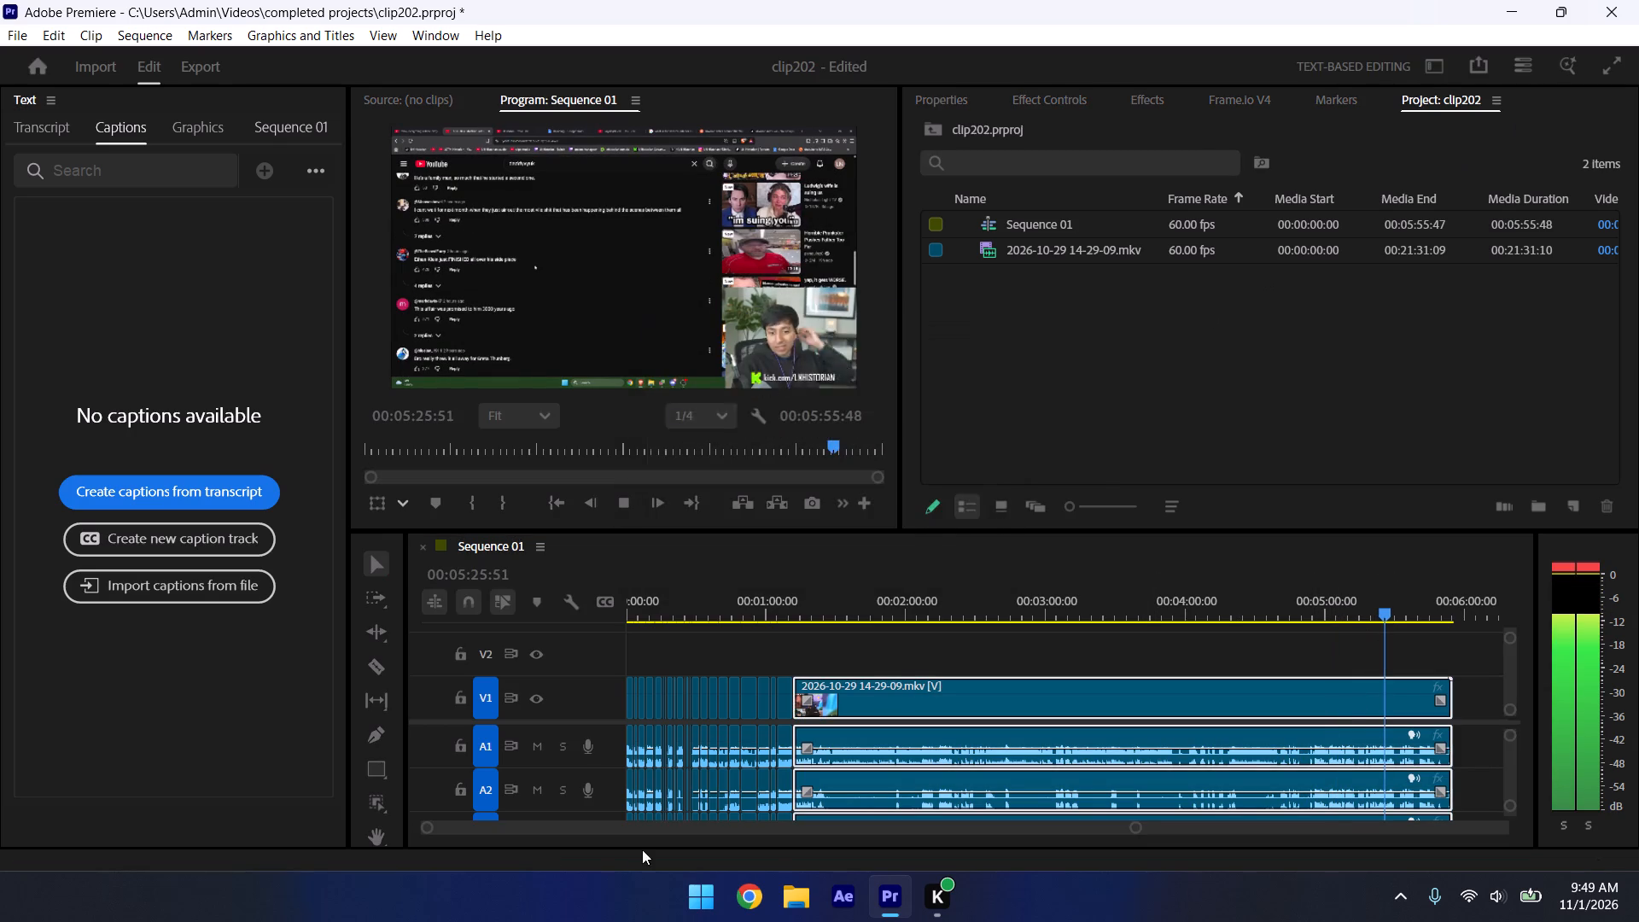